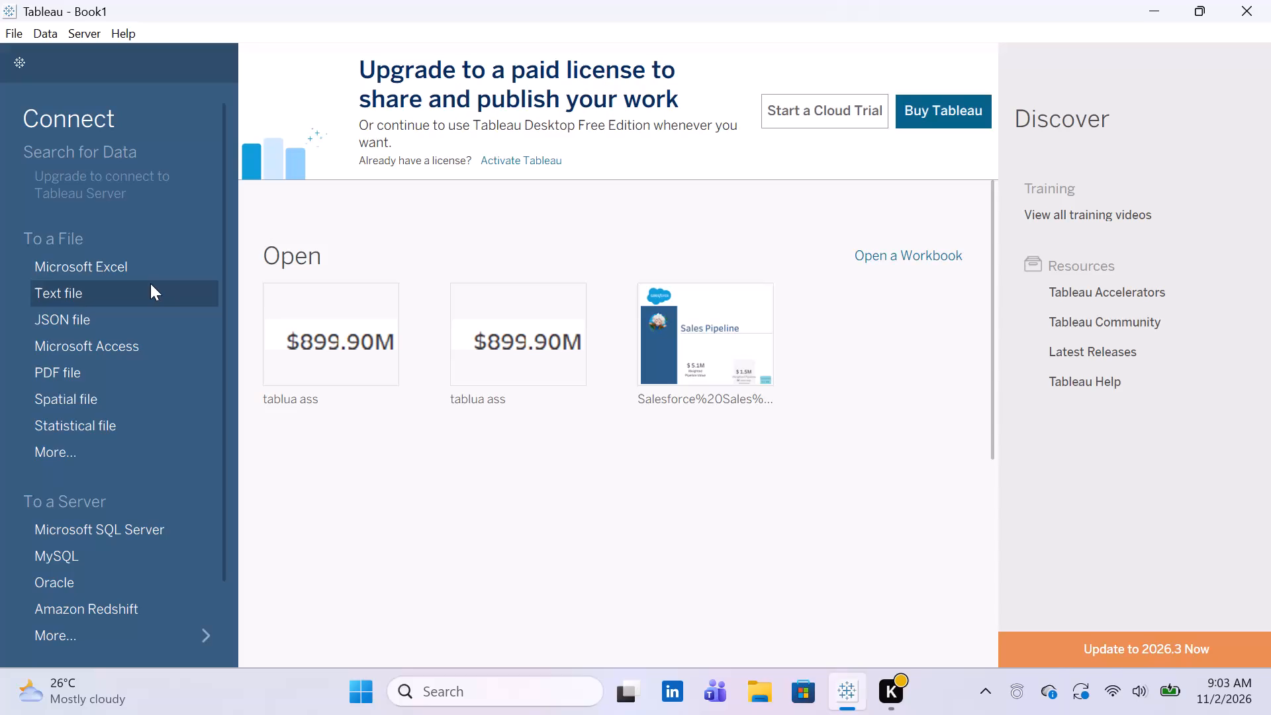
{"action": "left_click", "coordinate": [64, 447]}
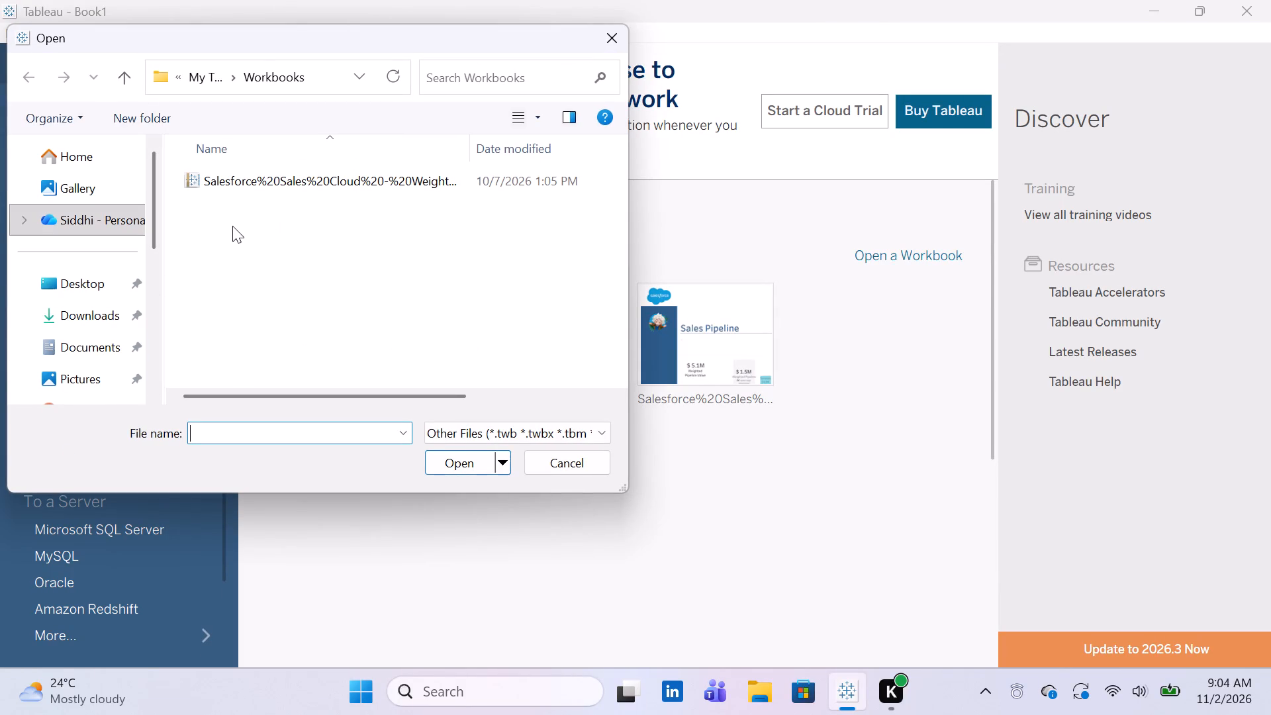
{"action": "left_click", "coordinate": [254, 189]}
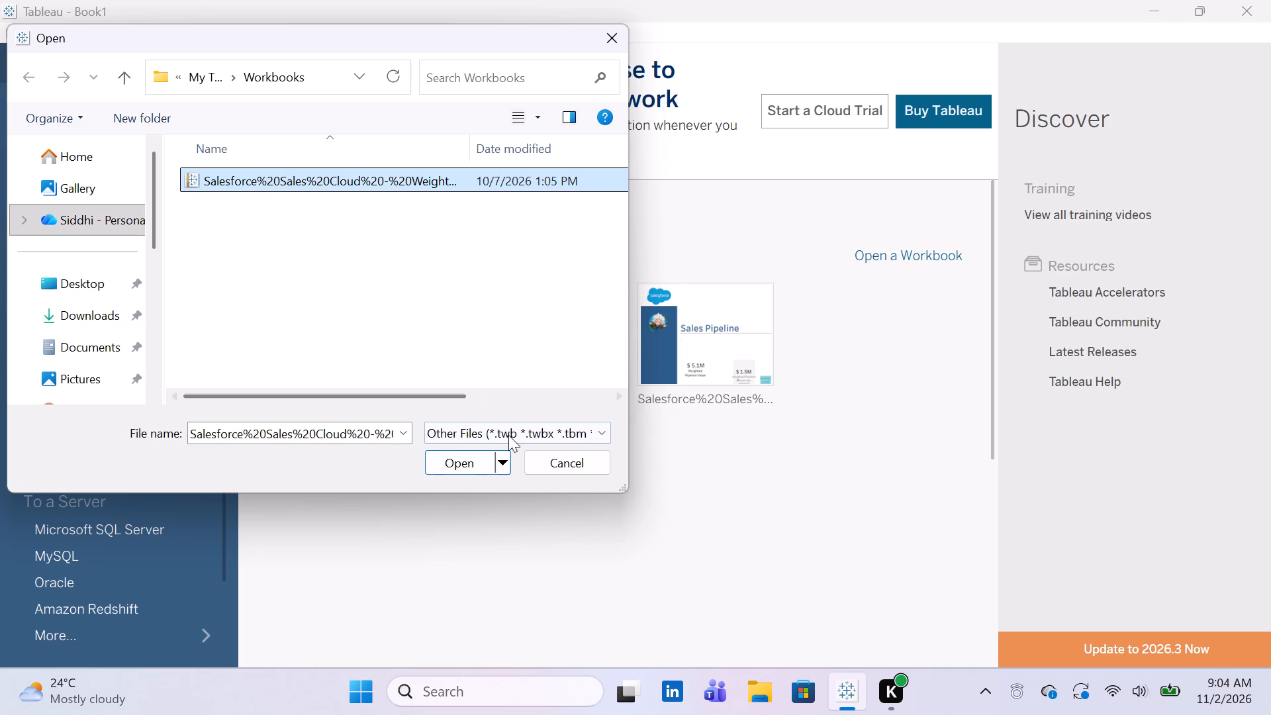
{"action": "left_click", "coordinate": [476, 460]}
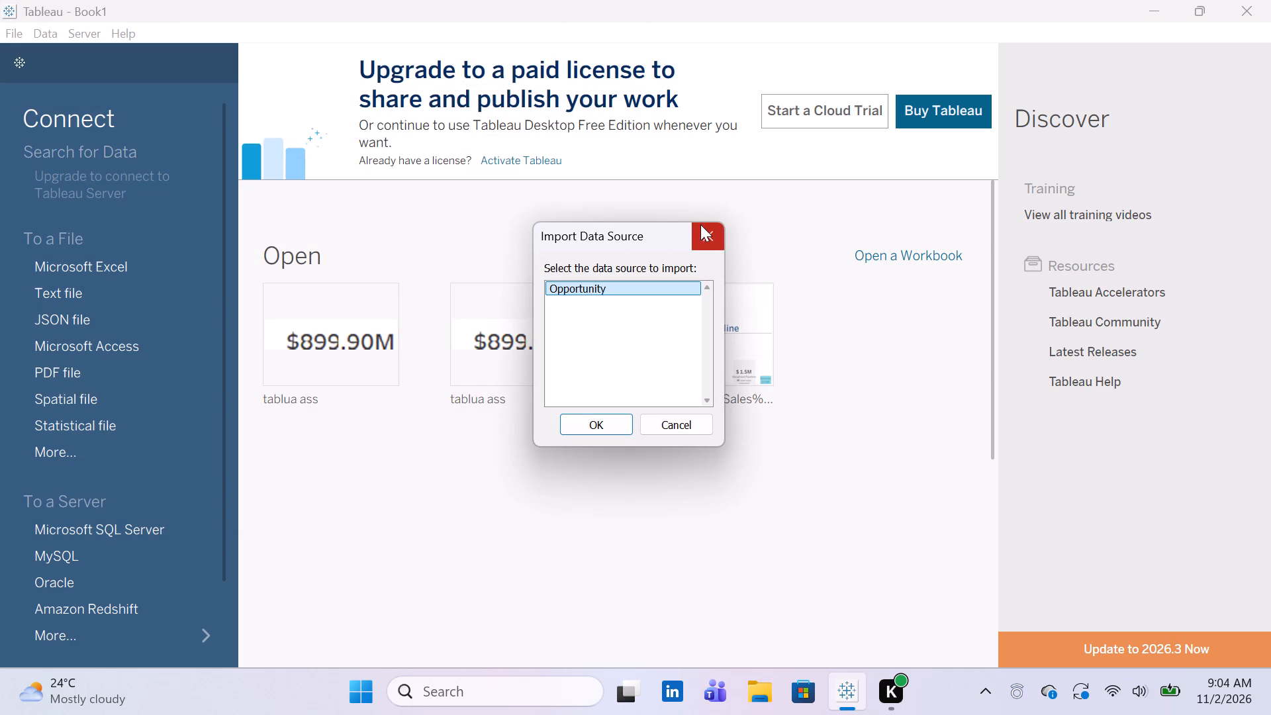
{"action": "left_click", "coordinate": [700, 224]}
Connect to the Adidas US Sales_Datasets Excel workbook from Downloads and open the blank Sheet 1 worksheet.
{"action": "left_click", "coordinate": [127, 260]}
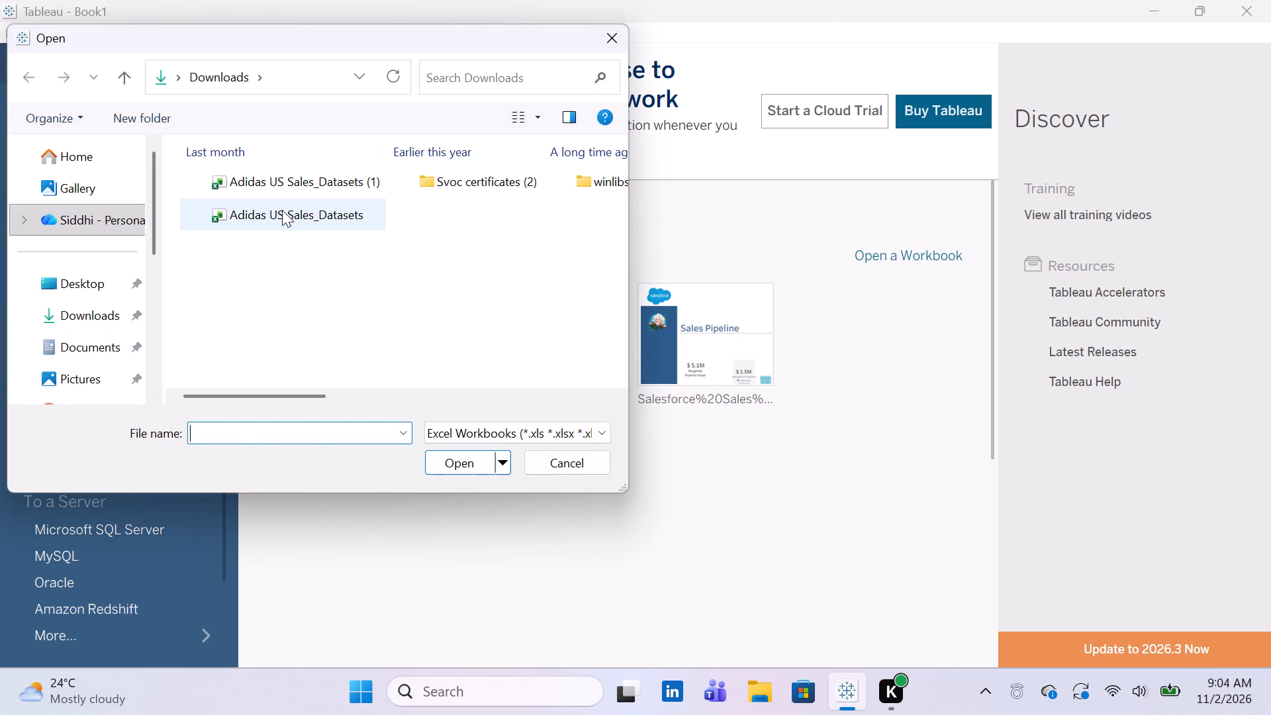
{"action": "left_click", "coordinate": [283, 210]}
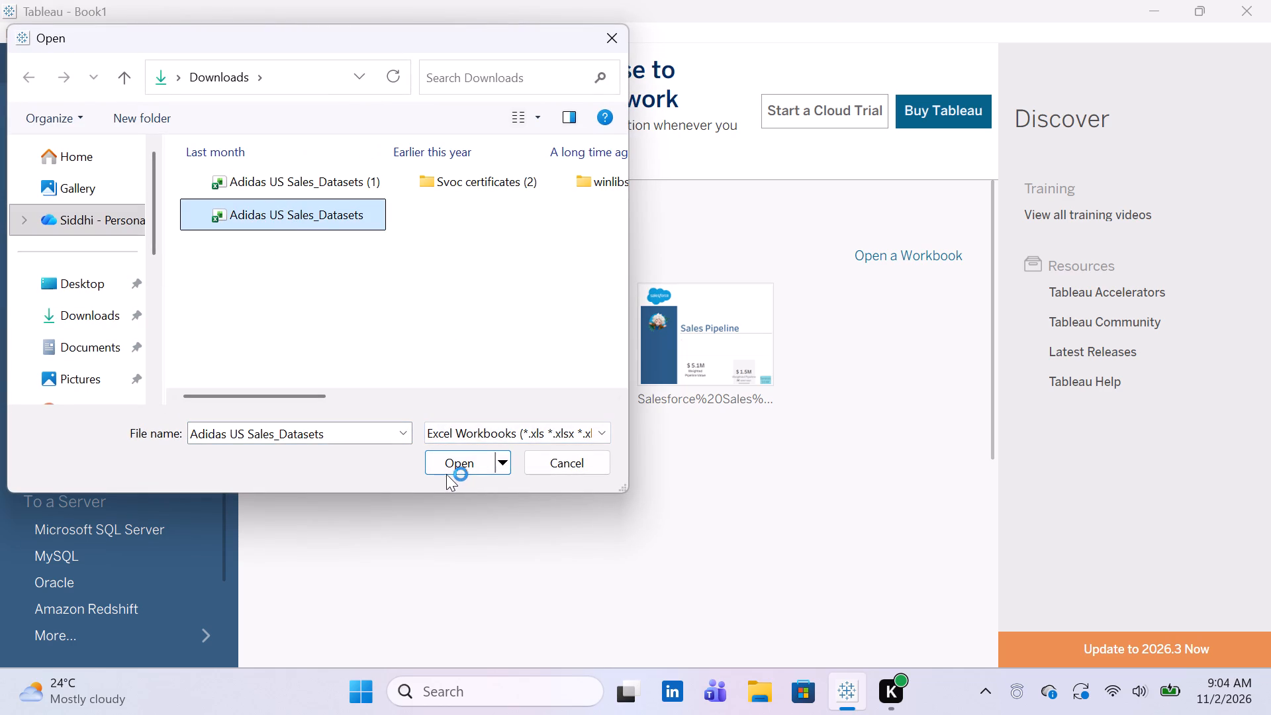
{"action": "left_click", "coordinate": [449, 471]}
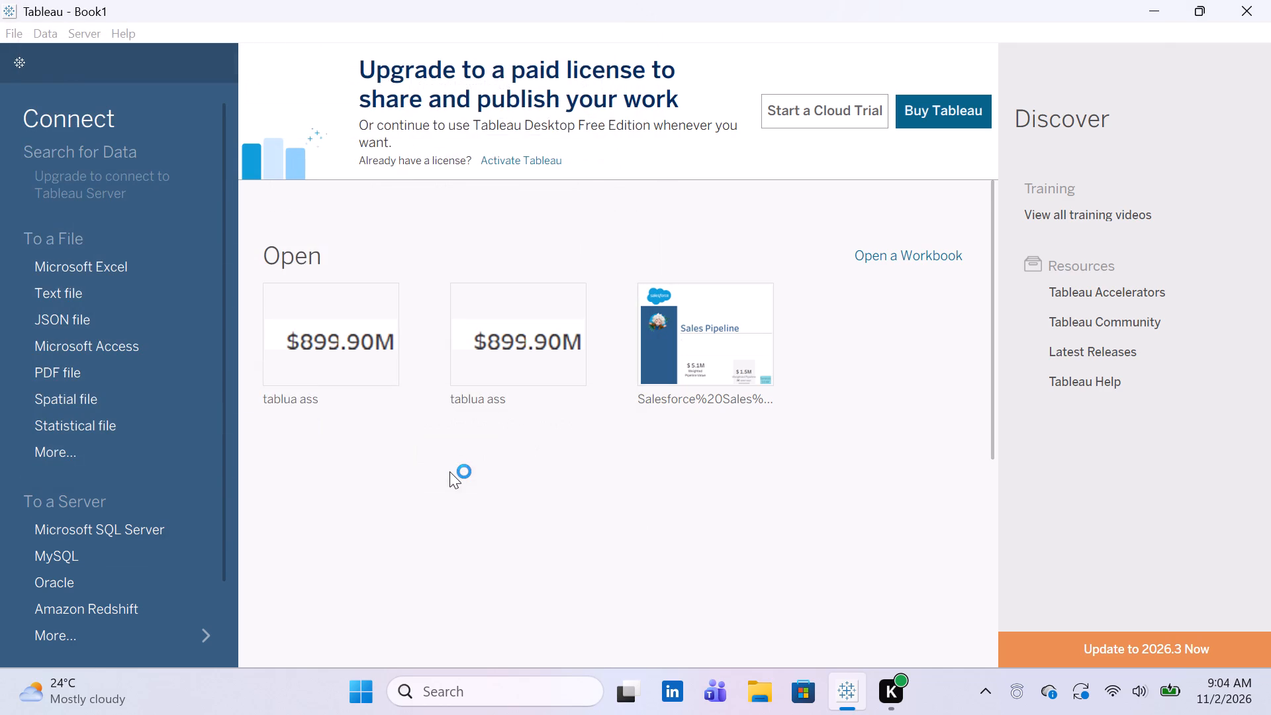
{"action": "left_click", "coordinate": [449, 471]}
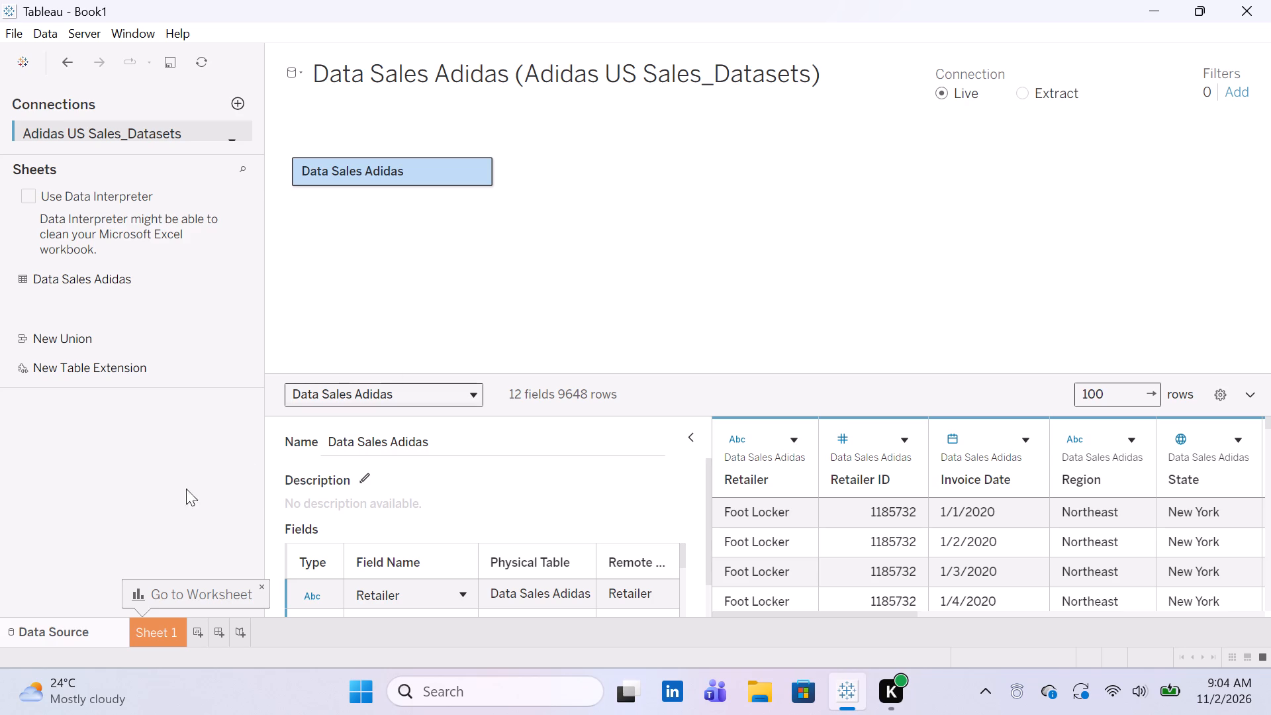
{"action": "left_click", "coordinate": [150, 630]}
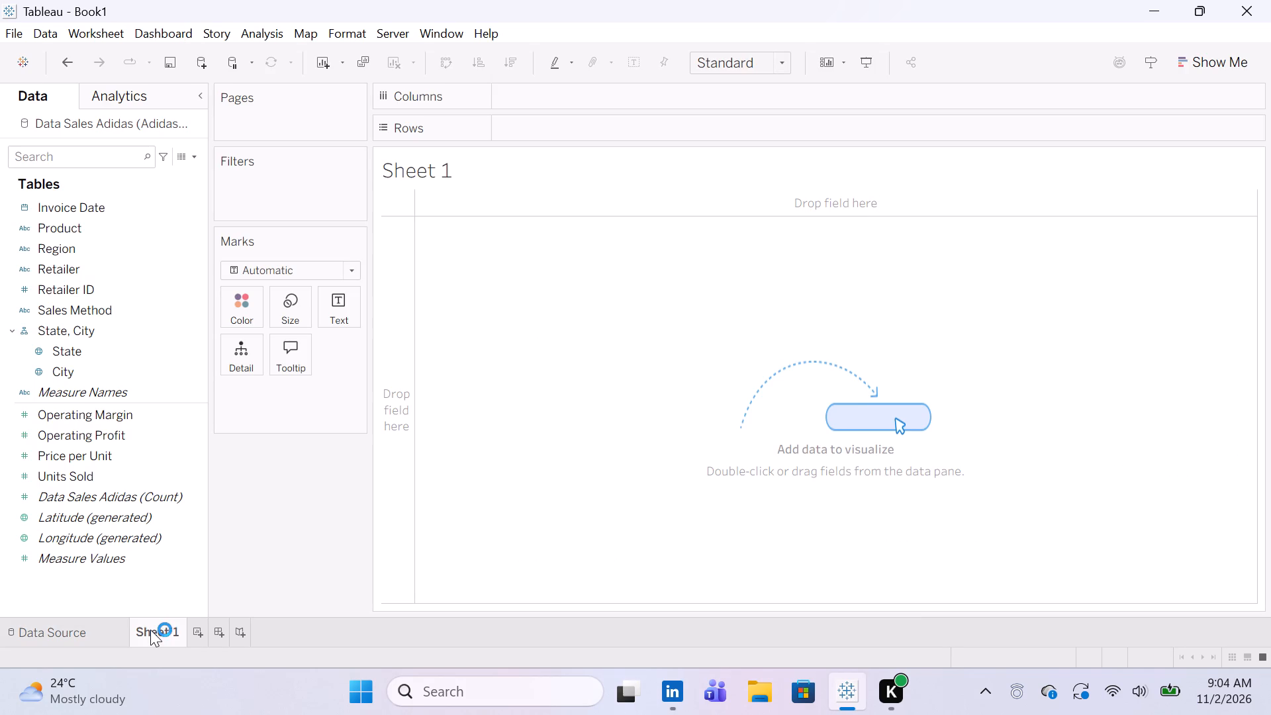
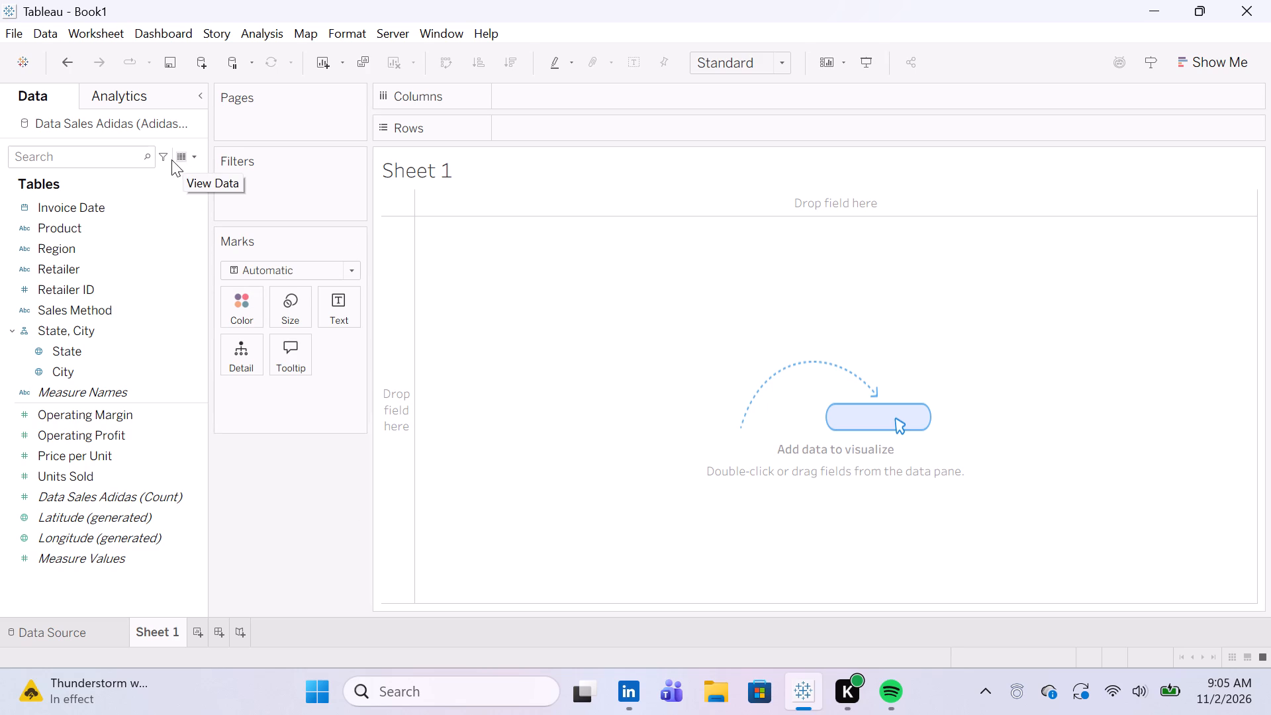
Create a new calculated field in the Adidas data source and name it Total Sales.
{"action": "right_click", "coordinate": [167, 180]}
{"action": "right_click", "coordinate": [158, 592]}
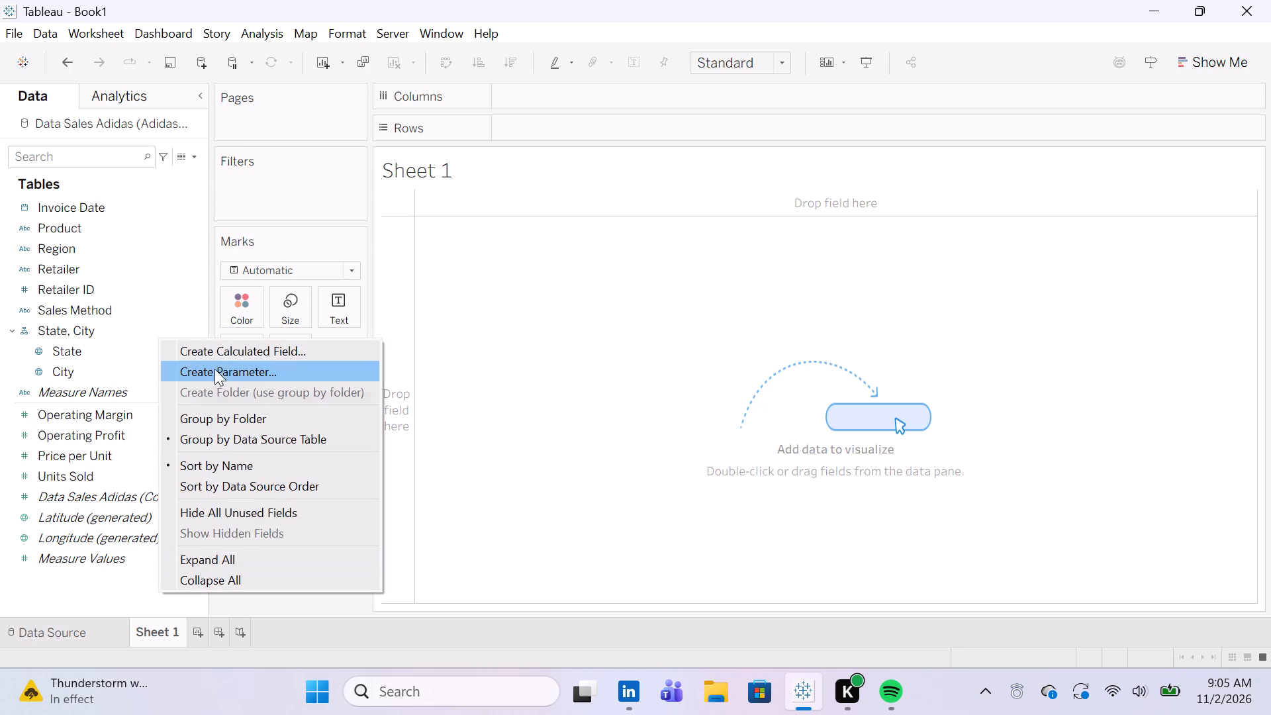
{"action": "left_click", "coordinate": [214, 356]}
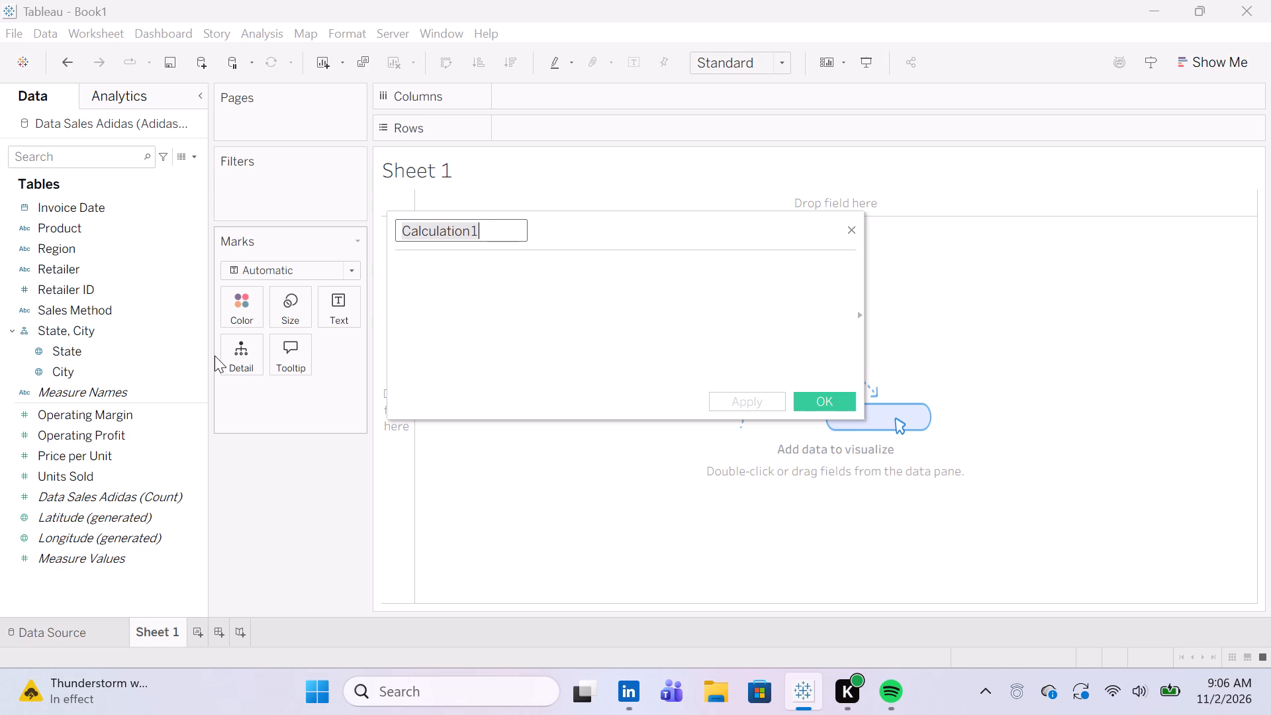
{"action": "key", "text": "shift+t"}
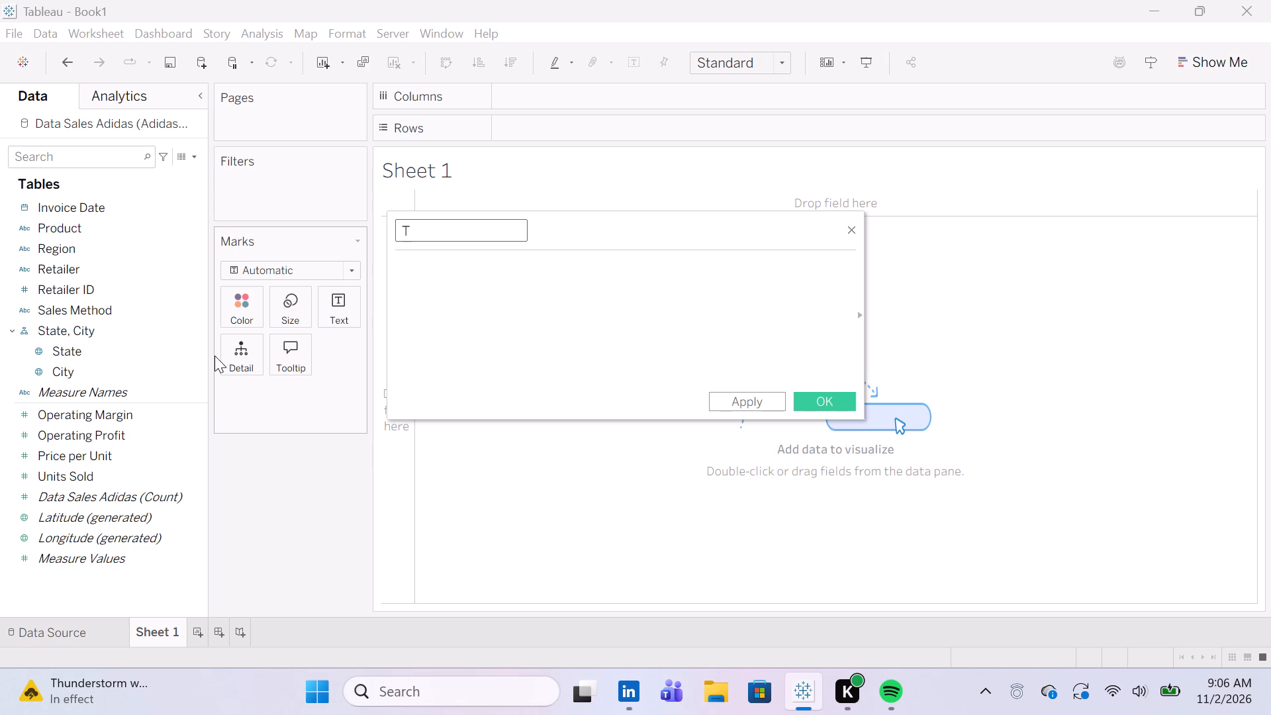
{"action": "type", "text": "ota"}
{"action": "type", "text": "l S"}
{"action": "type", "text": "ak"}
{"action": "key", "text": "BackSpace"}
{"action": "key", "text": "l"}
{"action": "type", "text": "es"}
{"action": "key", "text": "Return"}
Define the Total Sales formula as [Price per Unit]*[Units Sold] and save the calculated field.
{"action": "left_click", "coordinate": [477, 281]}
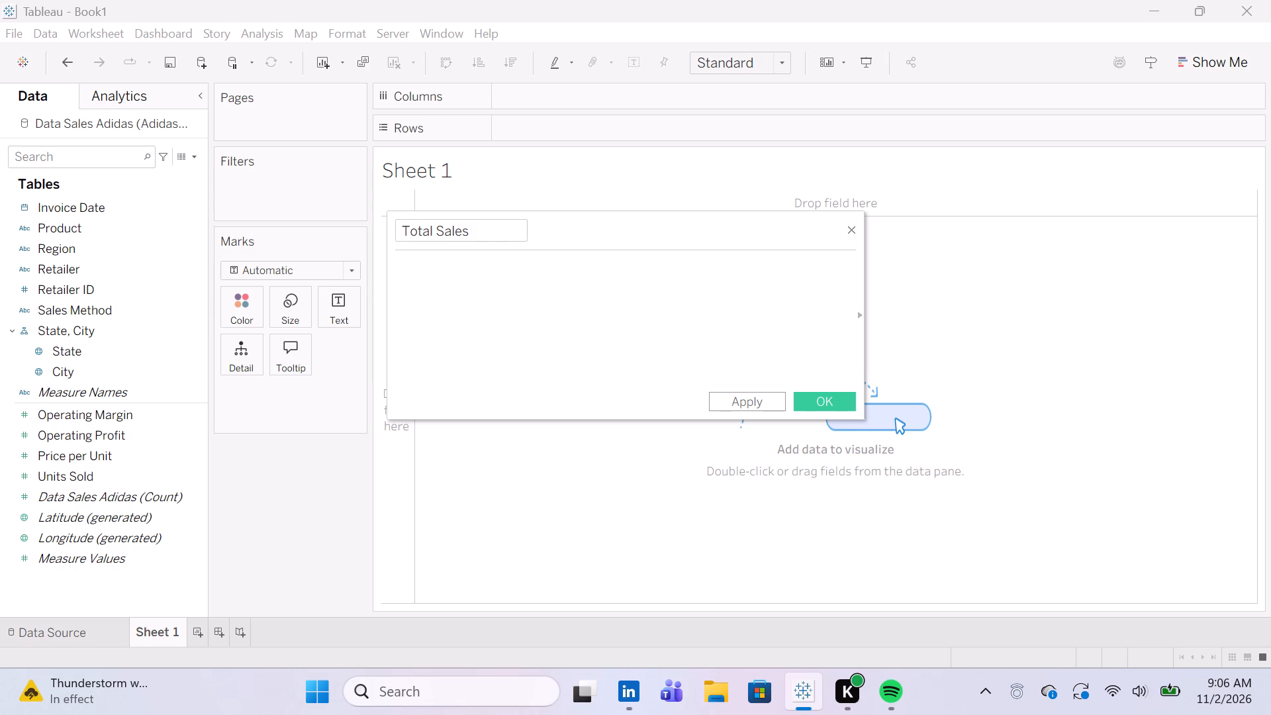
{"action": "key", "text": "bracketleft"}
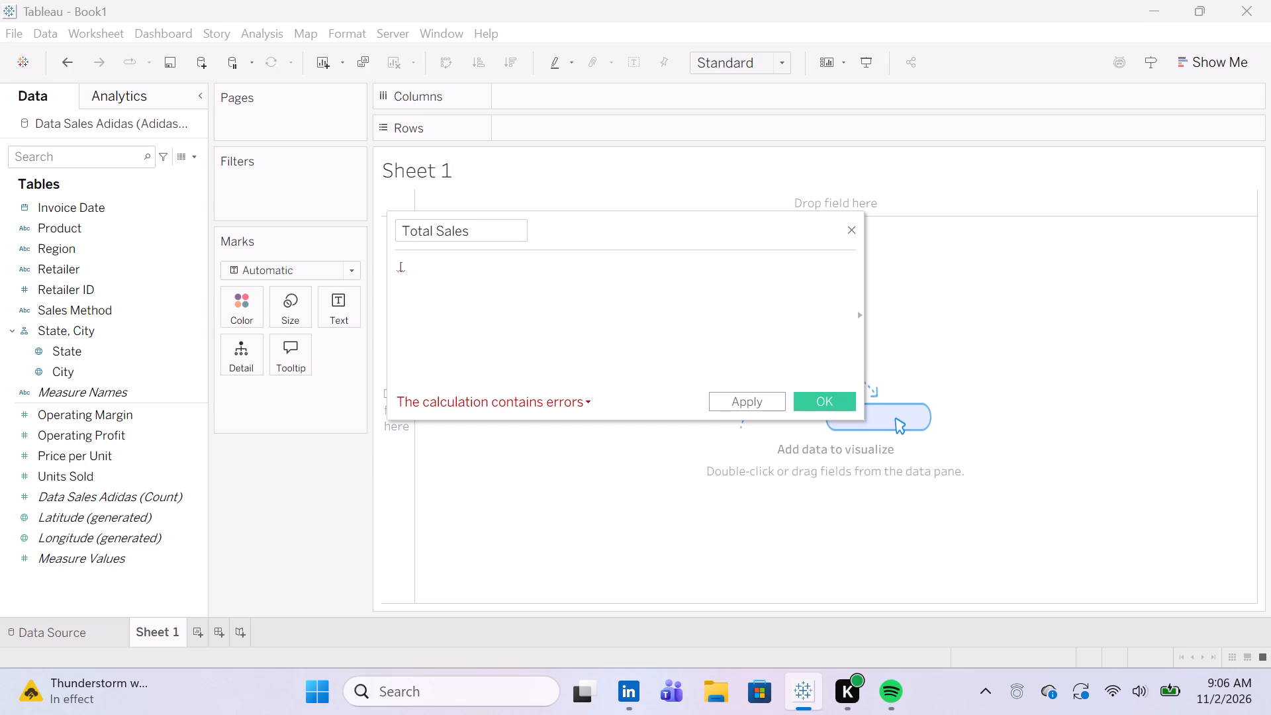
{"action": "type", "text": "Price"}
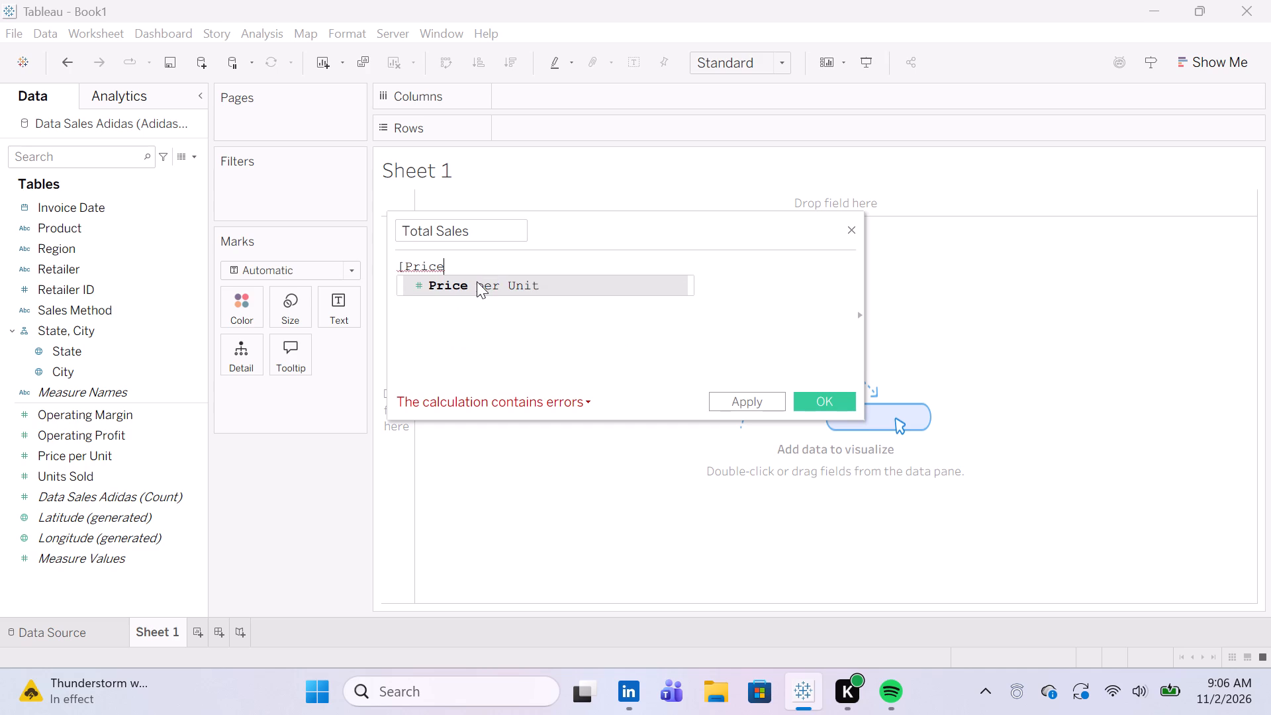
{"action": "left_click", "coordinate": [477, 289]}
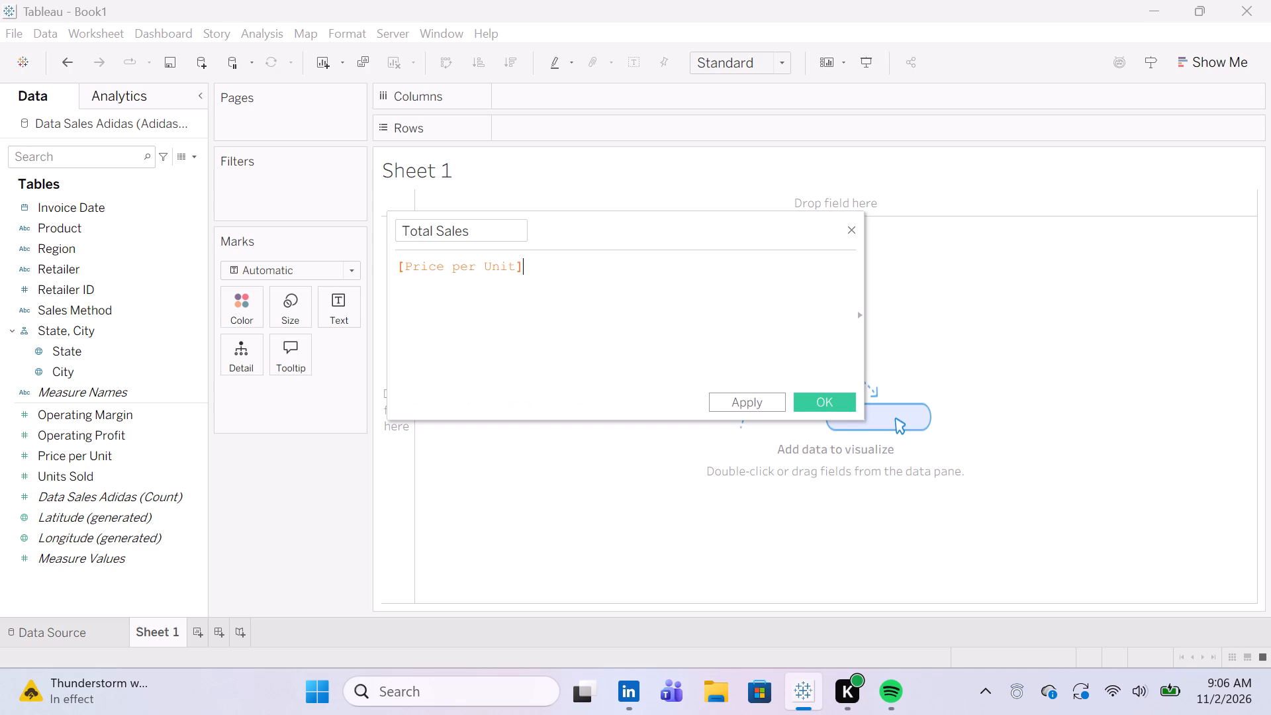
{"action": "key", "text": "shift+asterisk"}
{"action": "key", "text": "bracketleft"}
{"action": "type", "text": "uni"}
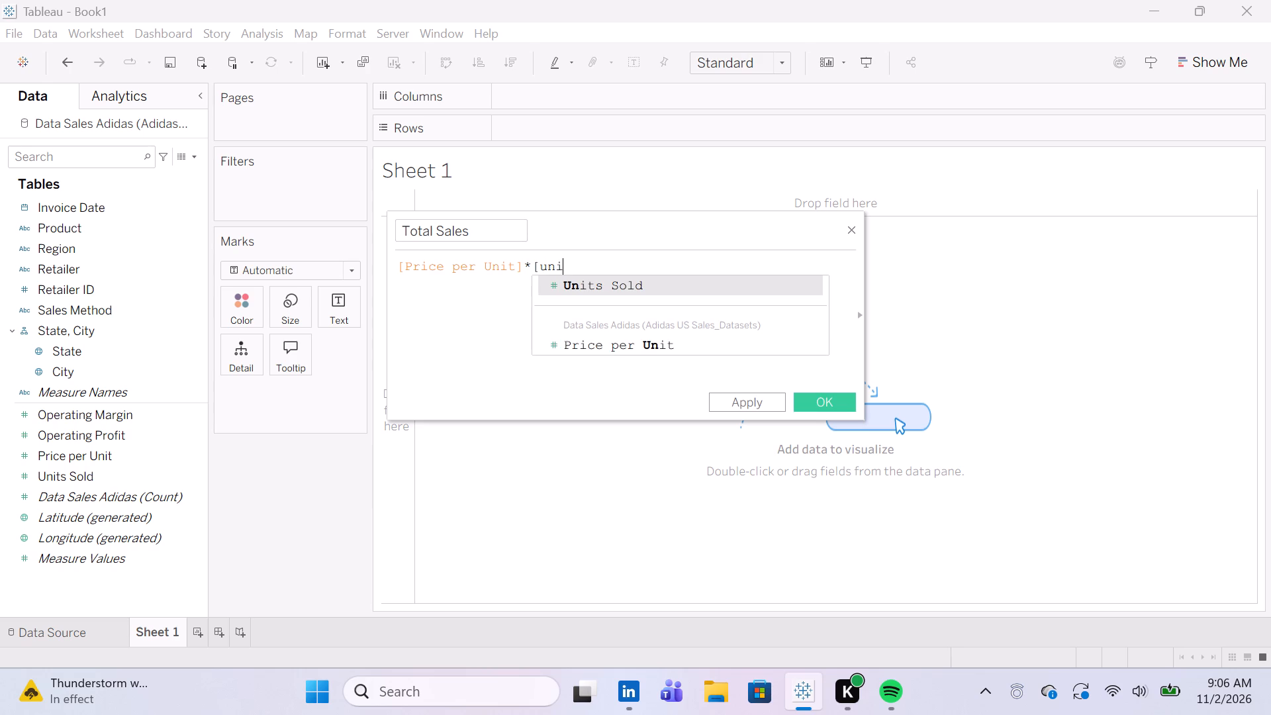
{"action": "left_click", "coordinate": [555, 277]}
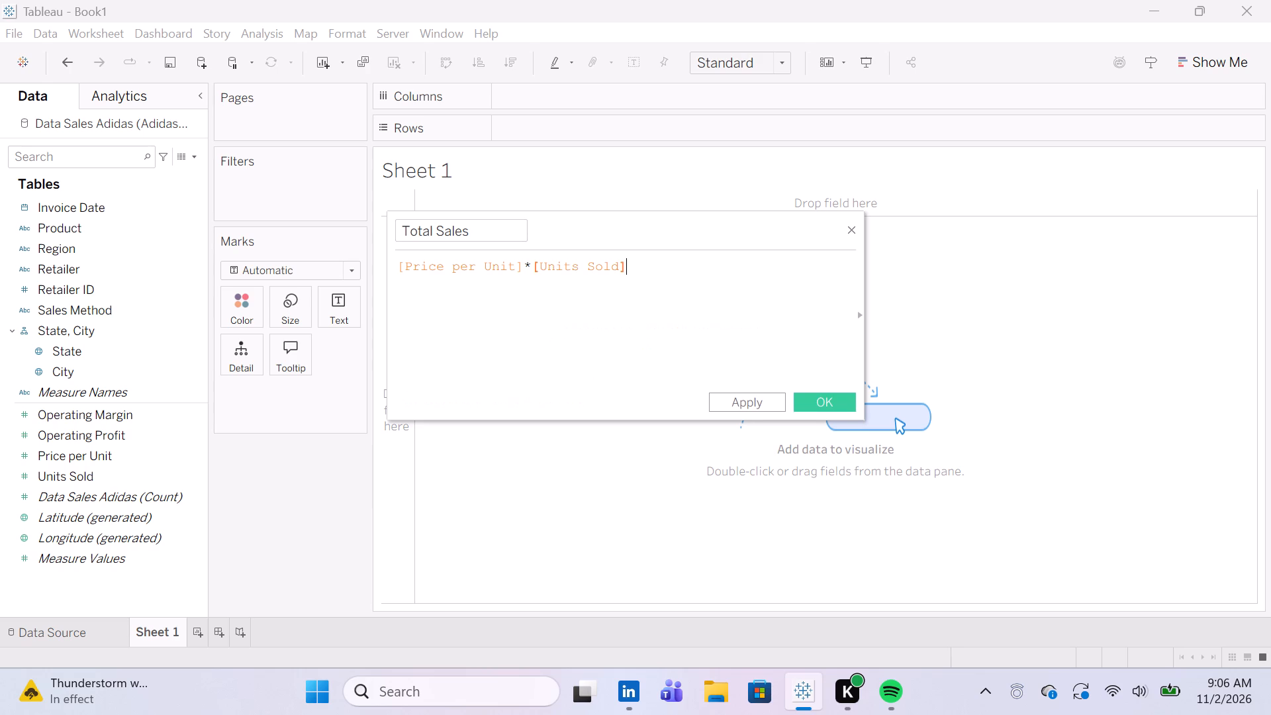
{"action": "left_click", "coordinate": [730, 405]}
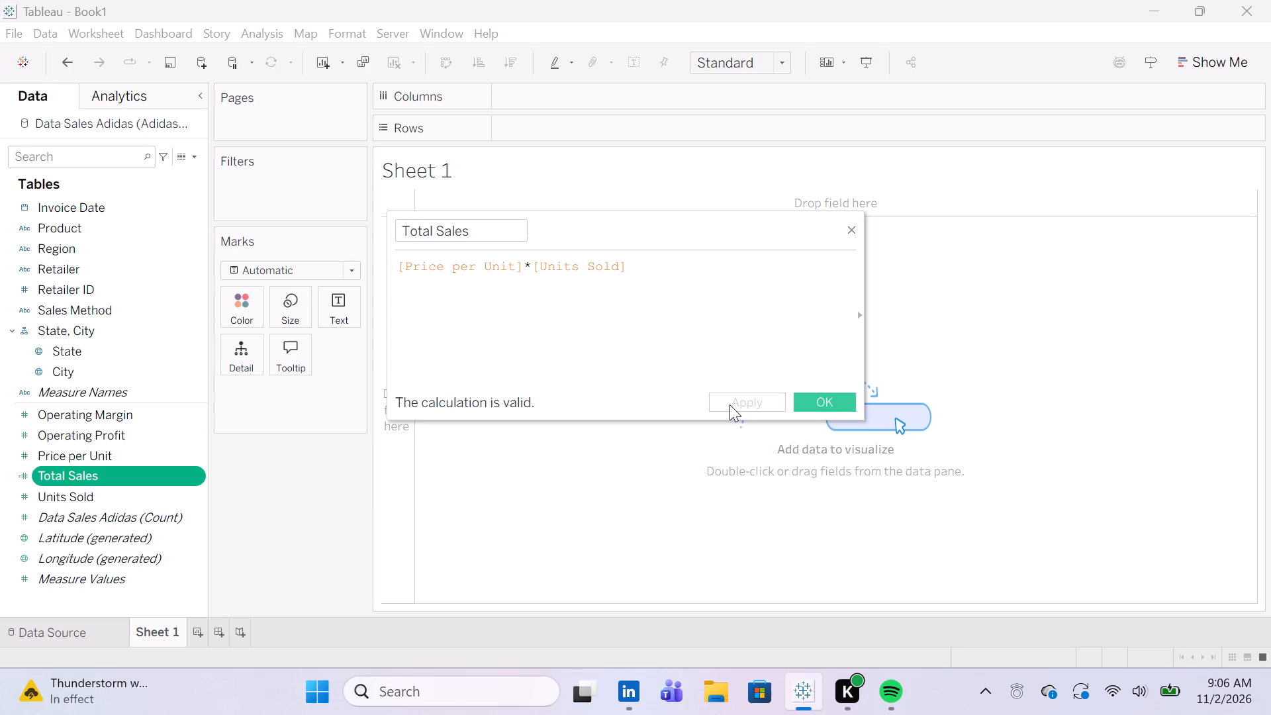
{"action": "left_click", "coordinate": [833, 401]}
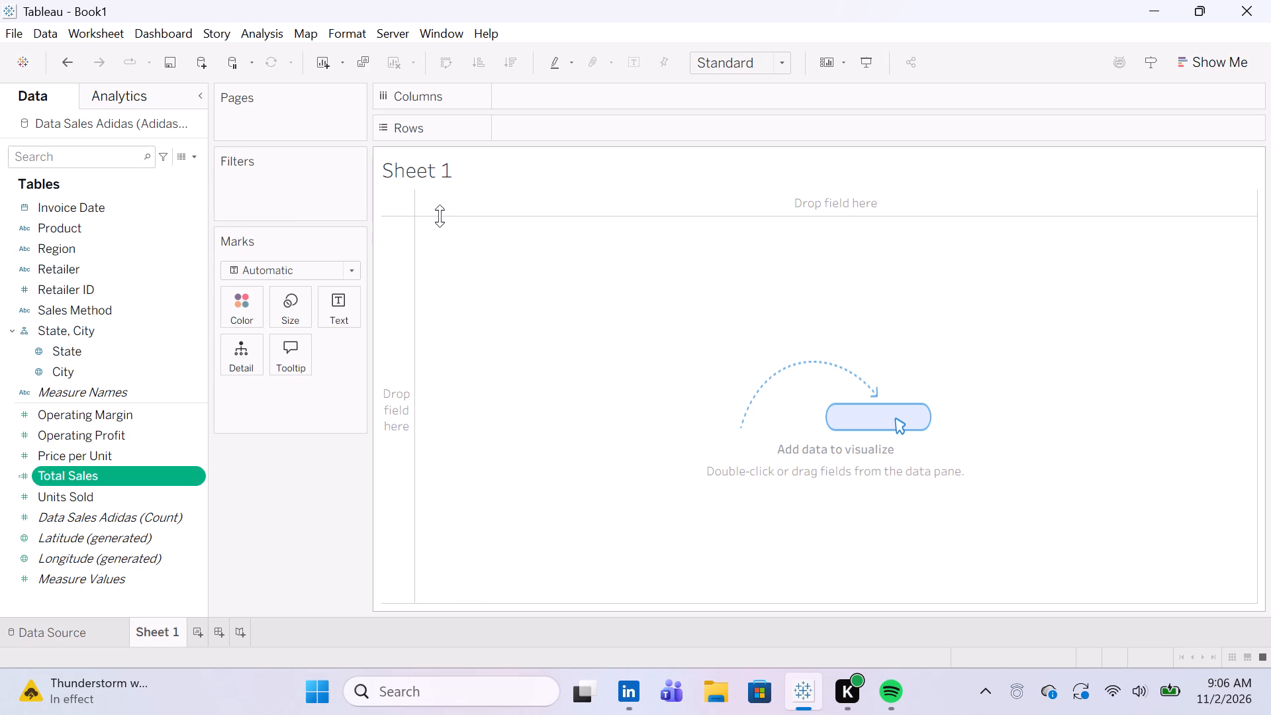
Create another calculated field and name it Total Profit.
{"action": "right_click", "coordinate": [191, 601]}
{"action": "left_click", "coordinate": [191, 601]}
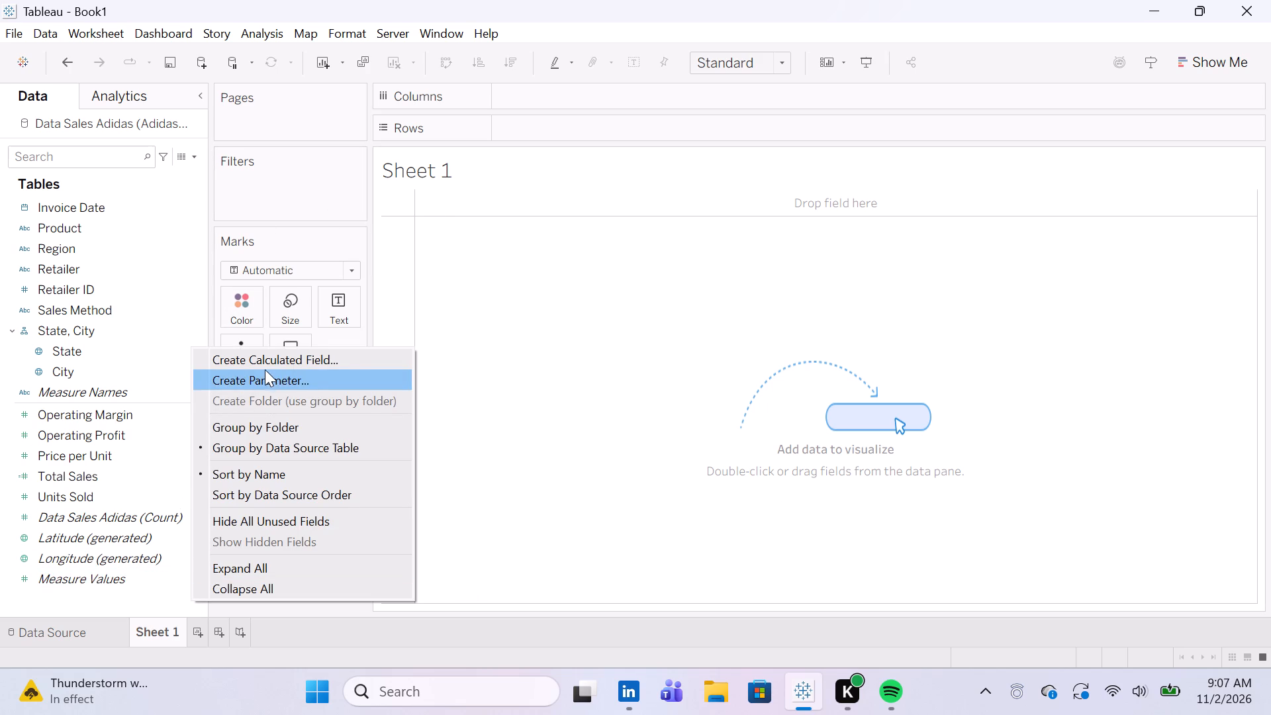
{"action": "left_click", "coordinate": [265, 367]}
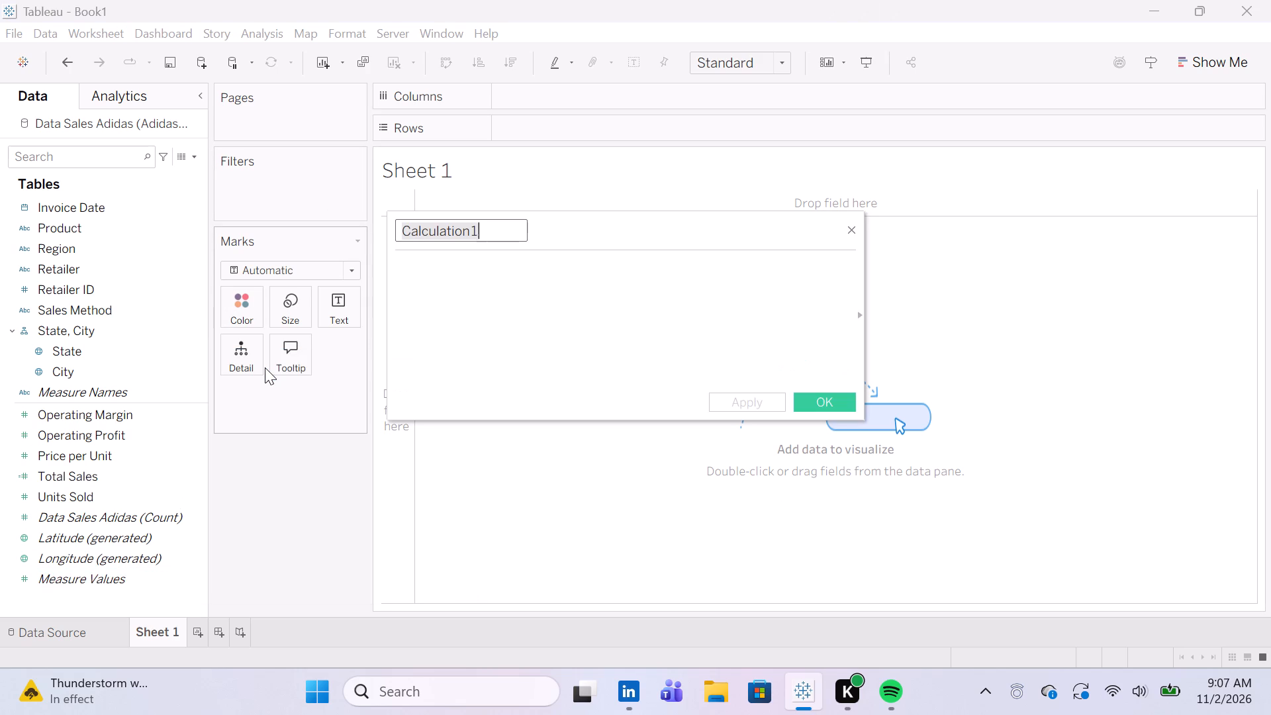
{"action": "key", "text": "BackSpace"}
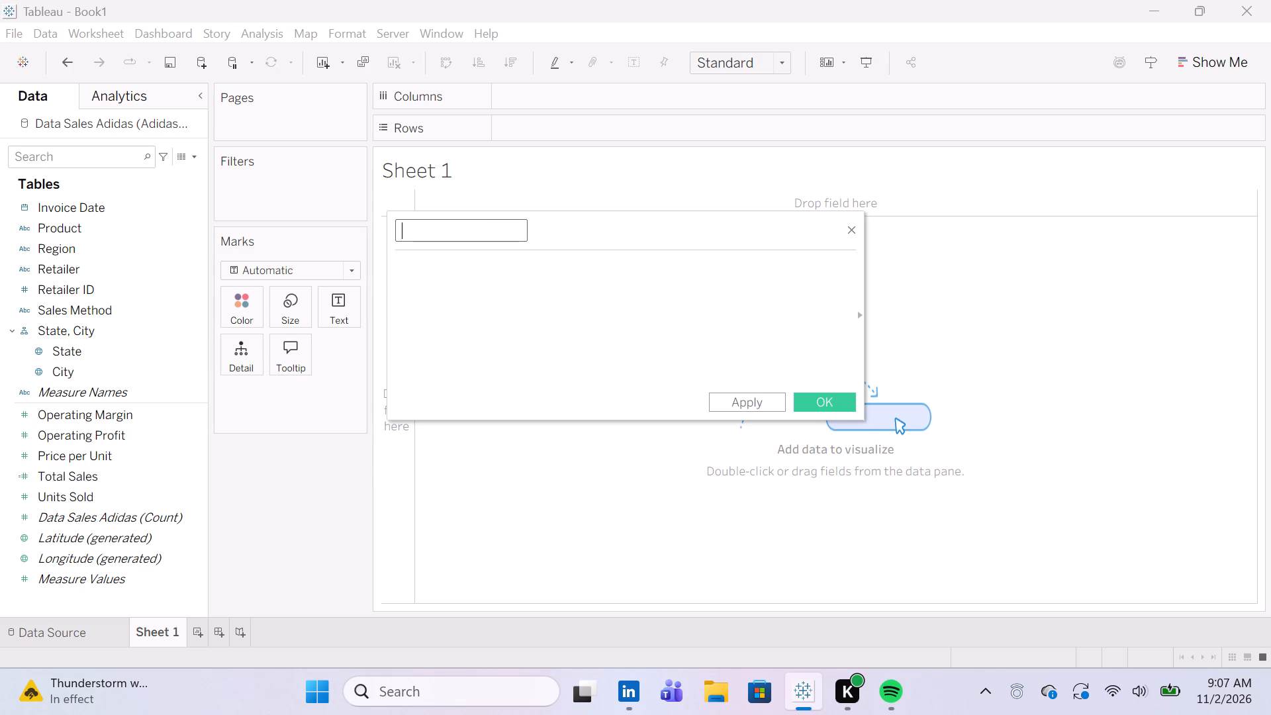
{"action": "type", "text": "Tota"}
{"action": "type", "text": "l P"}
{"action": "type", "text": "rog"}
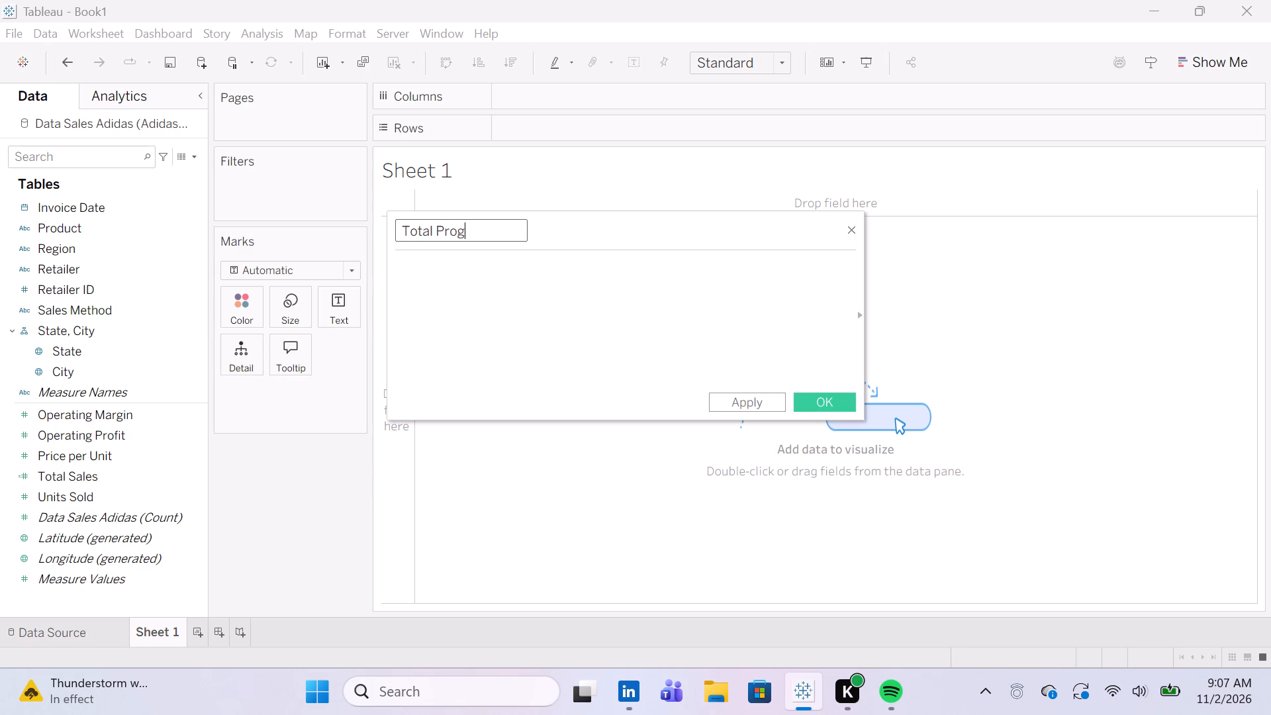
{"action": "key", "text": "BackSpace"}
{"action": "type", "text": "fi"}
{"action": "key", "text": "t"}
{"action": "key", "text": "Return"}
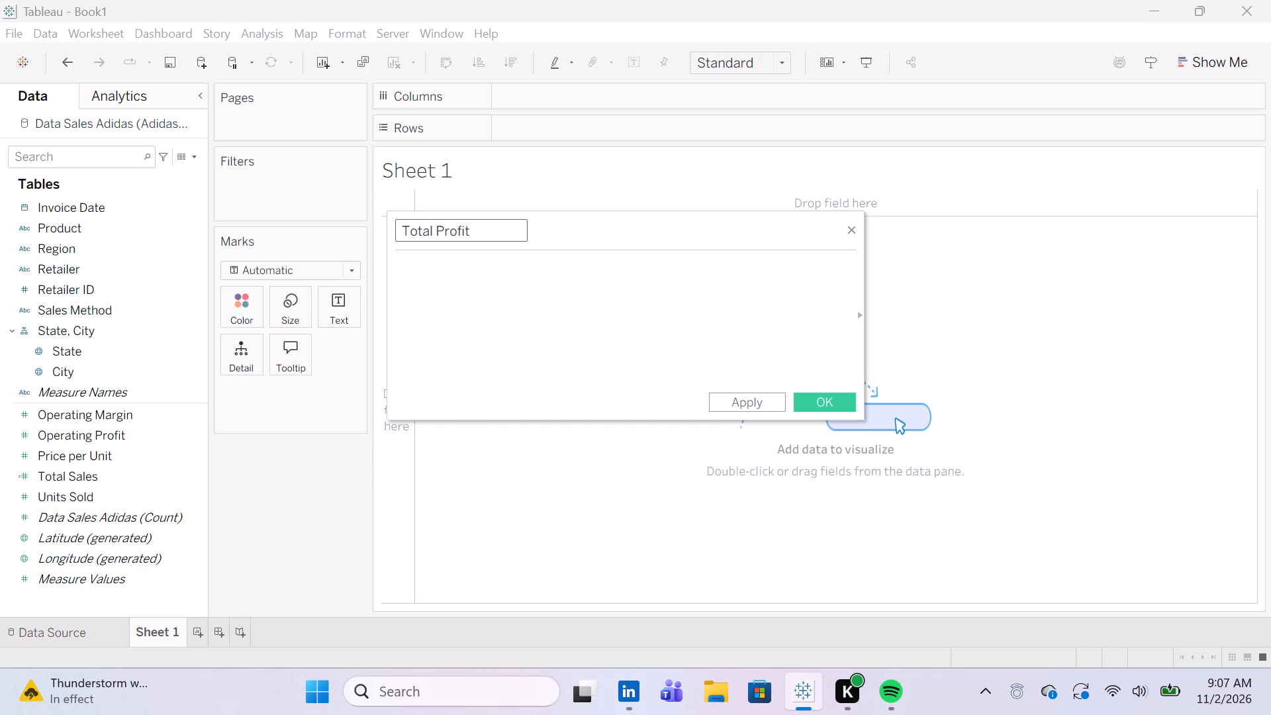
Define the Total Profit formula as SUM([Operating Profit]) and save the calculated field.
{"action": "left_click", "coordinate": [485, 271]}
{"action": "type", "text": "SUM"}
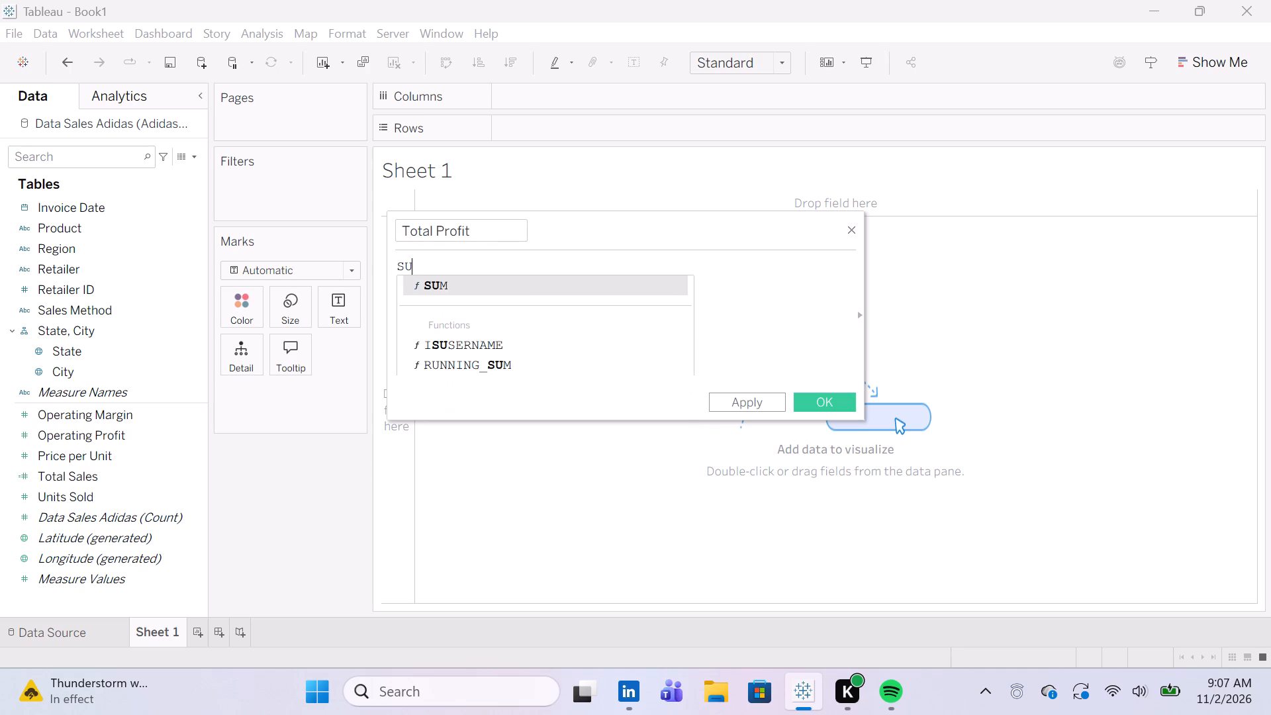
{"action": "key", "text": "bracketleft"}
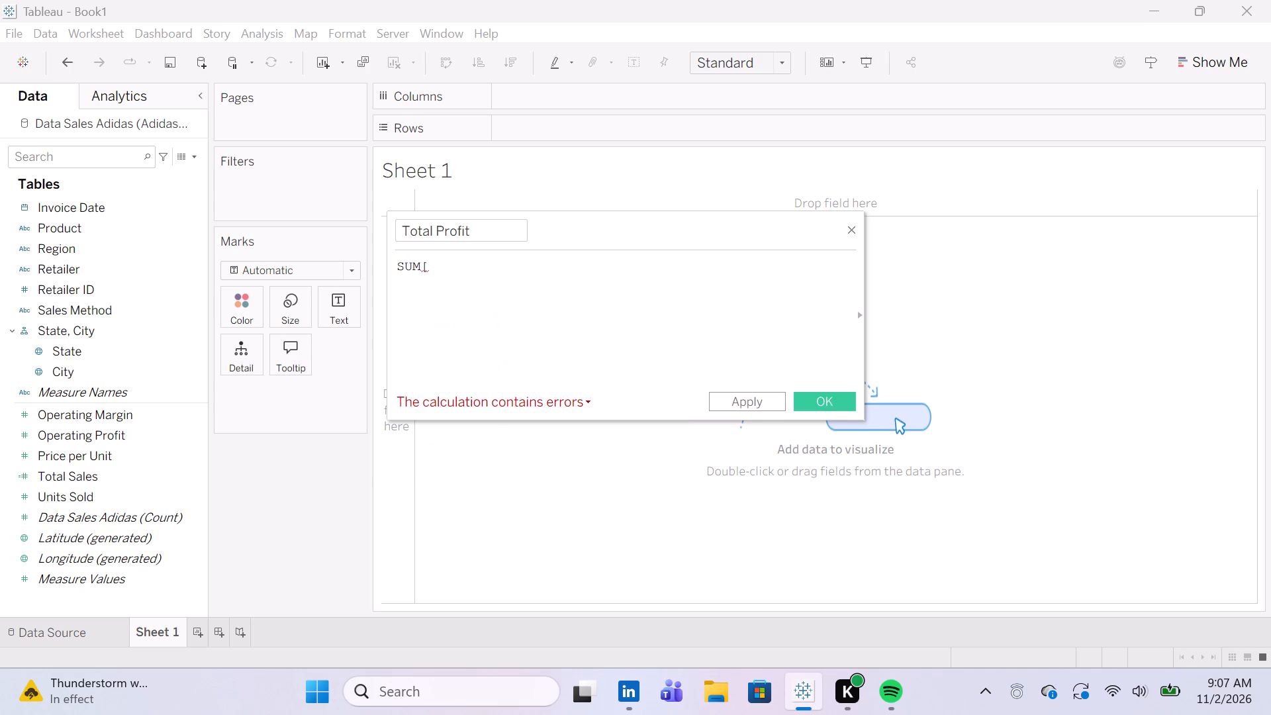
{"action": "key", "text": "BackSpace"}
{"action": "key", "text": "shift+parenleft"}
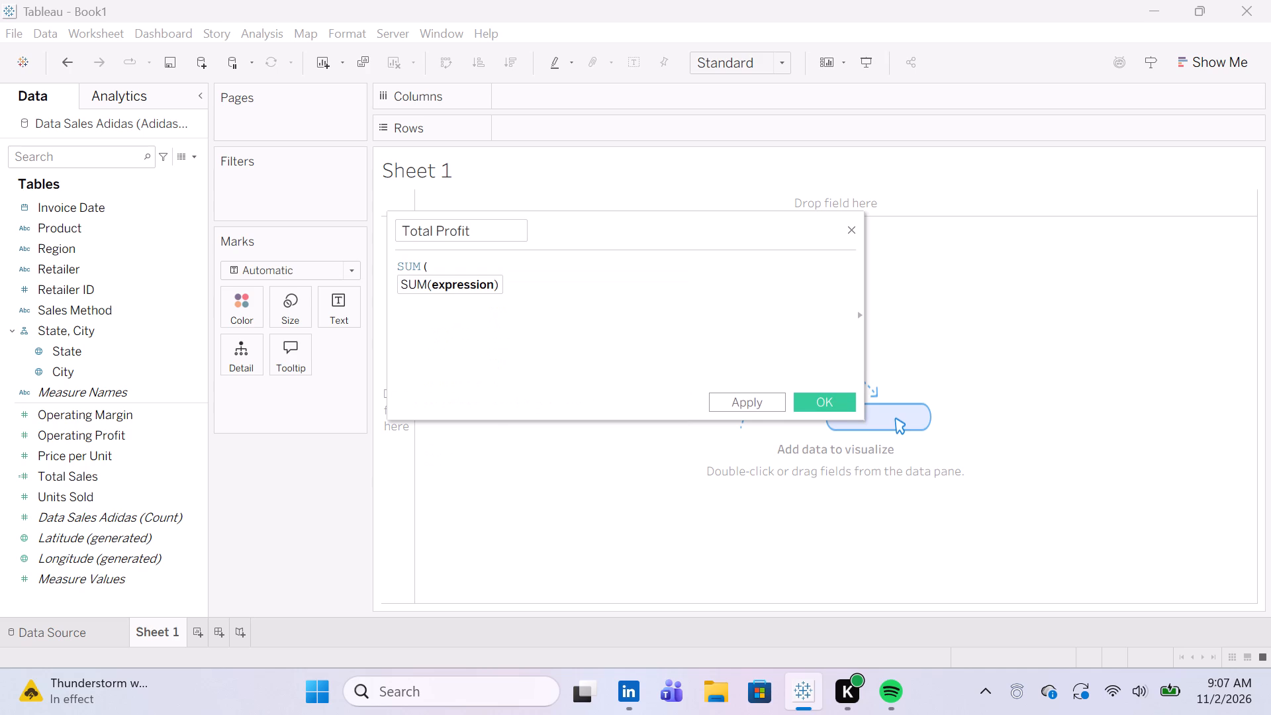
{"action": "key", "text": "bracketleft"}
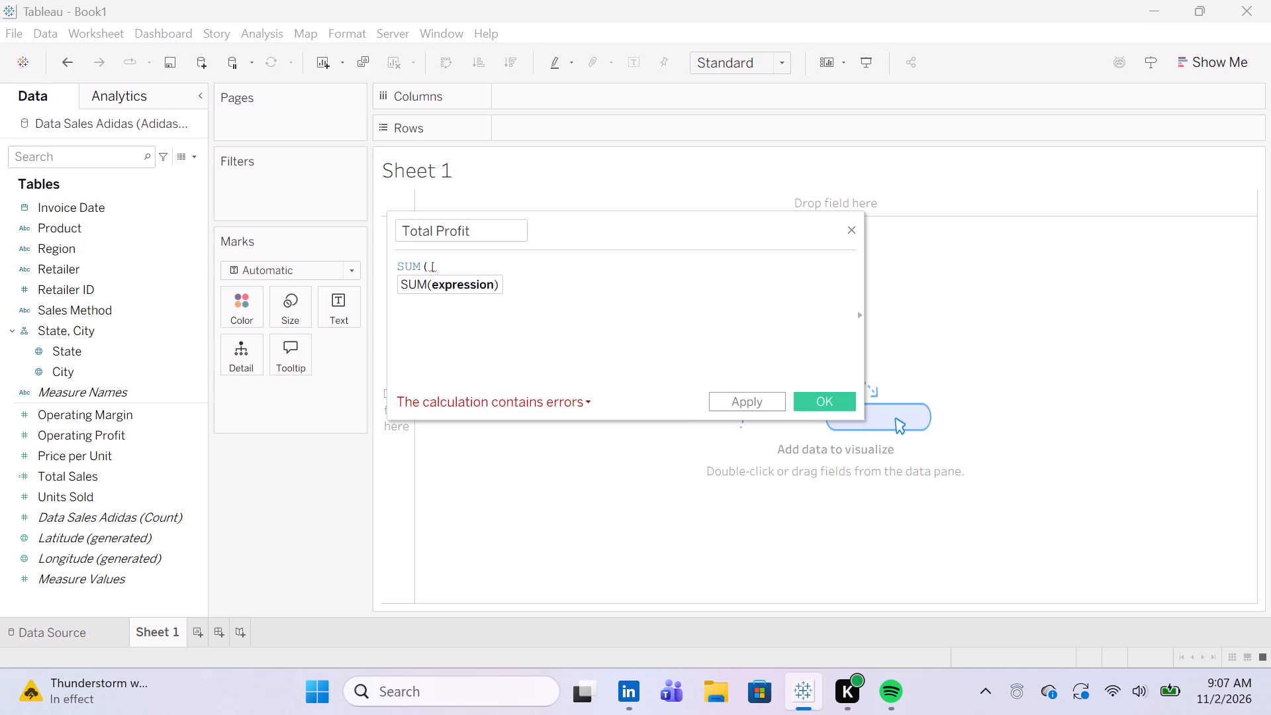
{"action": "key", "text": "shift+o"}
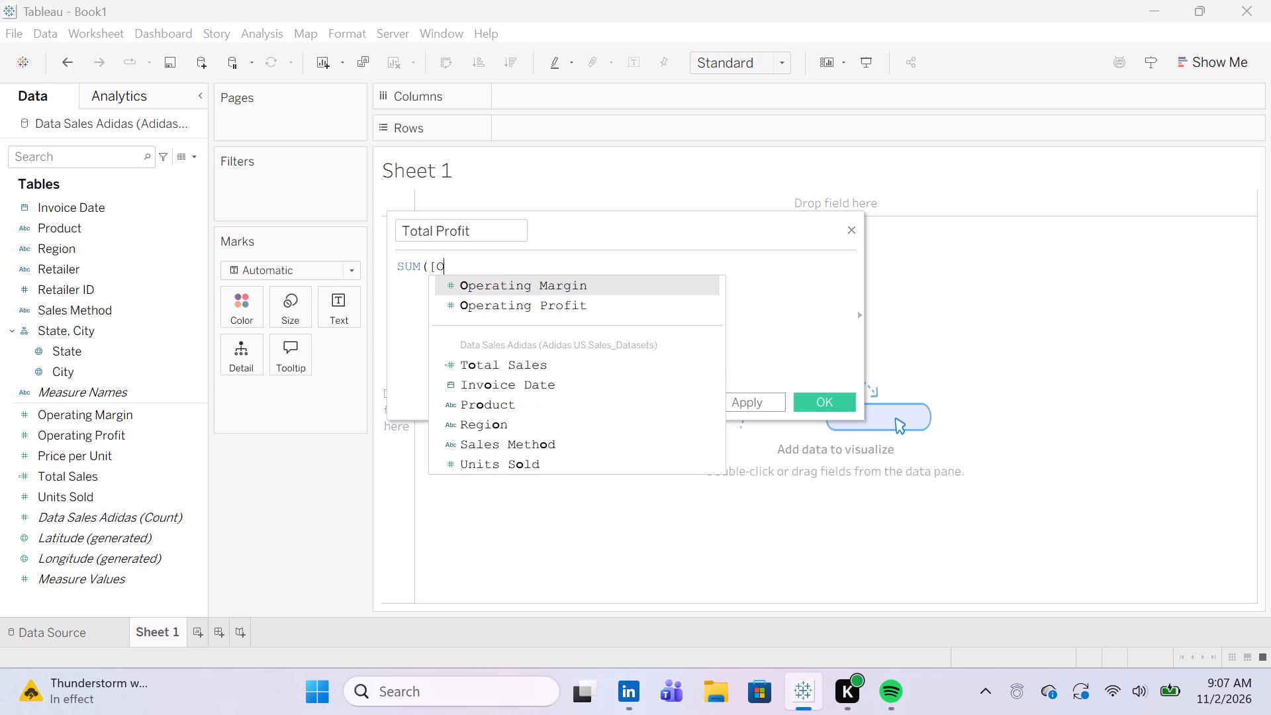
{"action": "left_click", "coordinate": [482, 297]}
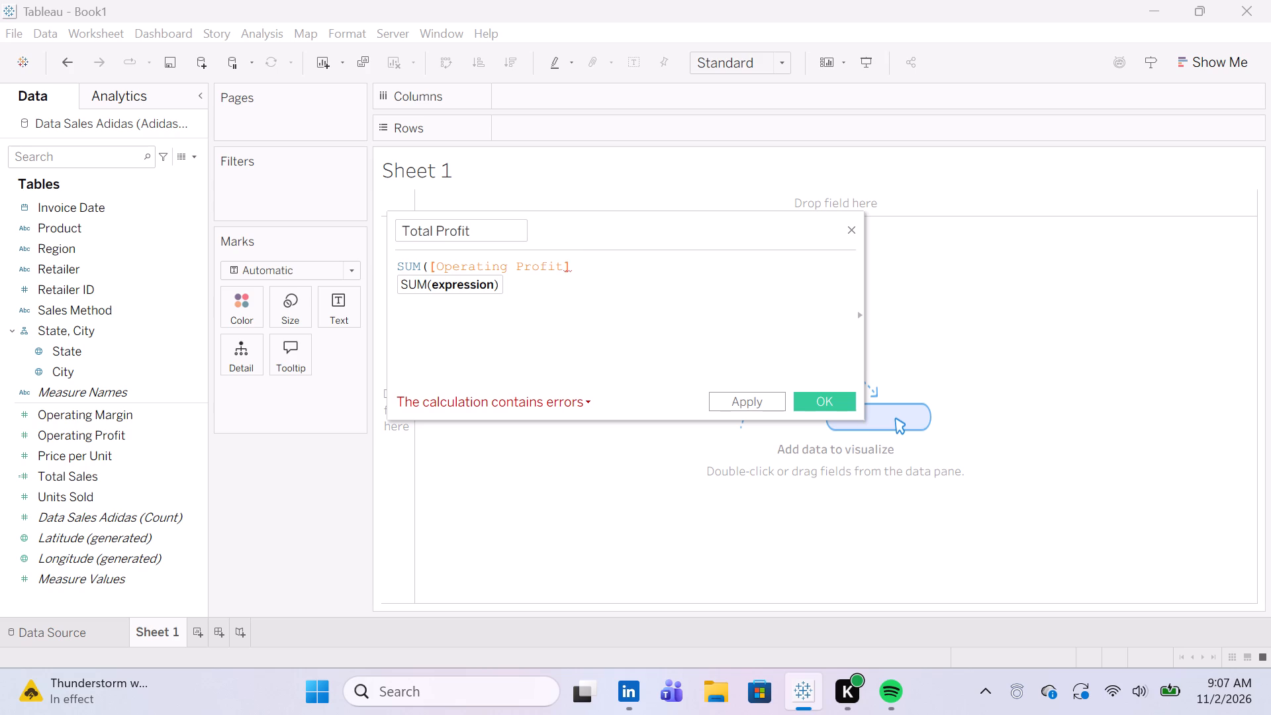
{"action": "key", "text": "shift+parenright"}
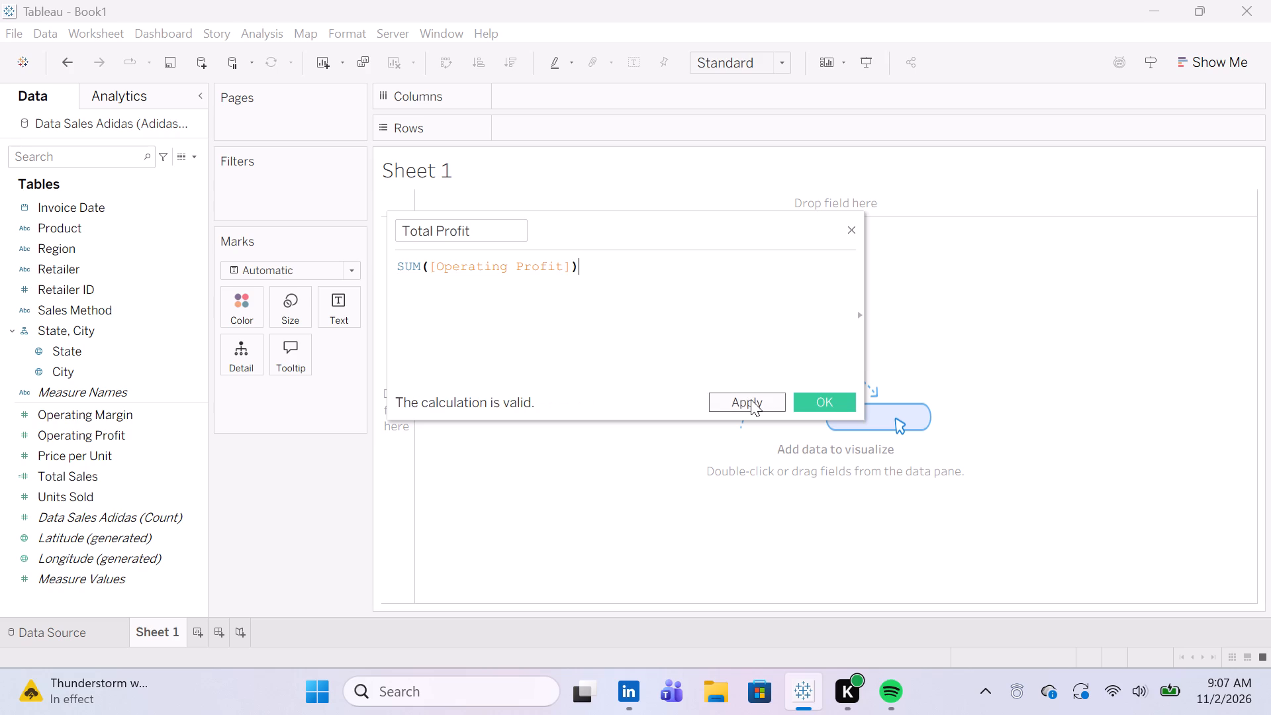
{"action": "left_click", "coordinate": [751, 399]}
{"action": "left_click", "coordinate": [814, 405]}
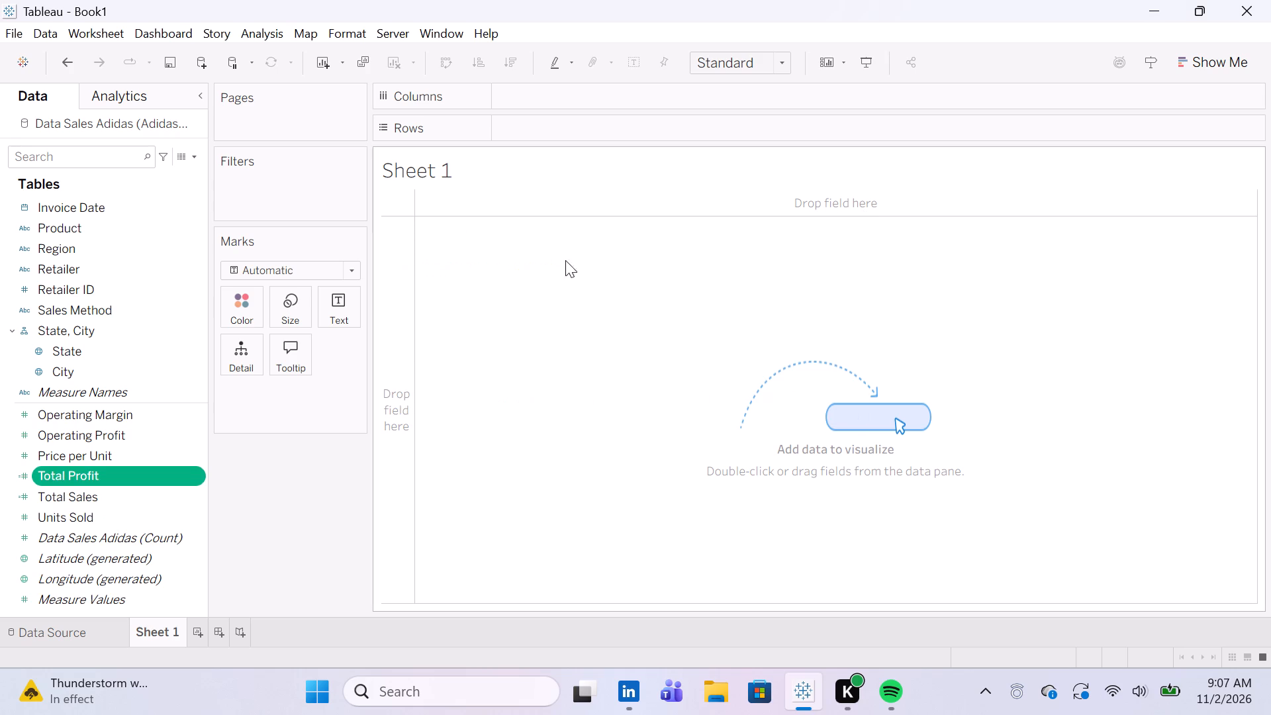
Create another calculated field in the Adidas data source and name it Total Units Sold.
{"action": "right_click", "coordinate": [185, 610]}
{"action": "left_click", "coordinate": [185, 610]}
{"action": "left_click", "coordinate": [271, 369]}
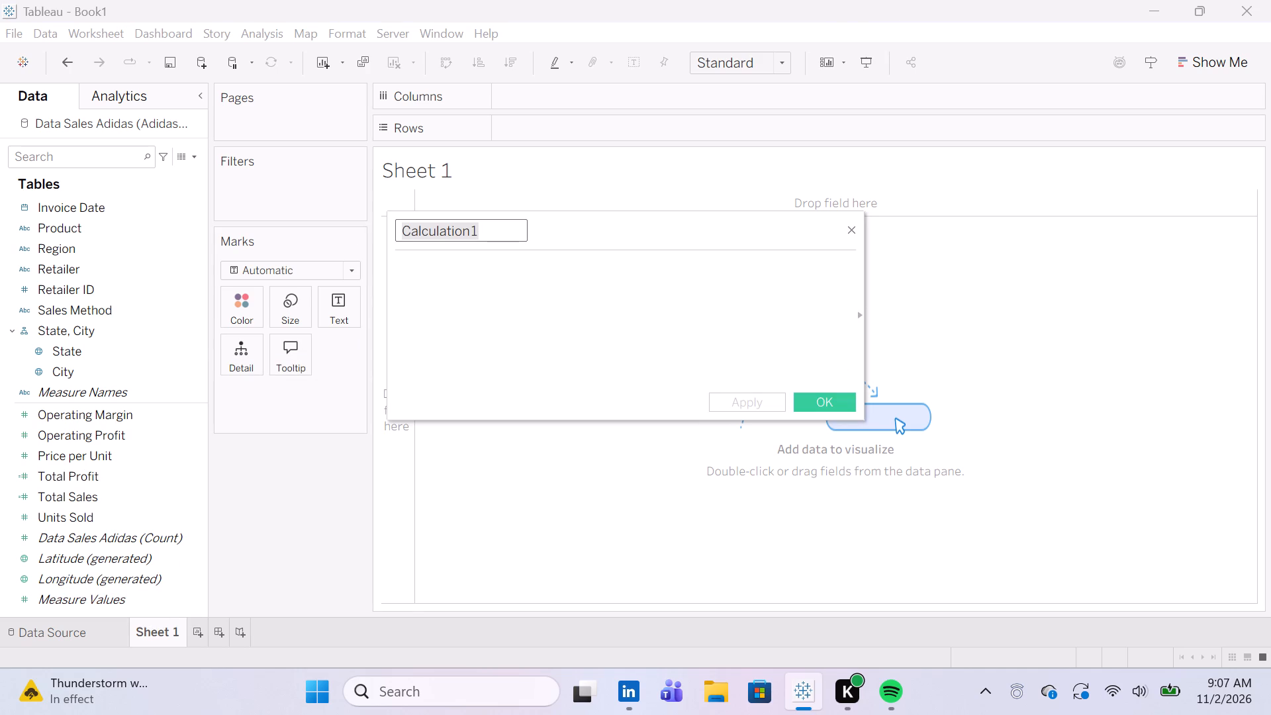
{"action": "key", "text": "BackSpace"}
{"action": "type", "text": "Total"}
{"action": "key", "text": "space"}
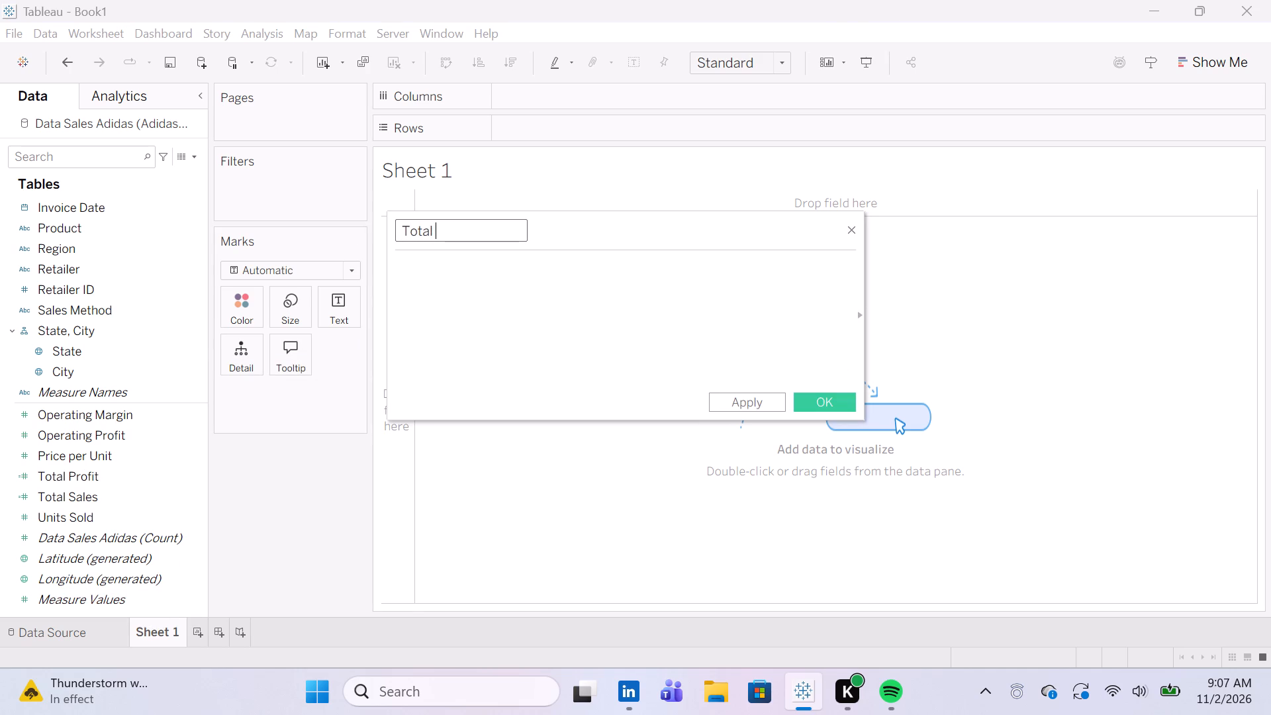
{"action": "type", "text": "Units Sold"}
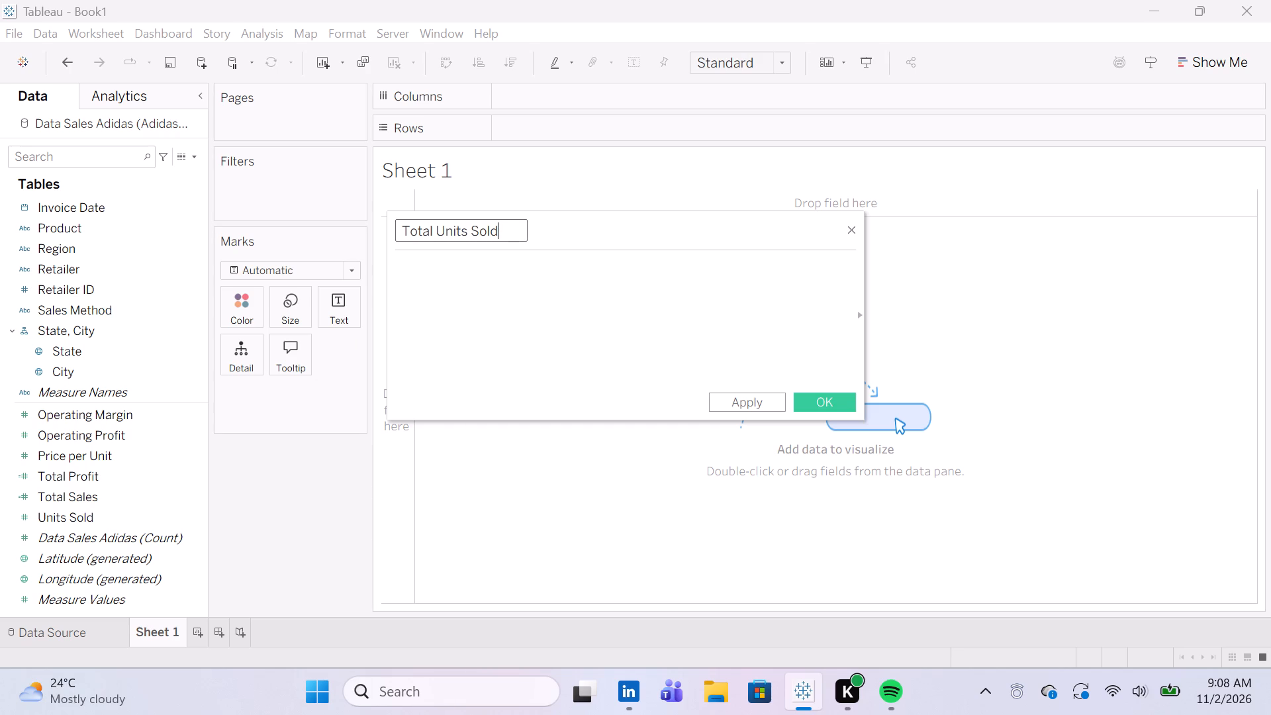
Define the Total Units Sold formula as SUM([Units Sold]) and save the calculated field.
{"action": "left_click", "coordinate": [460, 281]}
{"action": "type", "text": "SUM"}
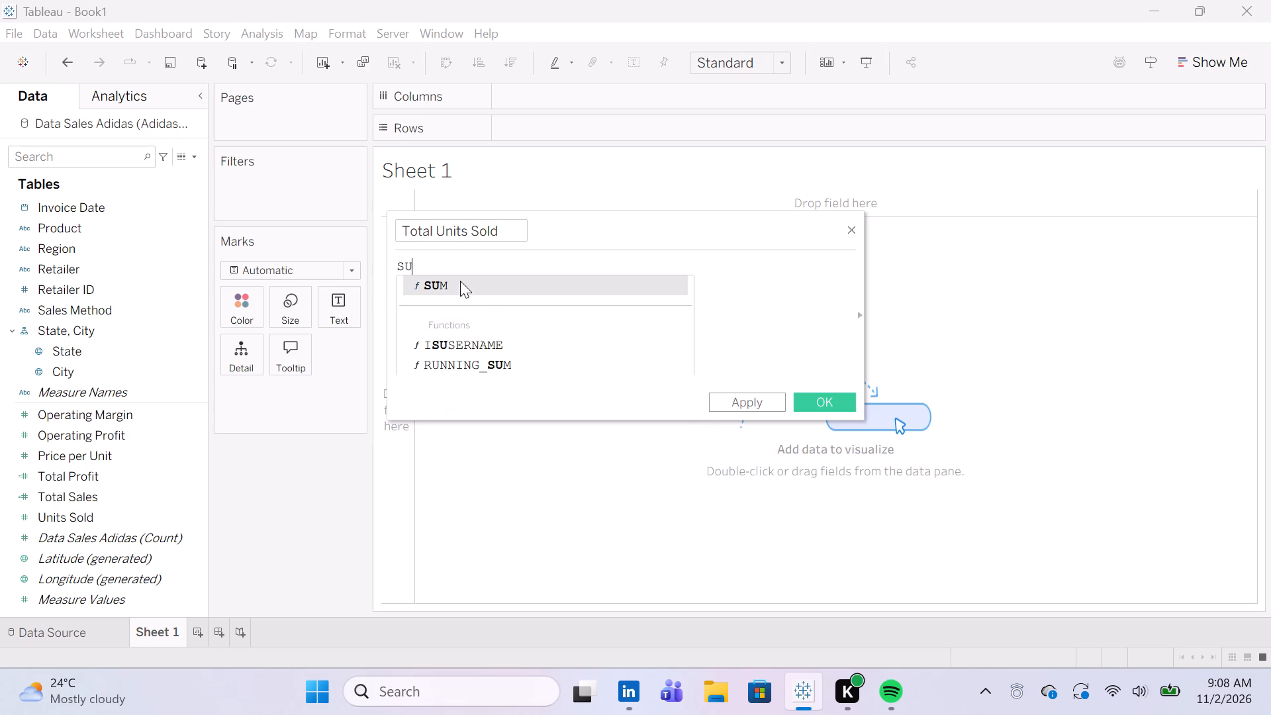
{"action": "key", "text": "shift+parenleft"}
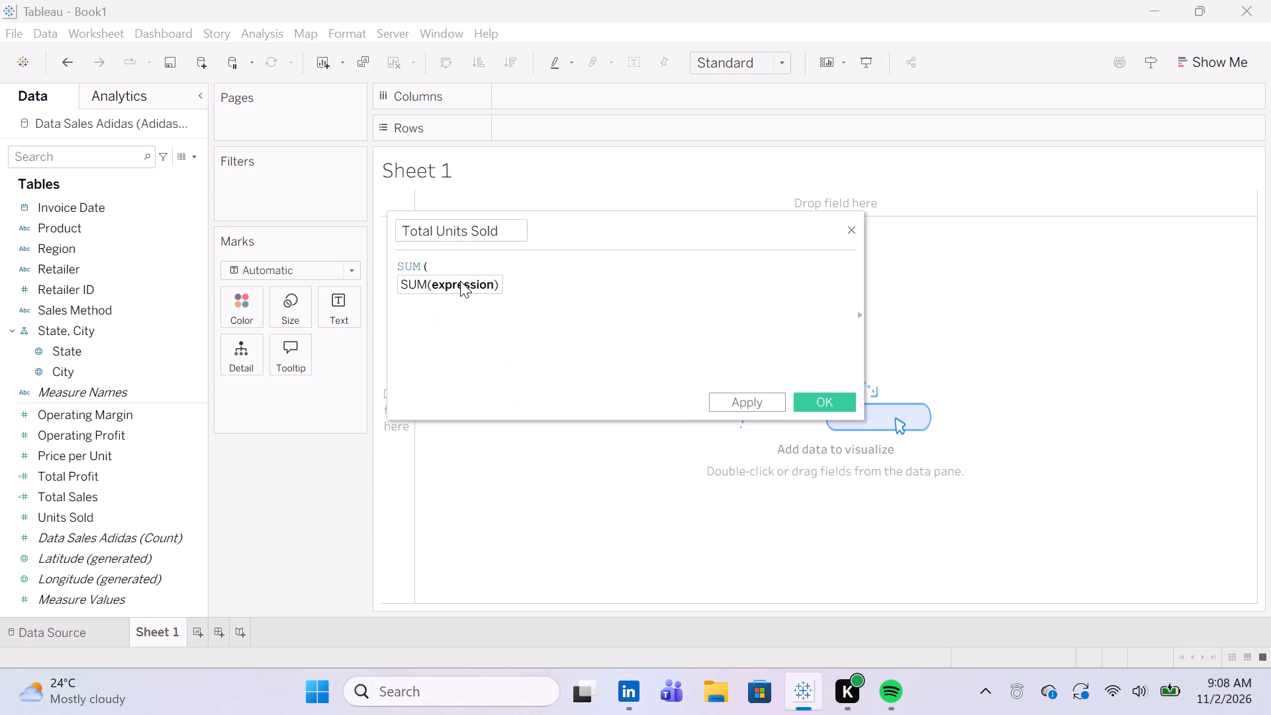
{"action": "key", "text": "bracketleft"}
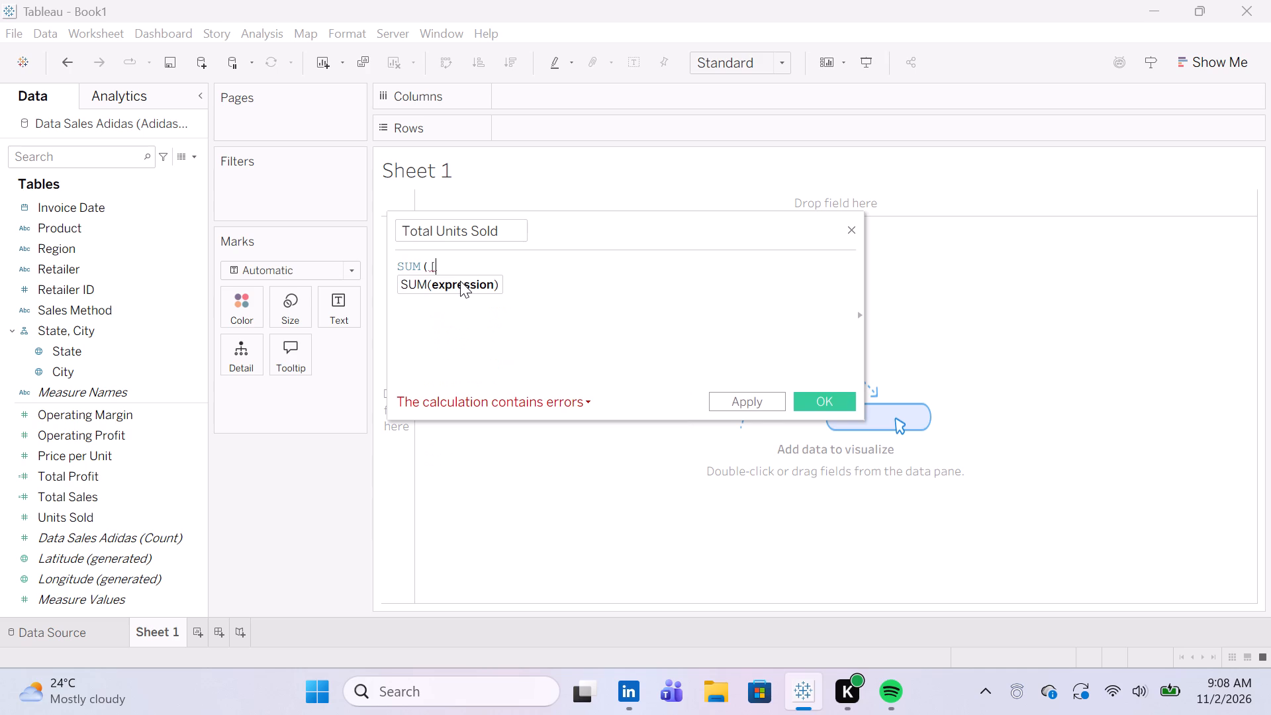
{"action": "key", "text": "shift+u"}
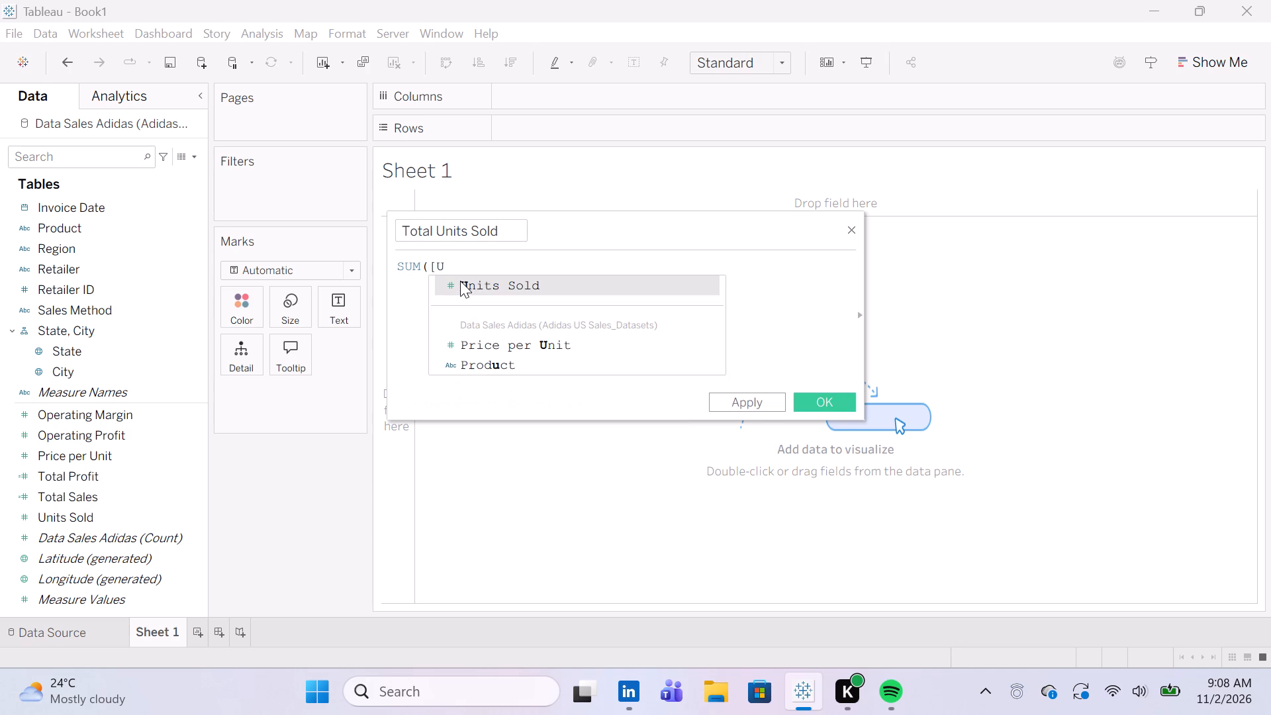
{"action": "left_click", "coordinate": [460, 281]}
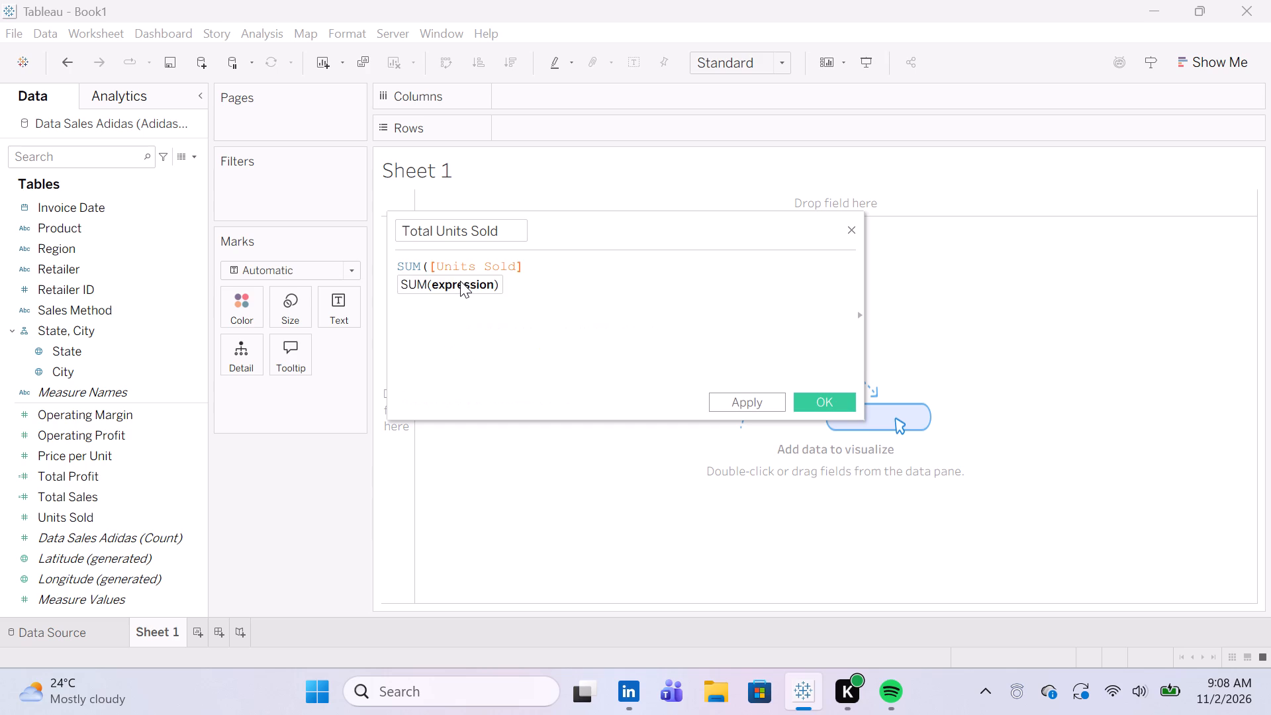
{"action": "key", "text": "shift+parenright"}
{"action": "left_click", "coordinate": [741, 397]}
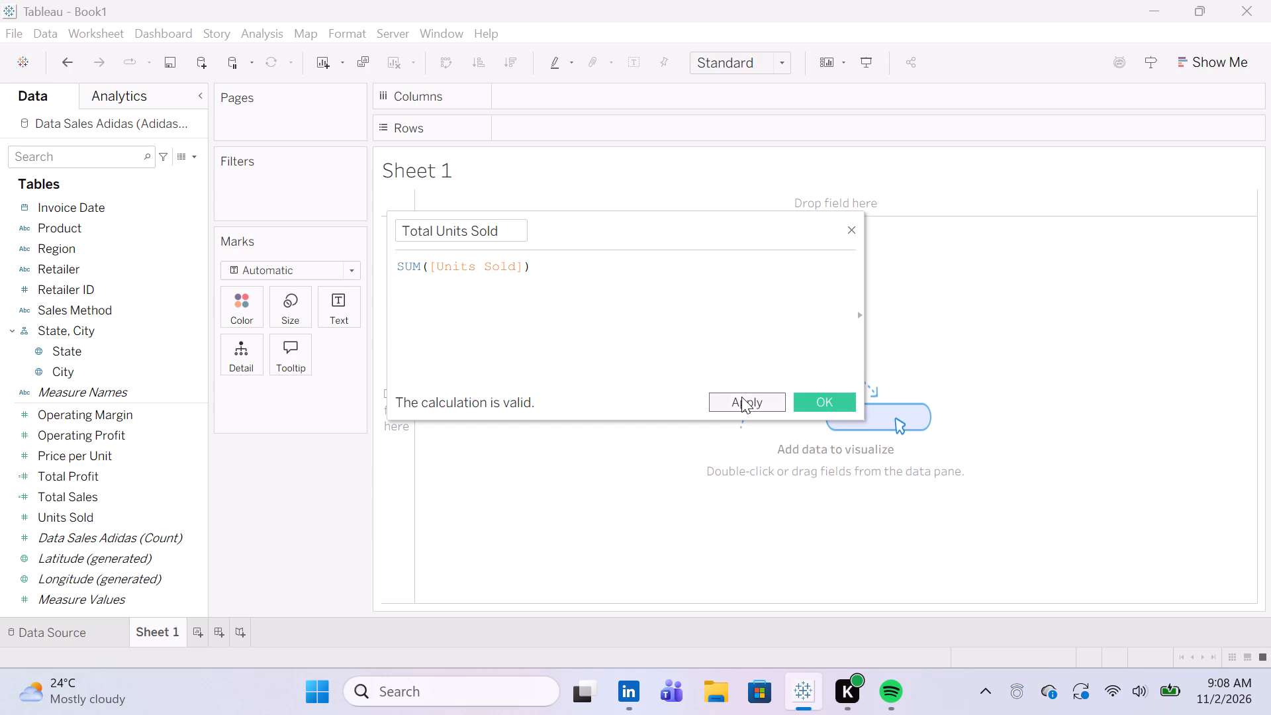
{"action": "left_click", "coordinate": [809, 402]}
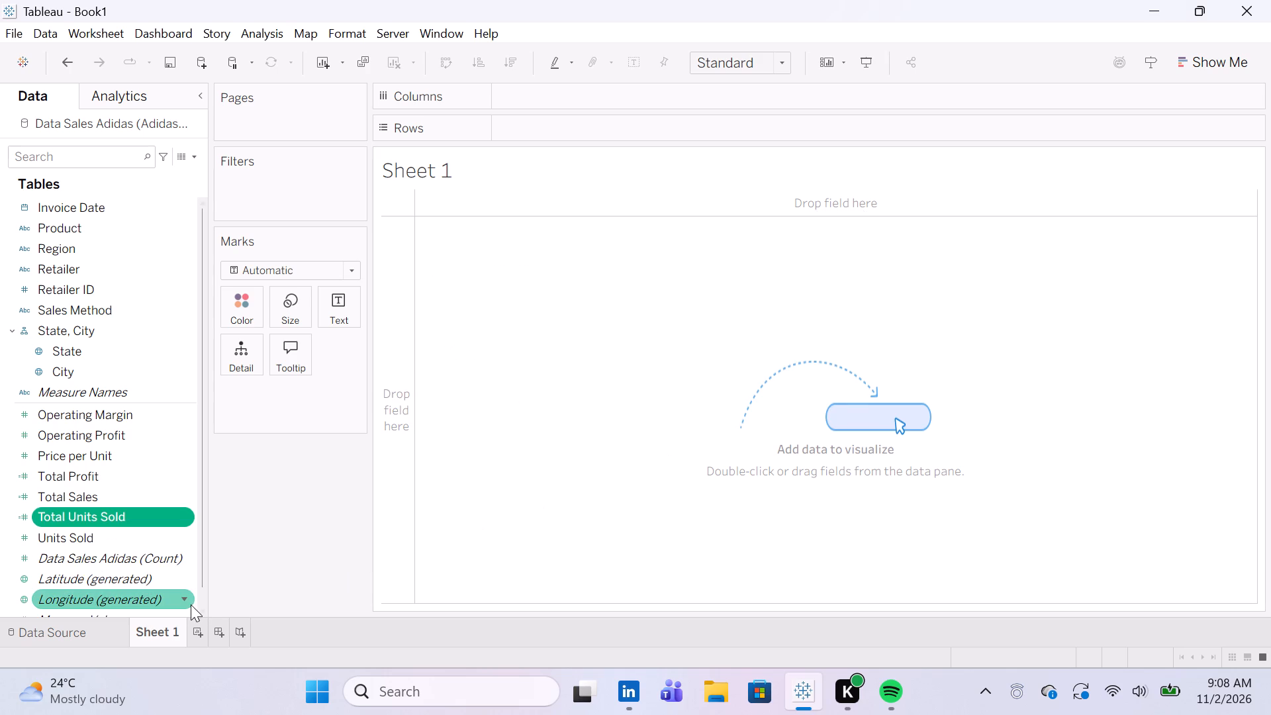
Create another calculated field in the Adidas data source and name it Profit Margon.
{"action": "scroll", "coordinate": [185, 562], "scroll_direction": "down", "scroll_amount": 7}
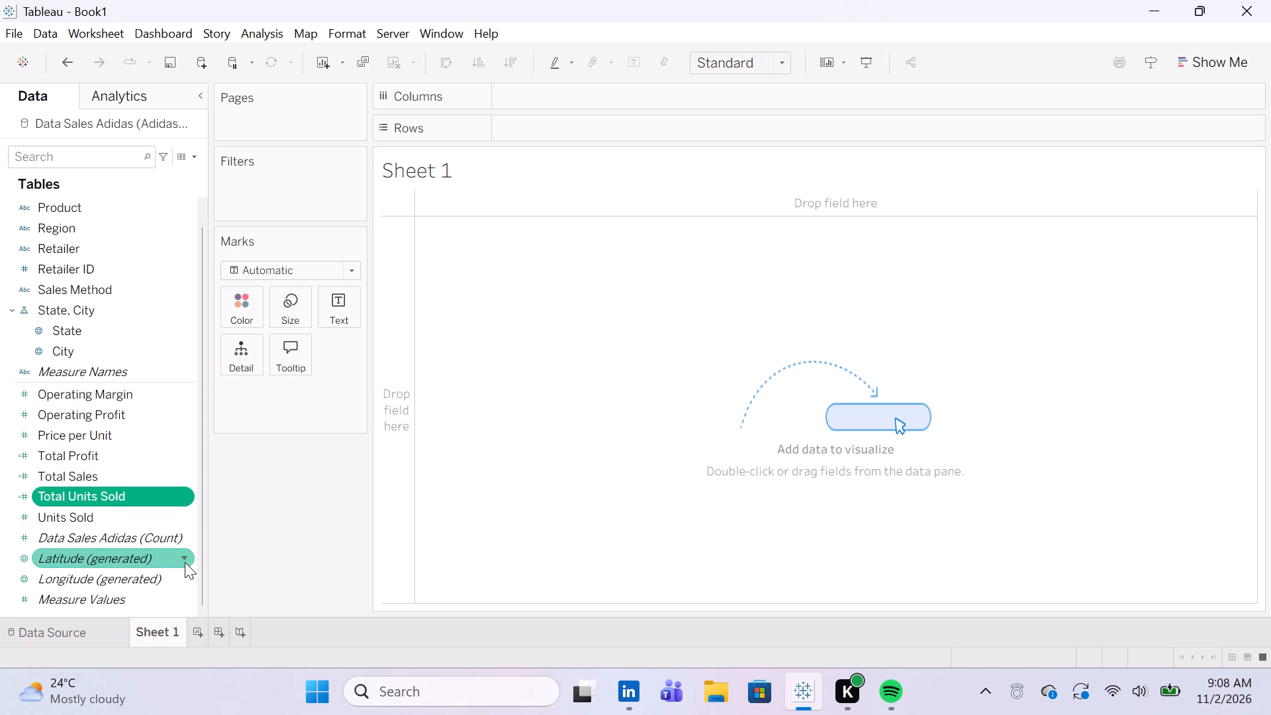
{"action": "right_click", "coordinate": [178, 614]}
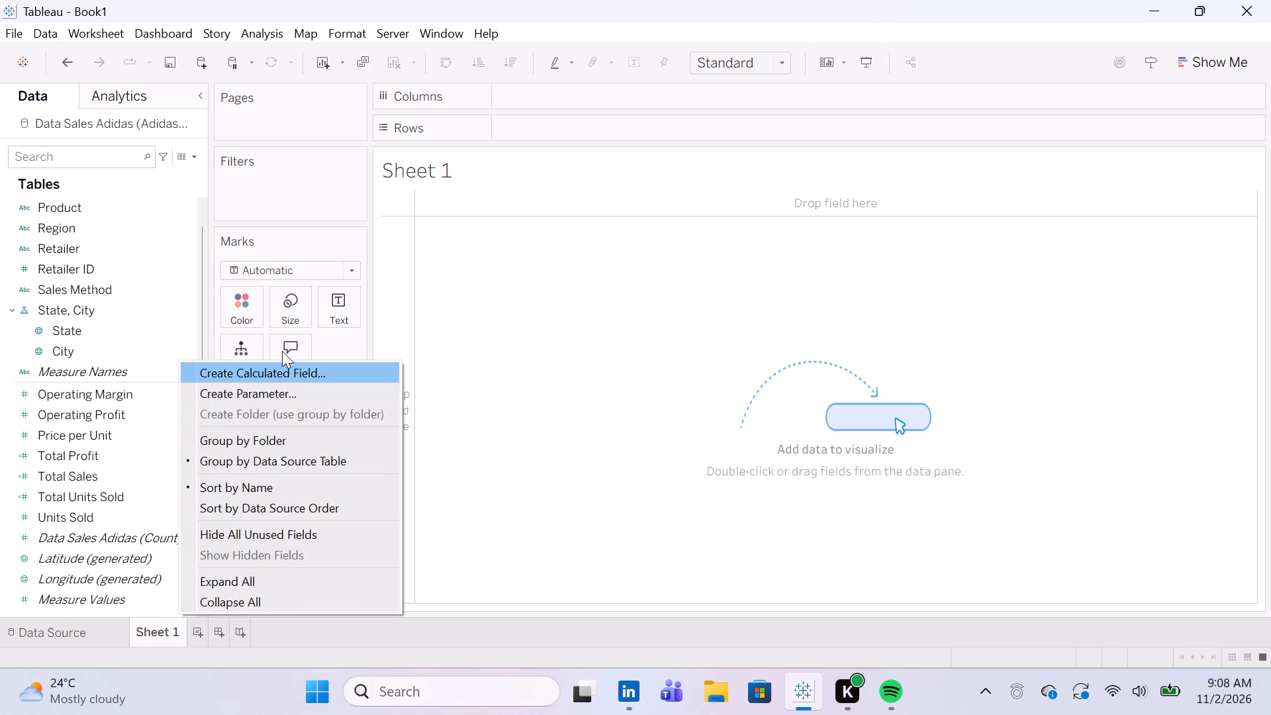
{"action": "left_click", "coordinate": [280, 371]}
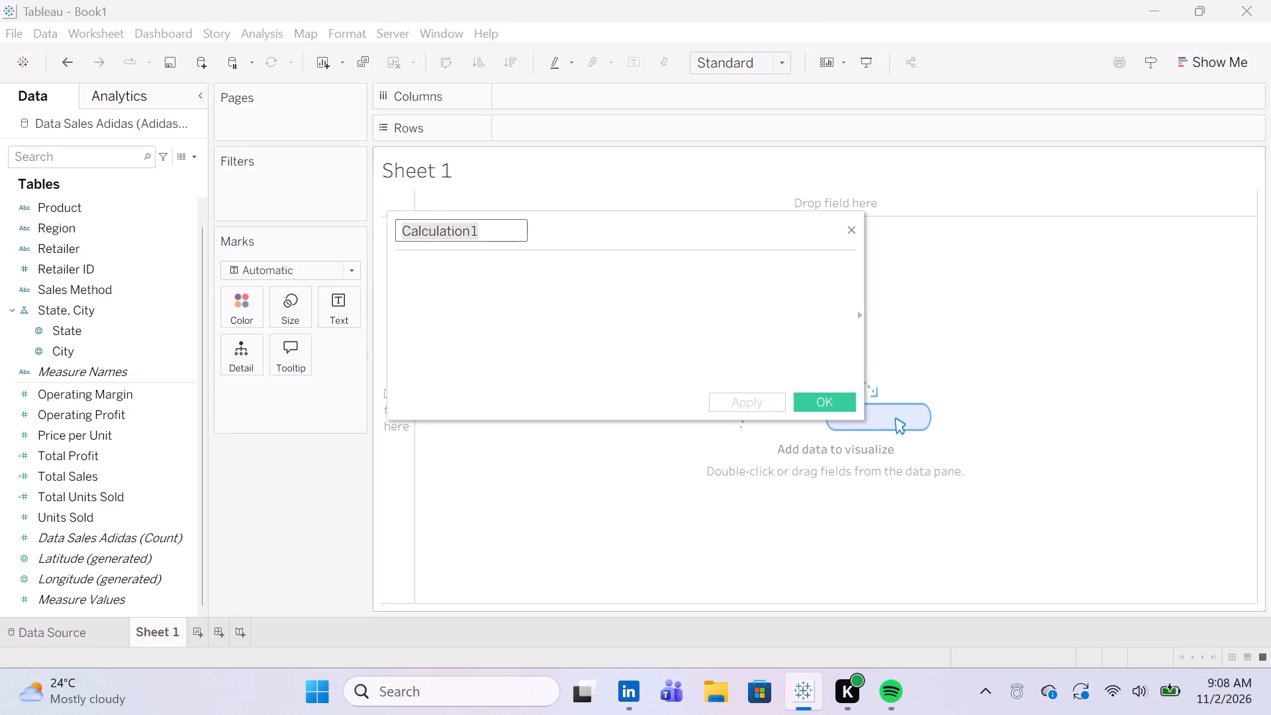
{"action": "key", "text": "BackSpace"}
{"action": "type", "text": "Profit"}
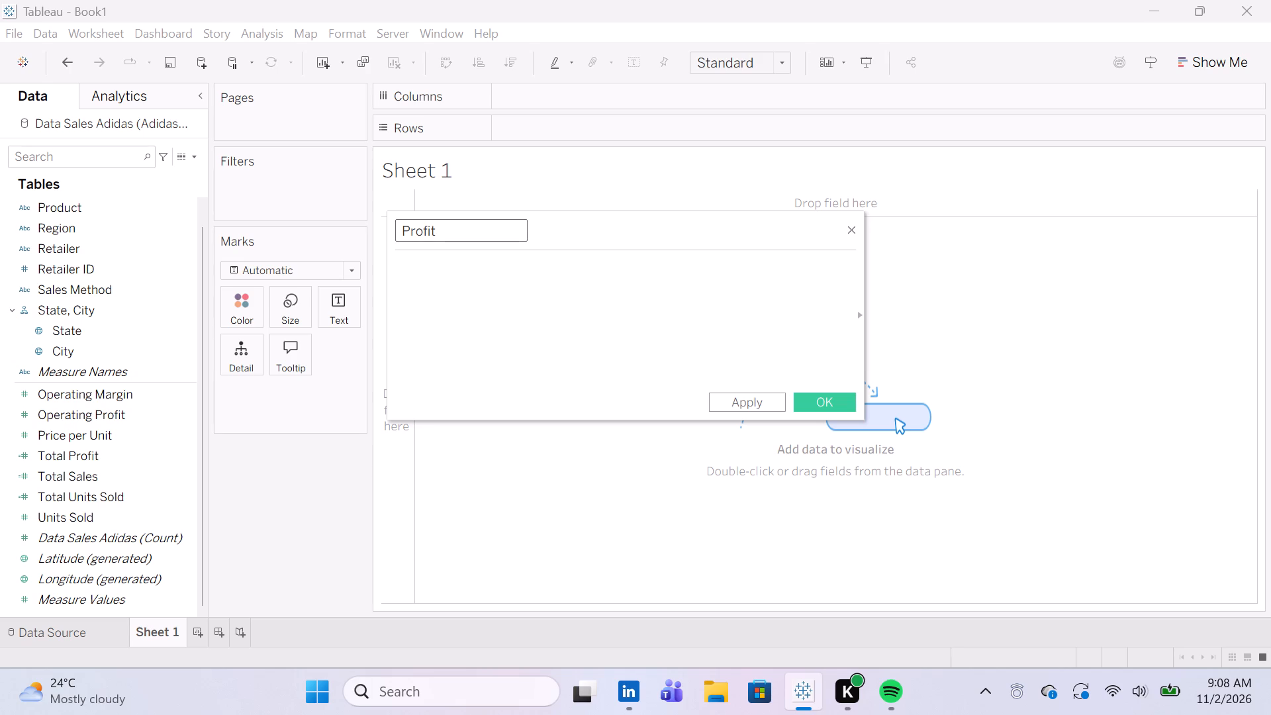
{"action": "key", "text": "space"}
{"action": "type", "text": "Marg"}
{"action": "type", "text": "on"}
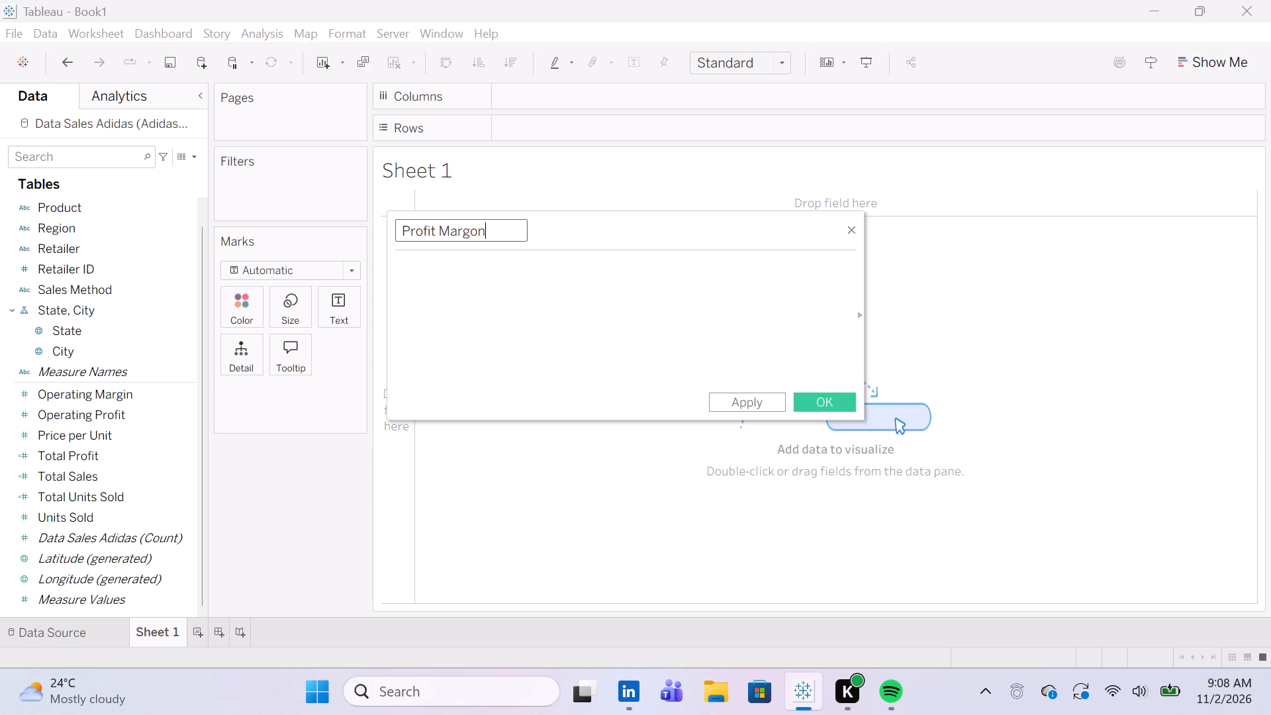
Define the Profit Margon formula as SUM([Operating Profit])/SUM([Total Sales])*100 and save the calculated field.
{"action": "left_click", "coordinate": [480, 266]}
{"action": "key", "text": "shift+s"}
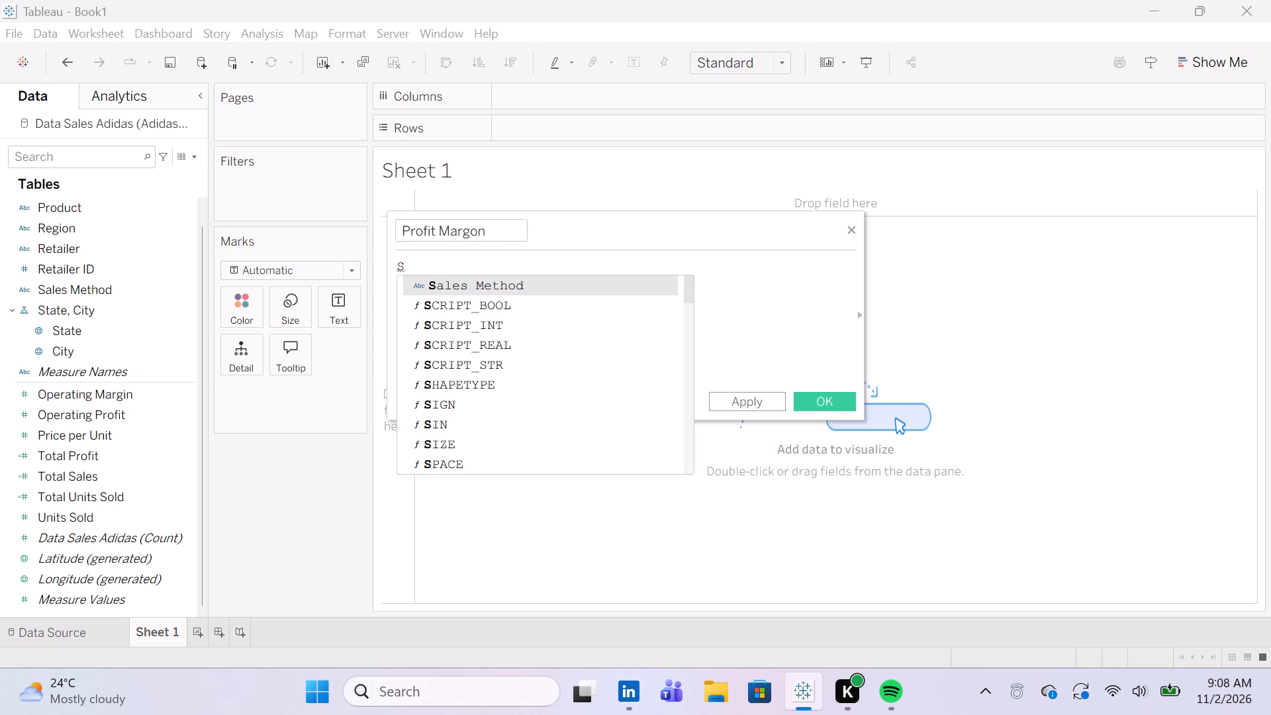
{"action": "type", "text": "UM"}
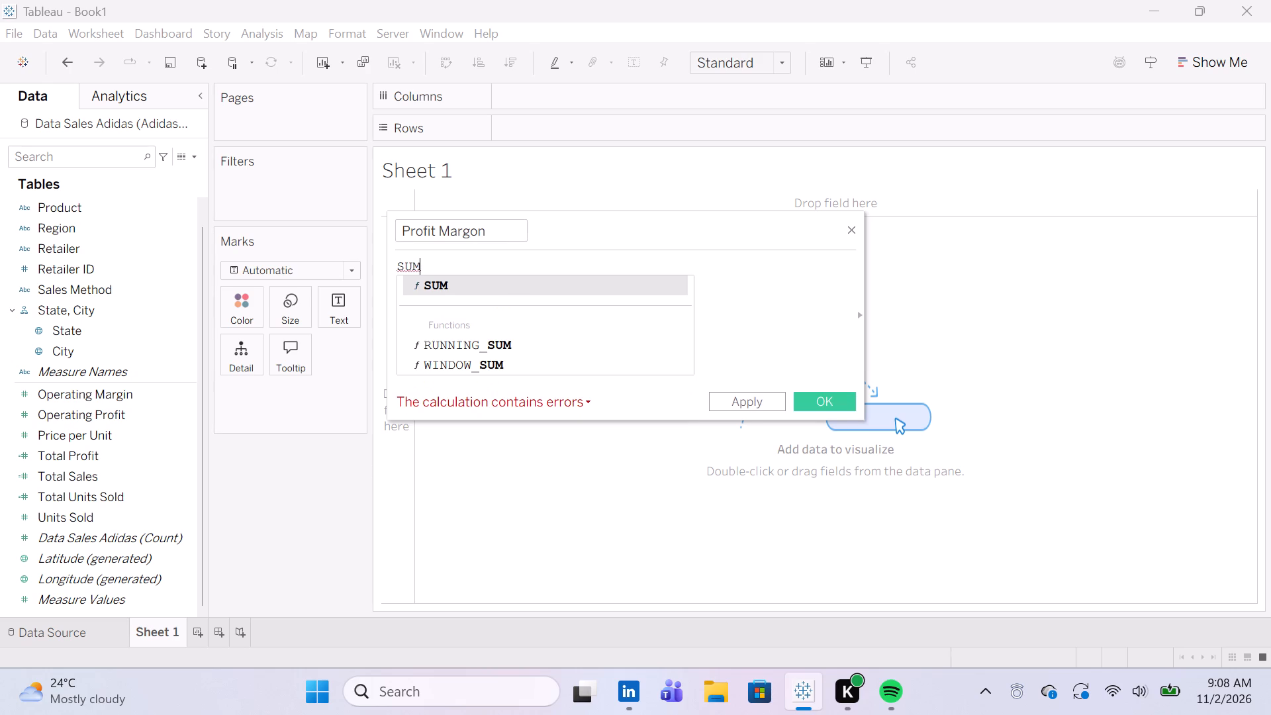
{"action": "key", "text": "shift+parenleft"}
{"action": "key", "text": "bracketleft"}
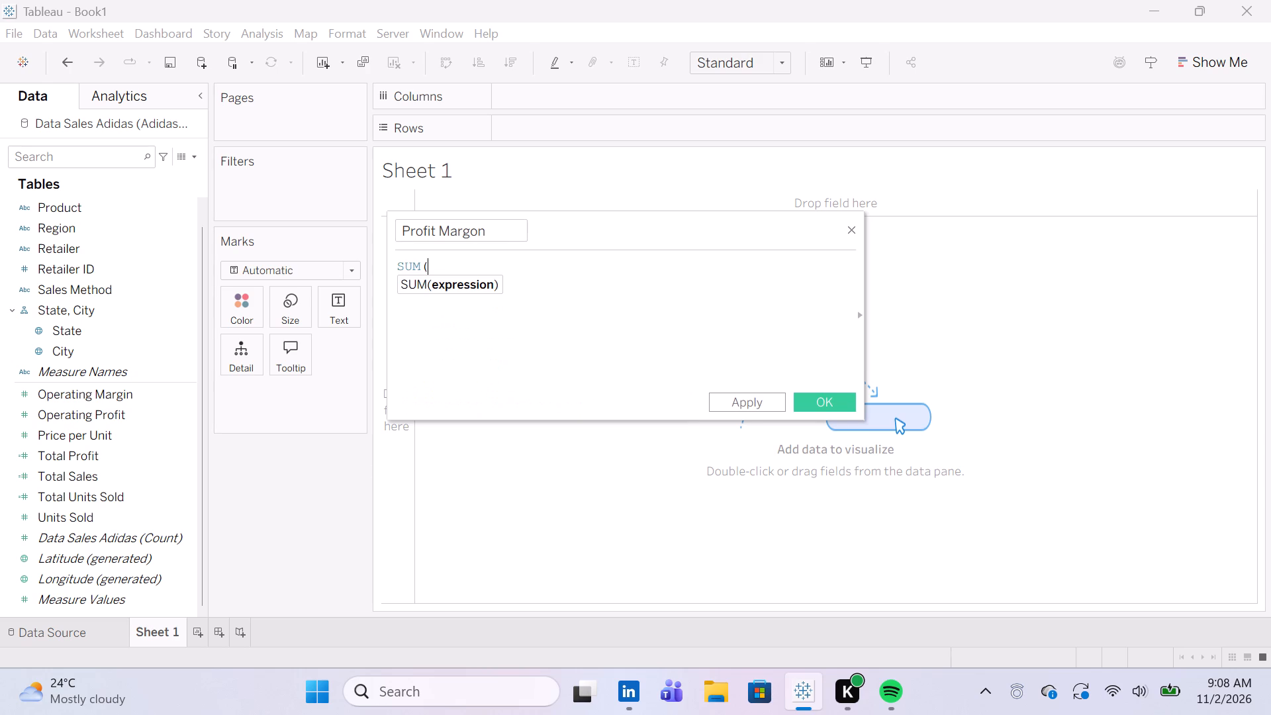
{"action": "key", "text": "shift+o"}
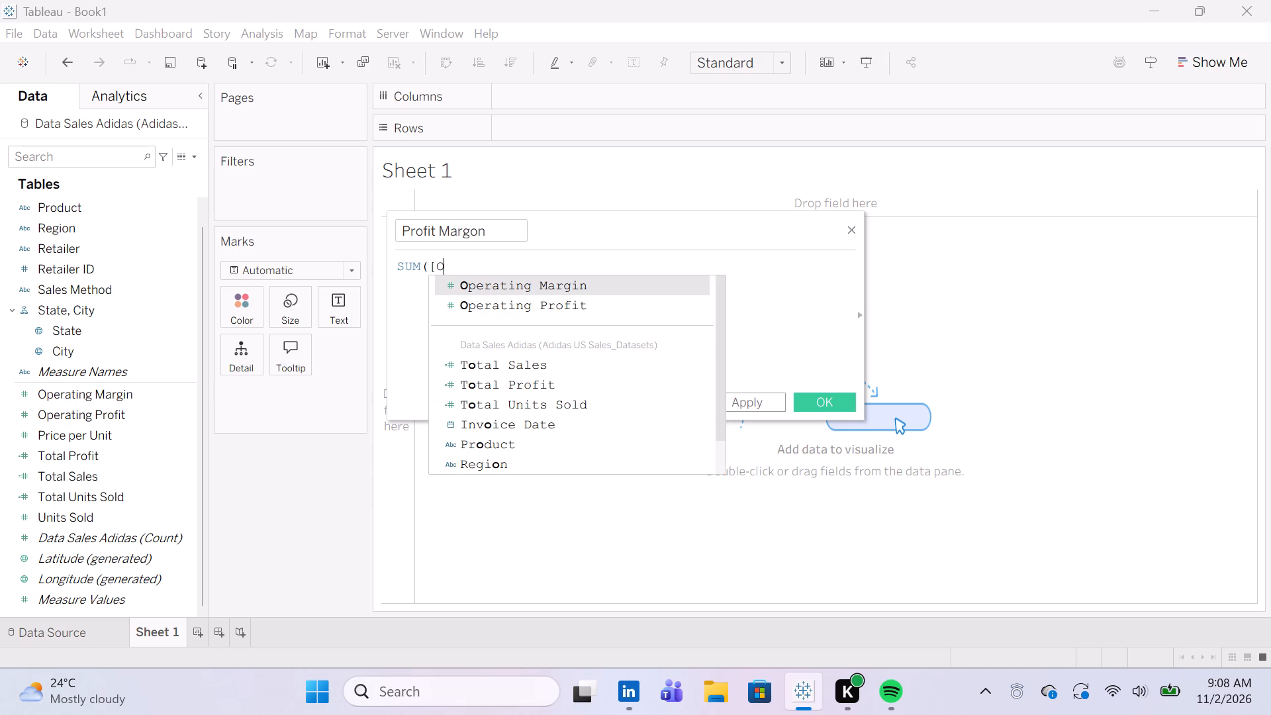
{"action": "left_click", "coordinate": [487, 301]}
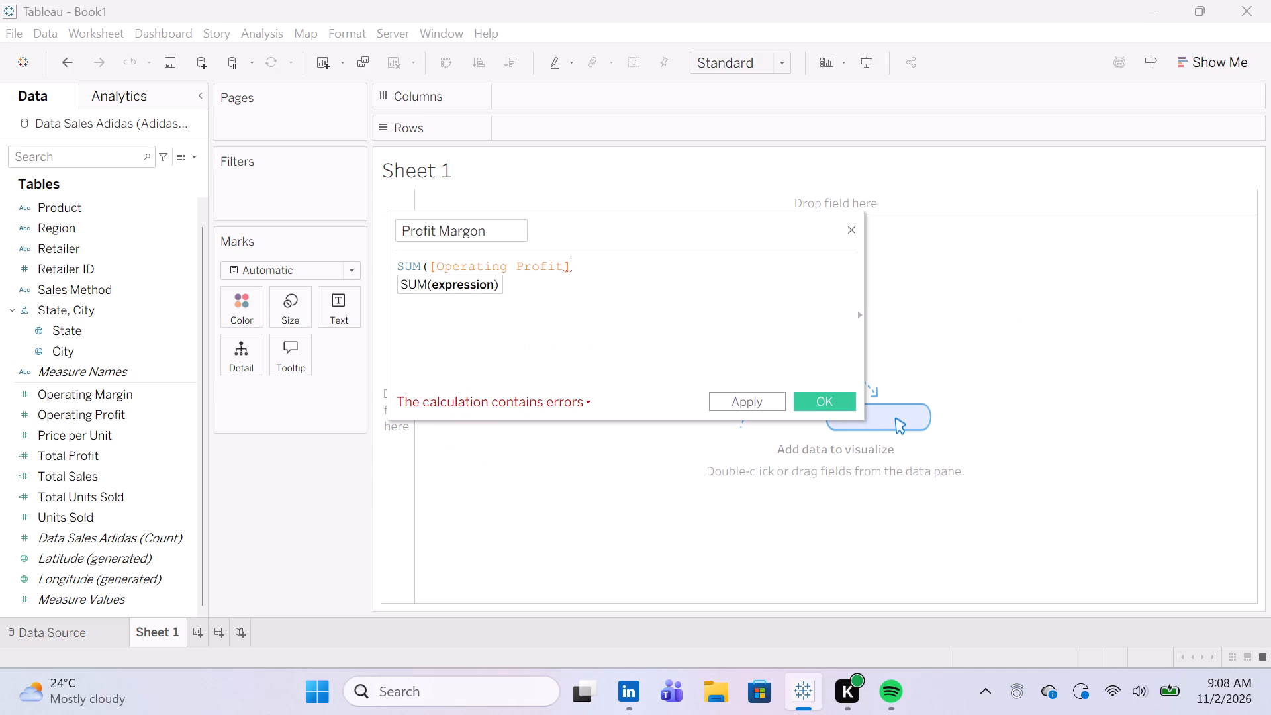
{"action": "key", "text": "shift+parenright"}
{"action": "key", "text": "slash"}
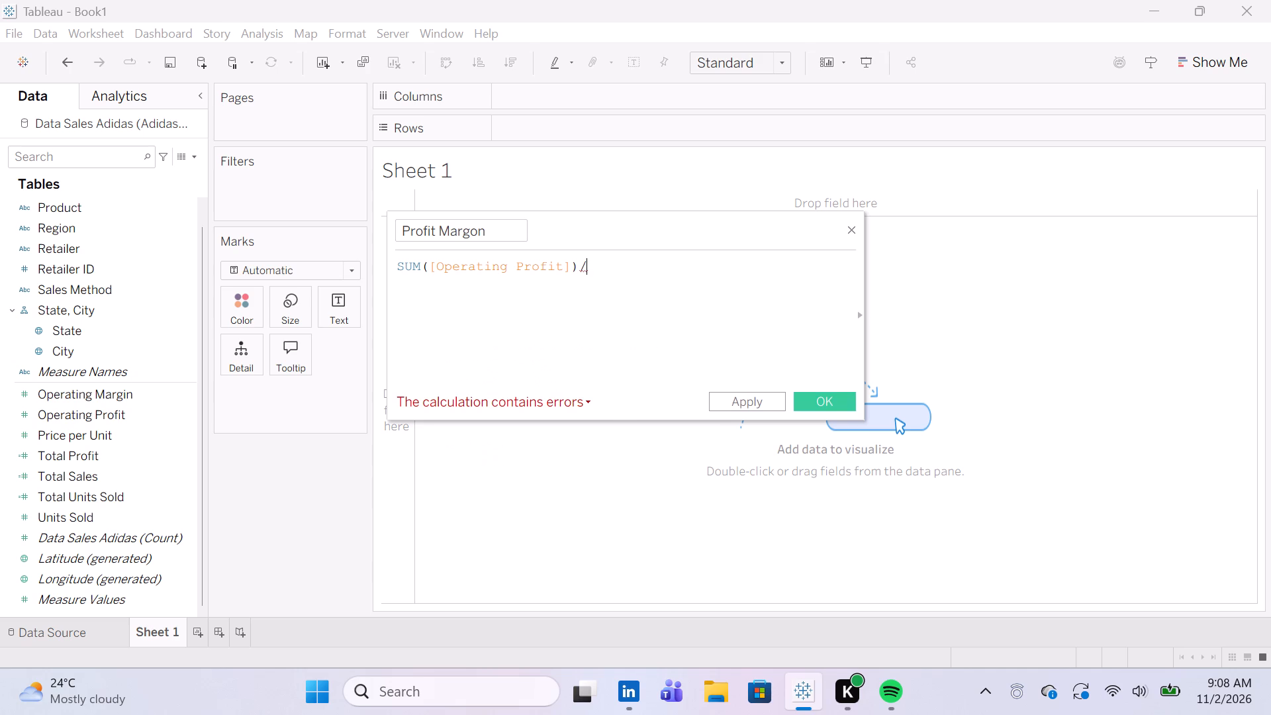
{"action": "key", "text": "shift+s"}
{"action": "type", "text": "UM"}
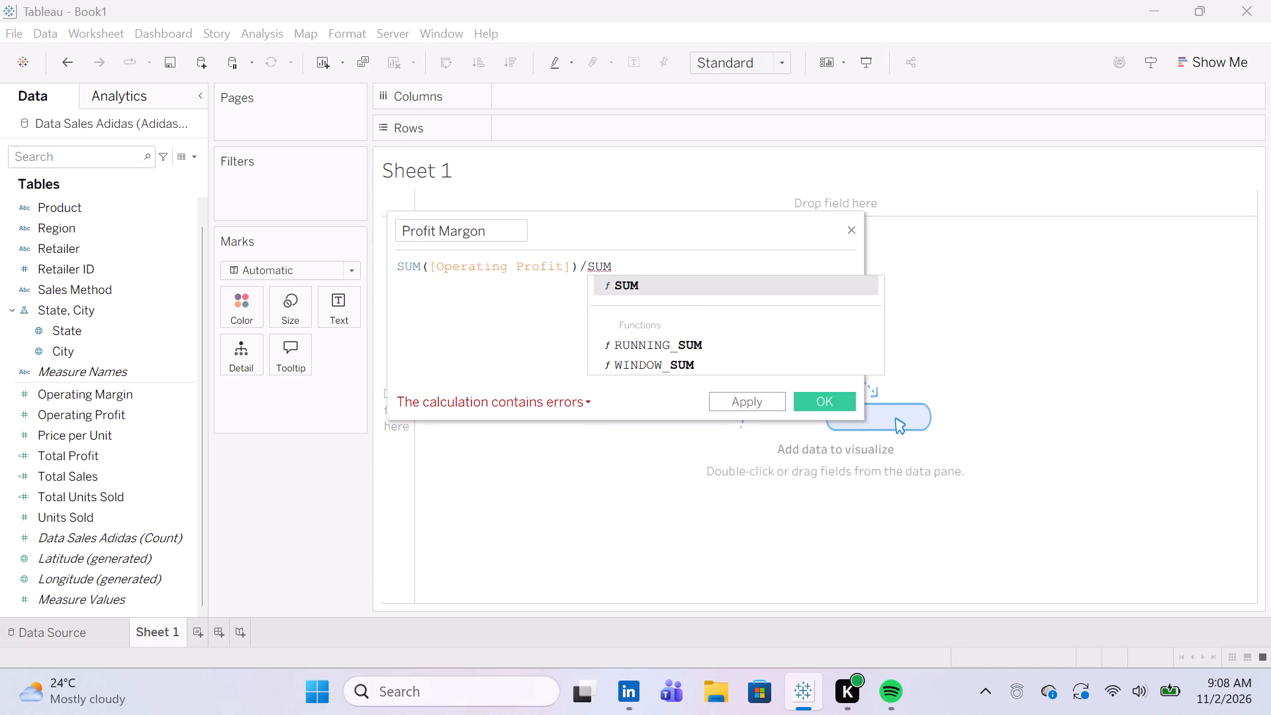
{"action": "type", "text": "(["}
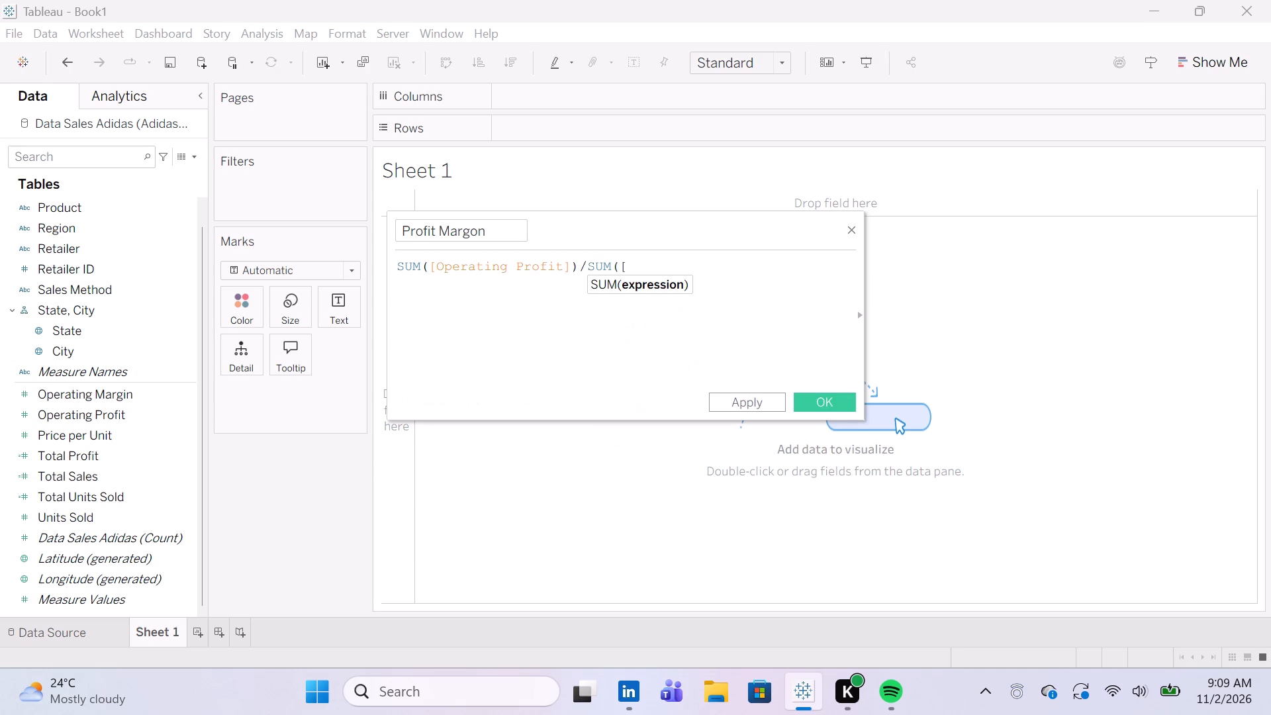
{"action": "key", "text": "shift+t"}
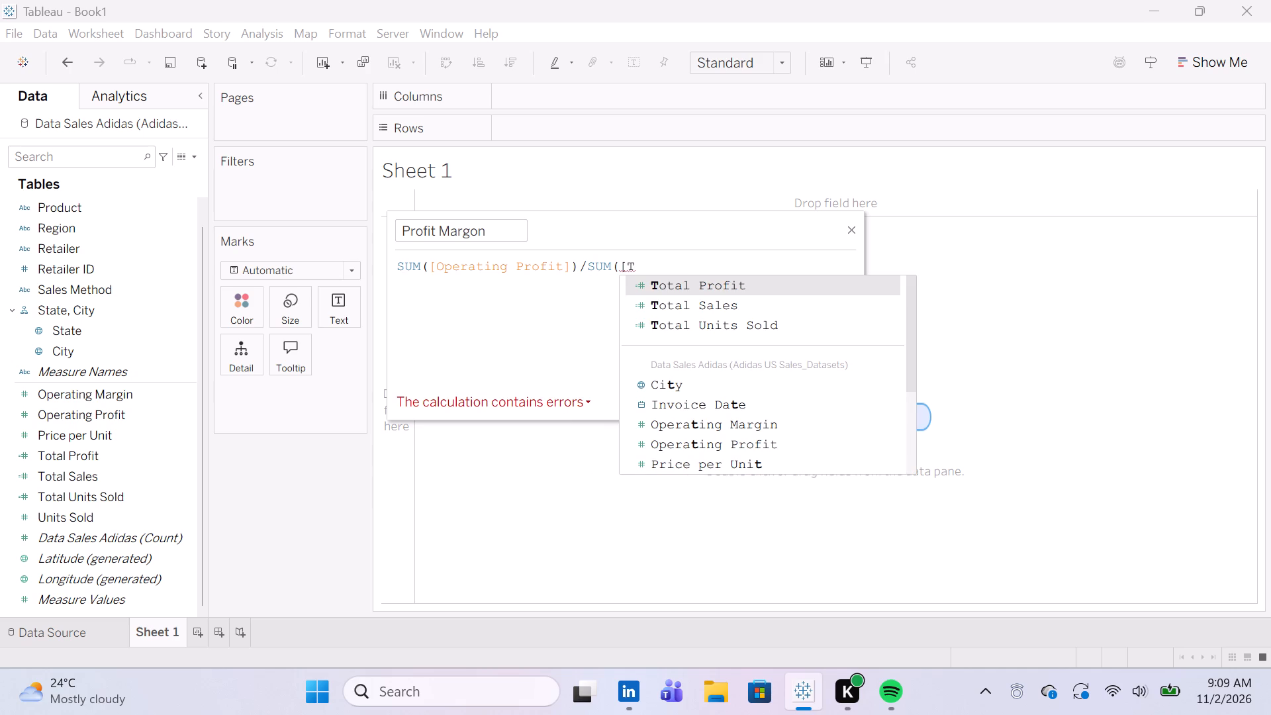
{"action": "left_click", "coordinate": [662, 305]}
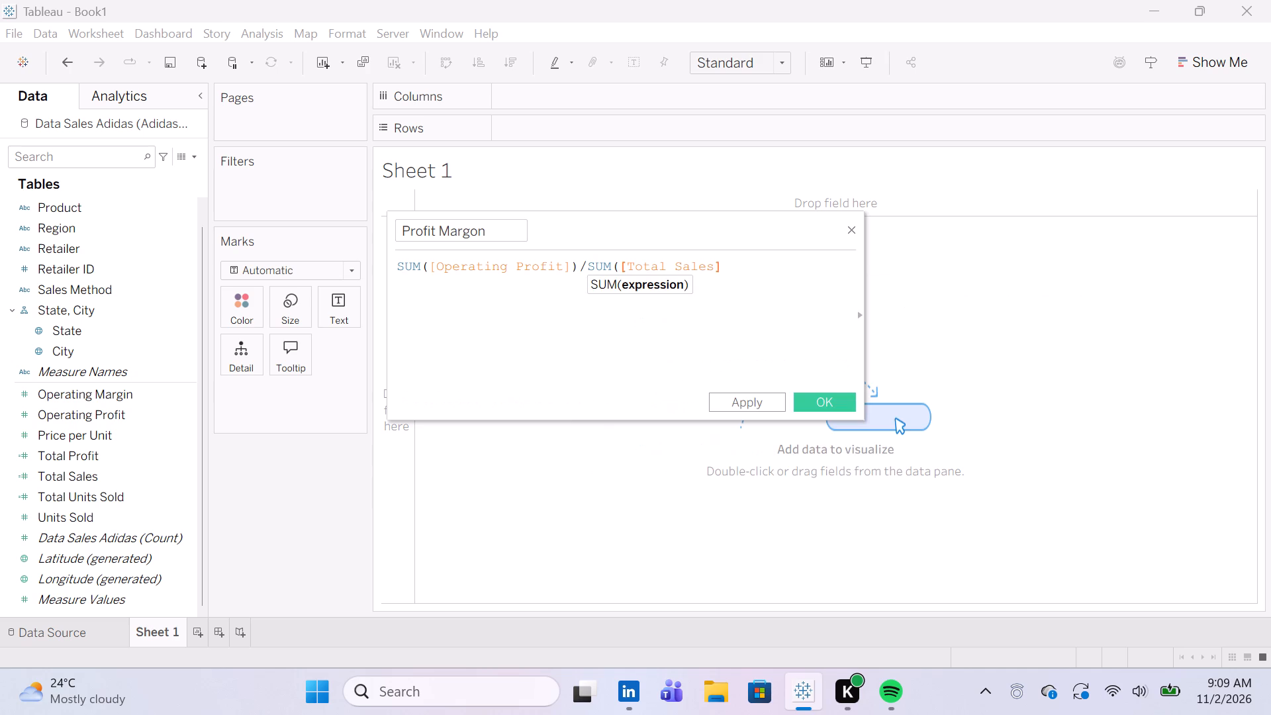
{"action": "key", "text": "shift+parenright"}
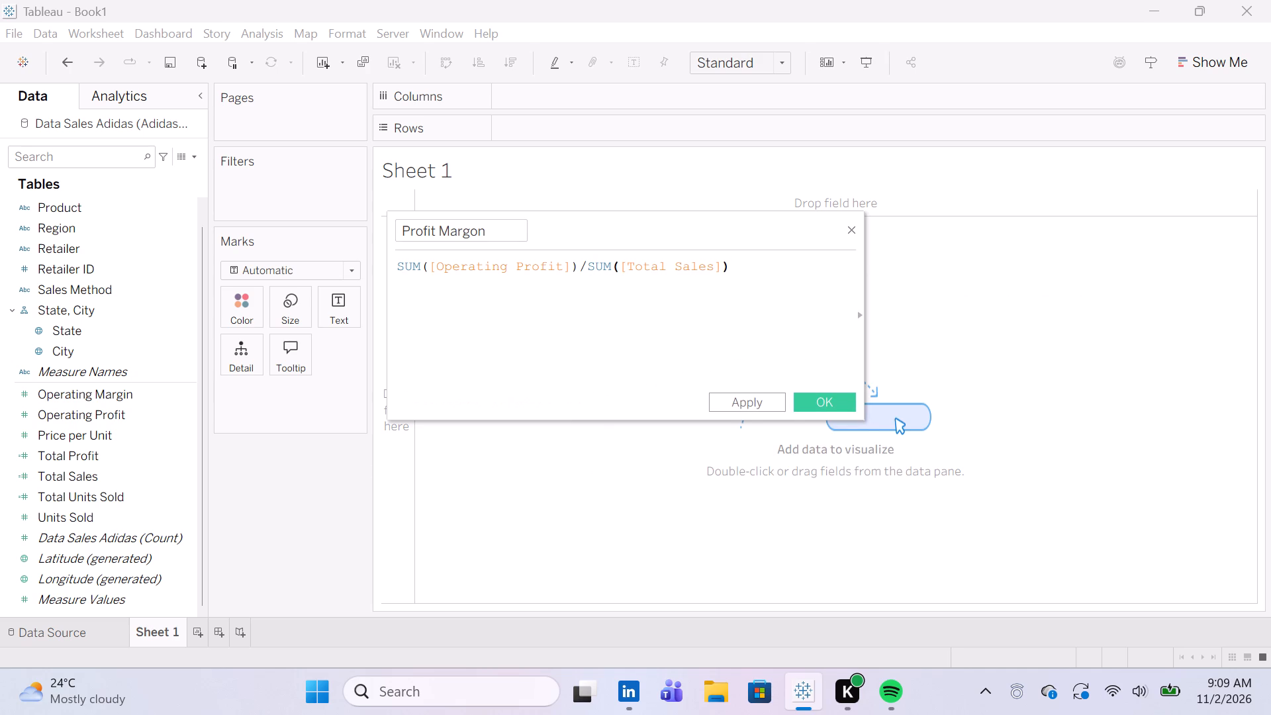
{"action": "key", "text": "shift+asterisk"}
{"action": "type", "text": "100"}
{"action": "left_click", "coordinate": [767, 403]}
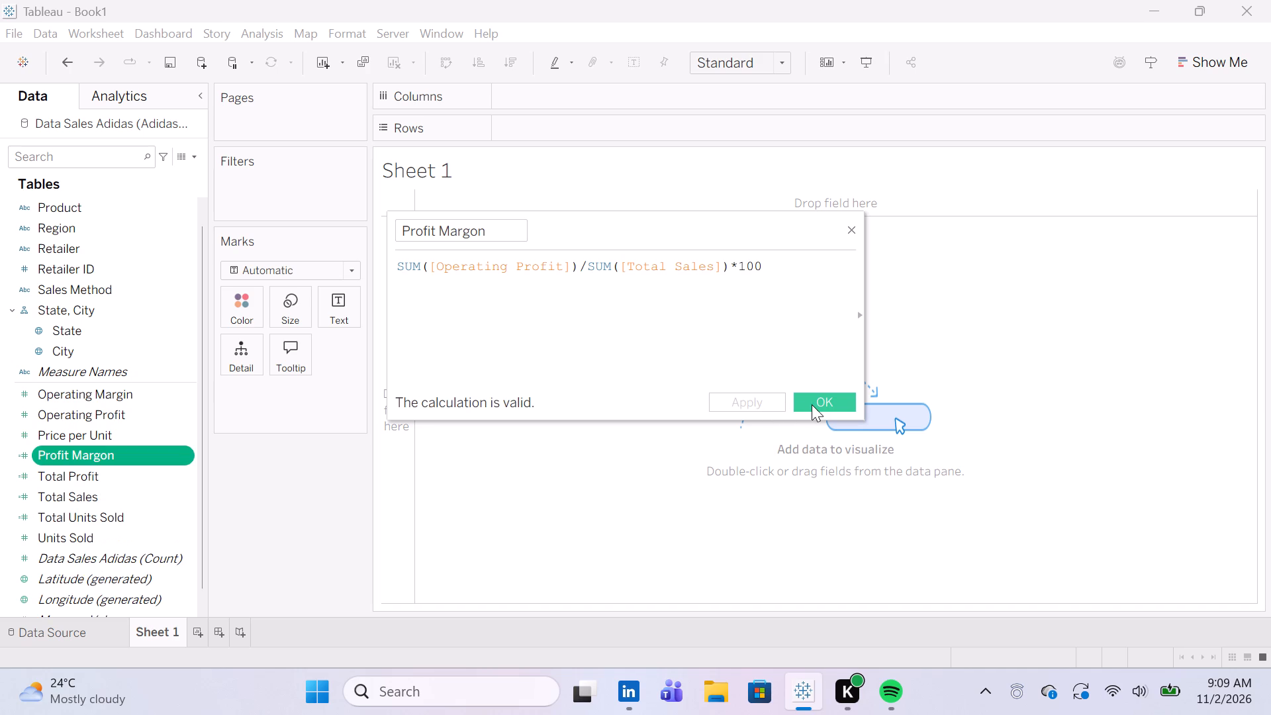
{"action": "left_click", "coordinate": [813, 405]}
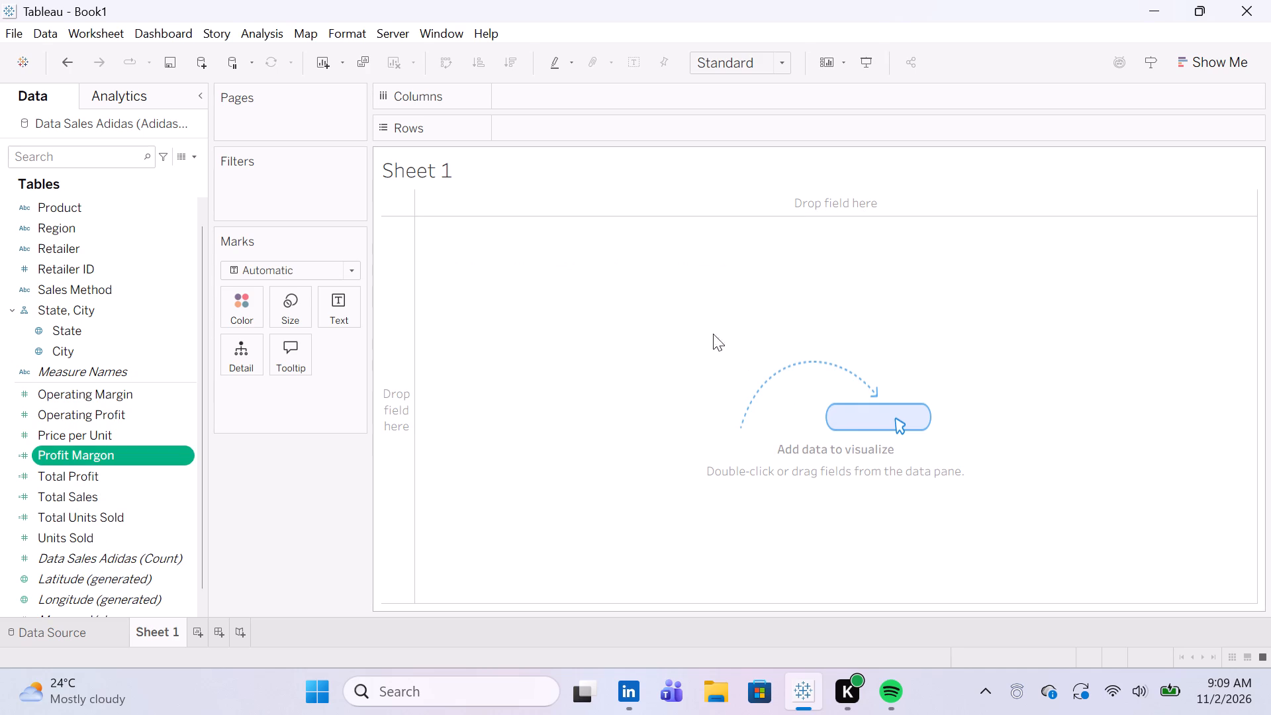
Create another calculated field in the Adidas data source and name it Average Selling Price.
{"action": "scroll", "coordinate": [162, 606], "scroll_direction": "down", "scroll_amount": 5}
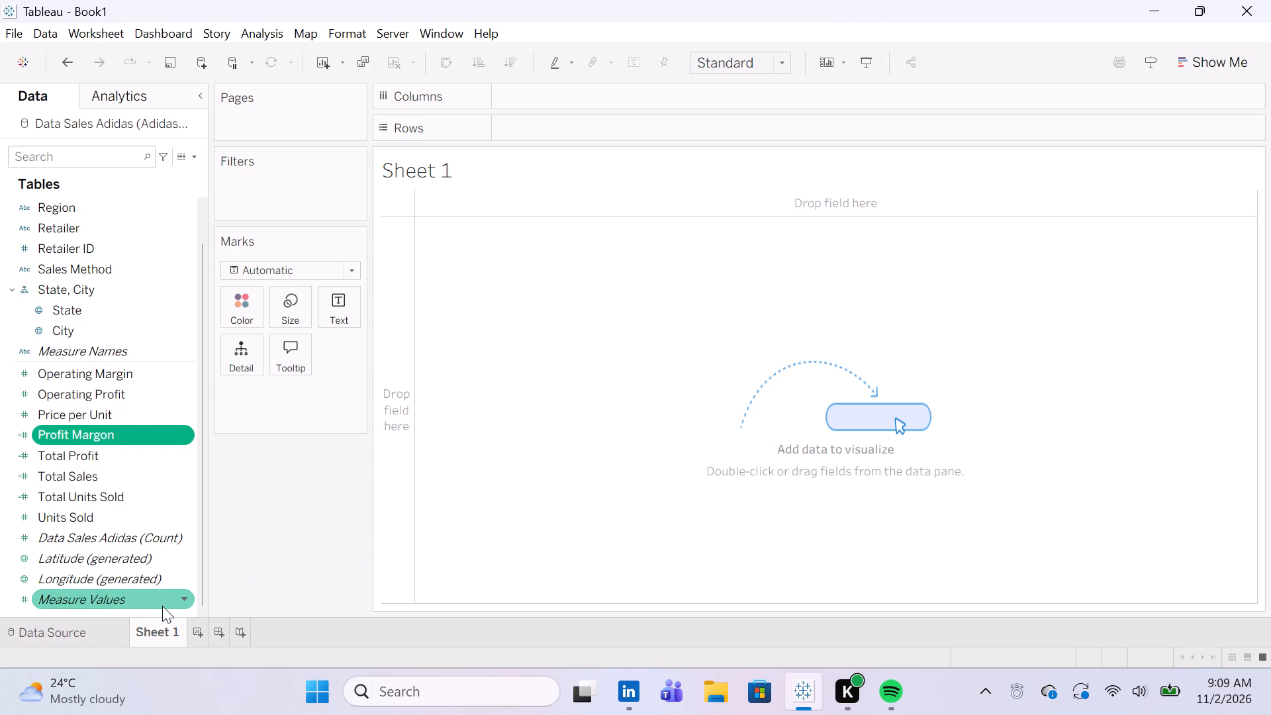
{"action": "right_click", "coordinate": [181, 612]}
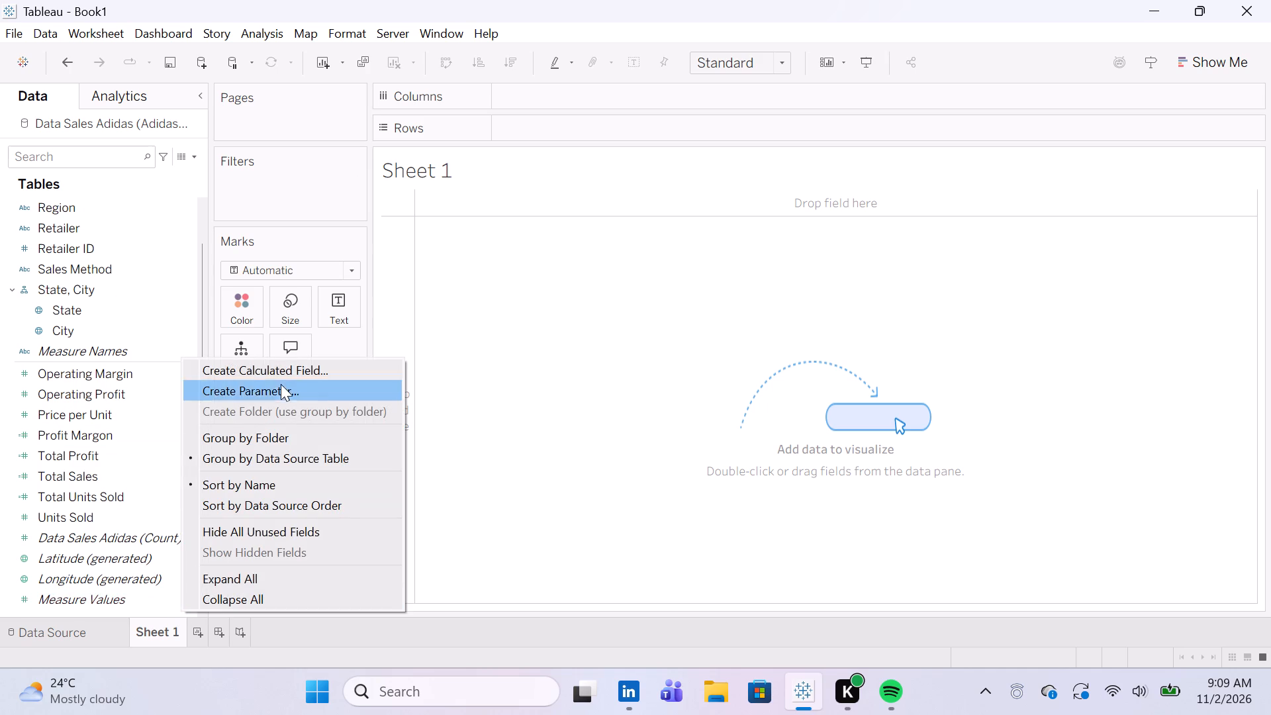
{"action": "left_click", "coordinate": [283, 377]}
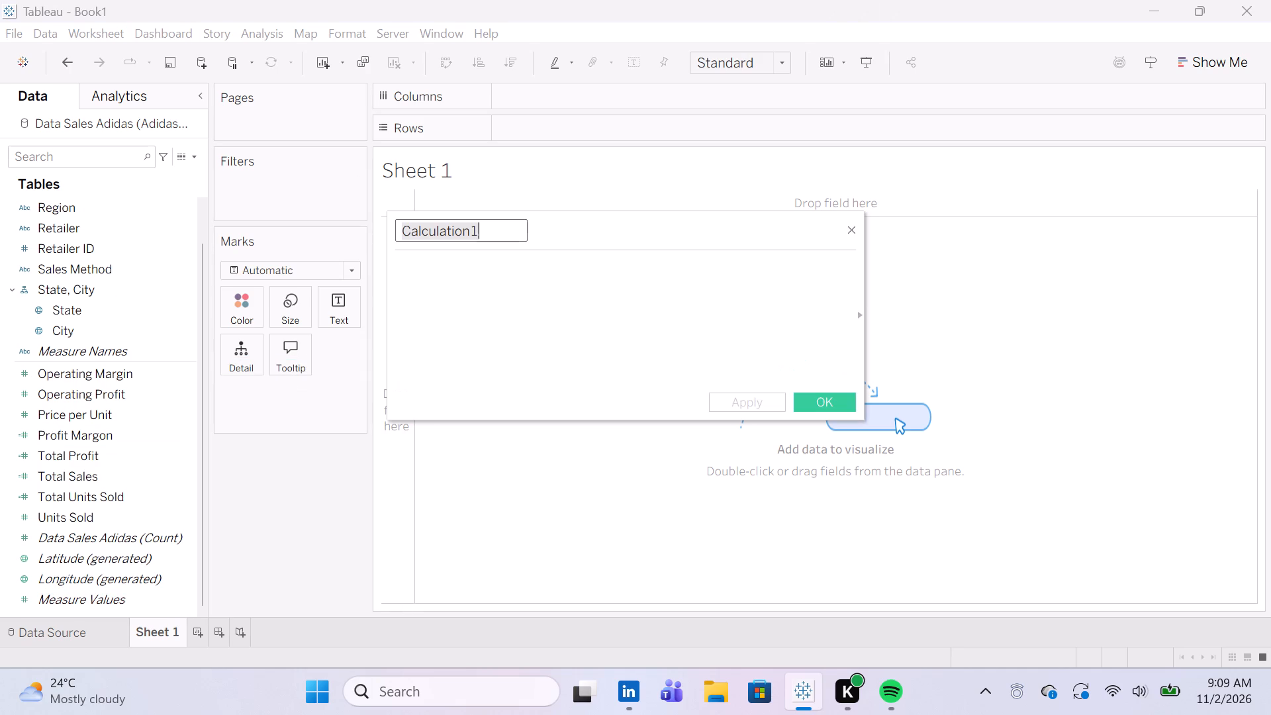
{"action": "key", "text": "BackSpace"}
{"action": "key", "text": "shift+a"}
{"action": "type", "text": "ver"}
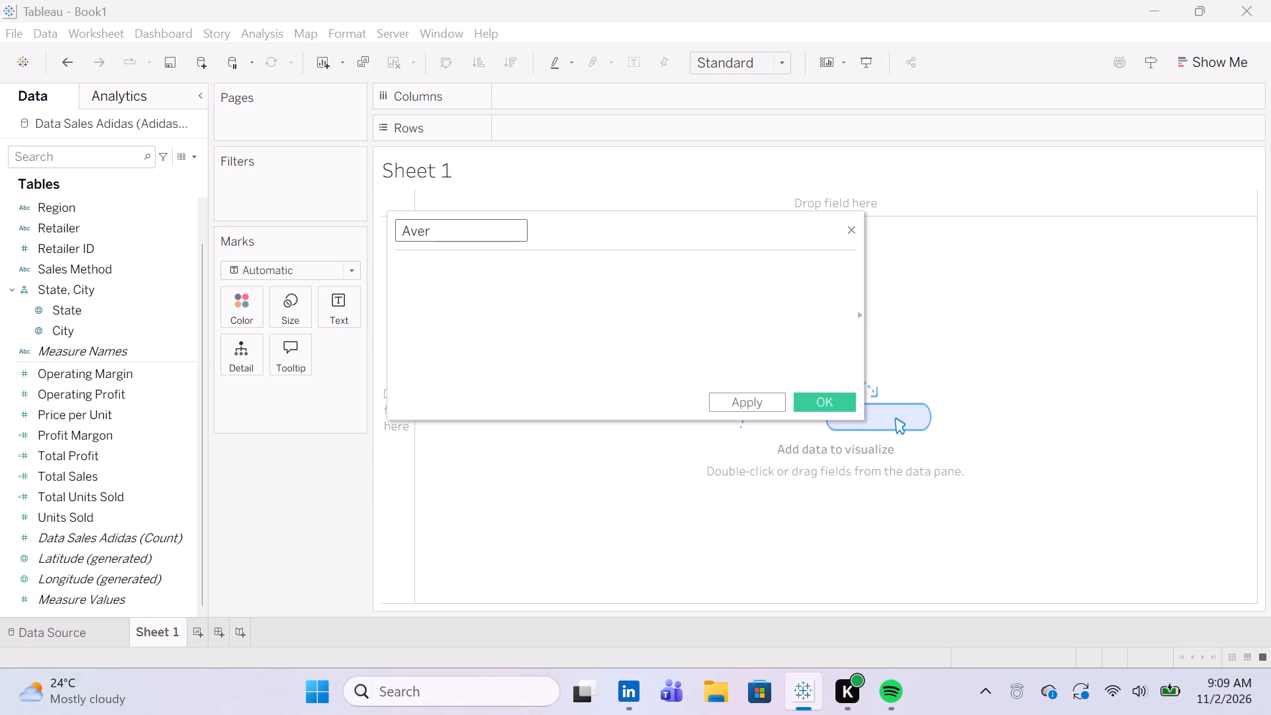
{"action": "type", "text": "age"}
{"action": "key", "text": "space"}
{"action": "type", "text": "Se"}
{"action": "type", "text": "lling"}
{"action": "key", "text": "space"}
{"action": "type", "text": "Price"}
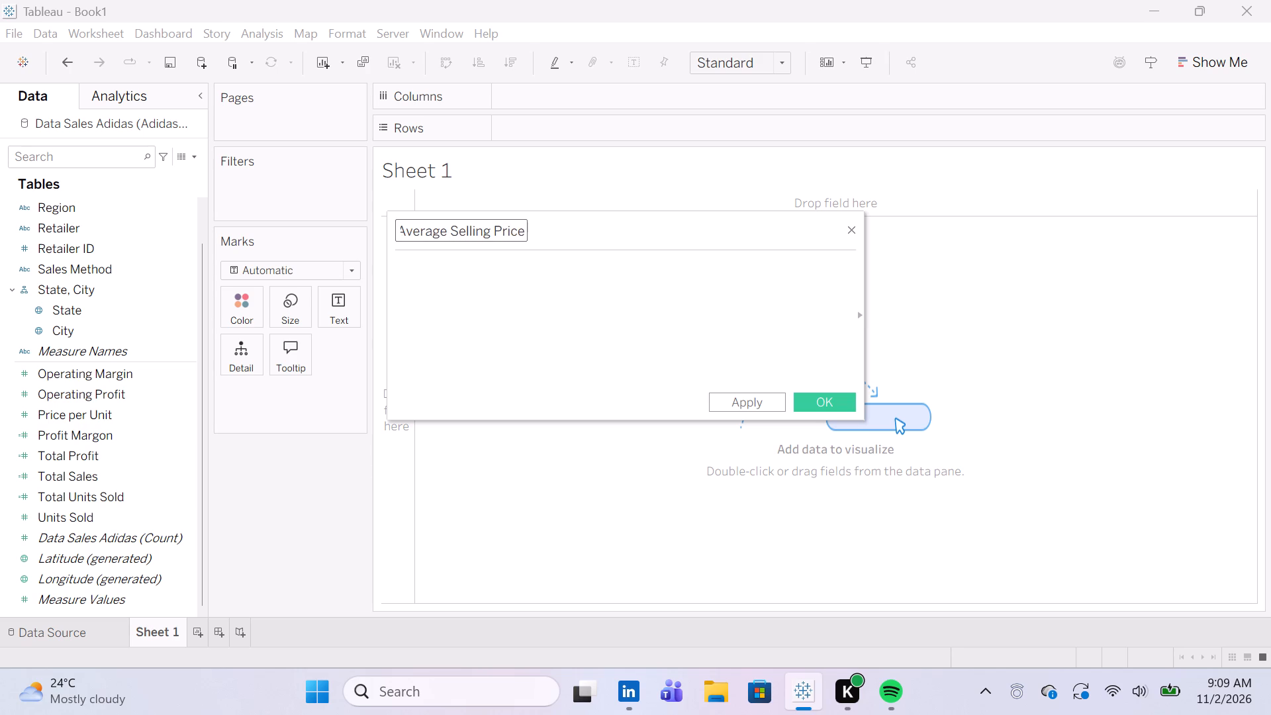
Define the Average Selling Price formula as AVG([Price per Unit]) and save the calculated field.
{"action": "left_click", "coordinate": [454, 273]}
{"action": "type", "text": "AVG"}
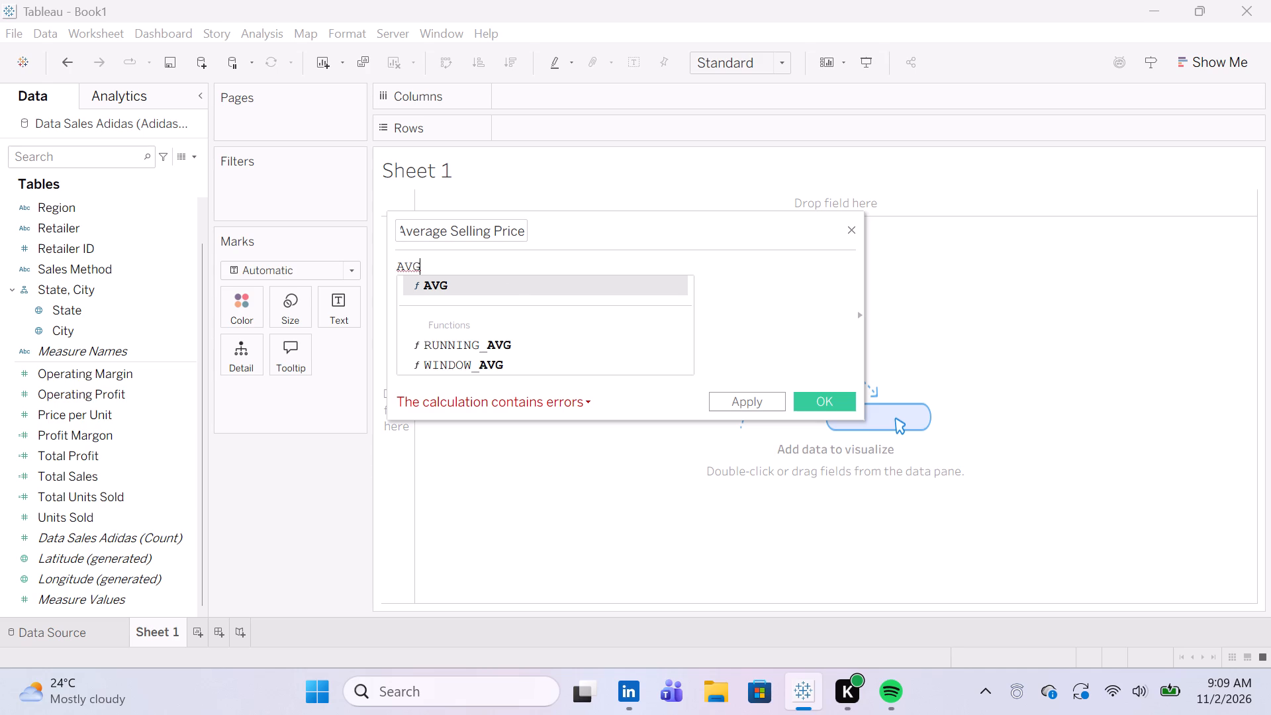
{"action": "key", "text": "shift+parenleft"}
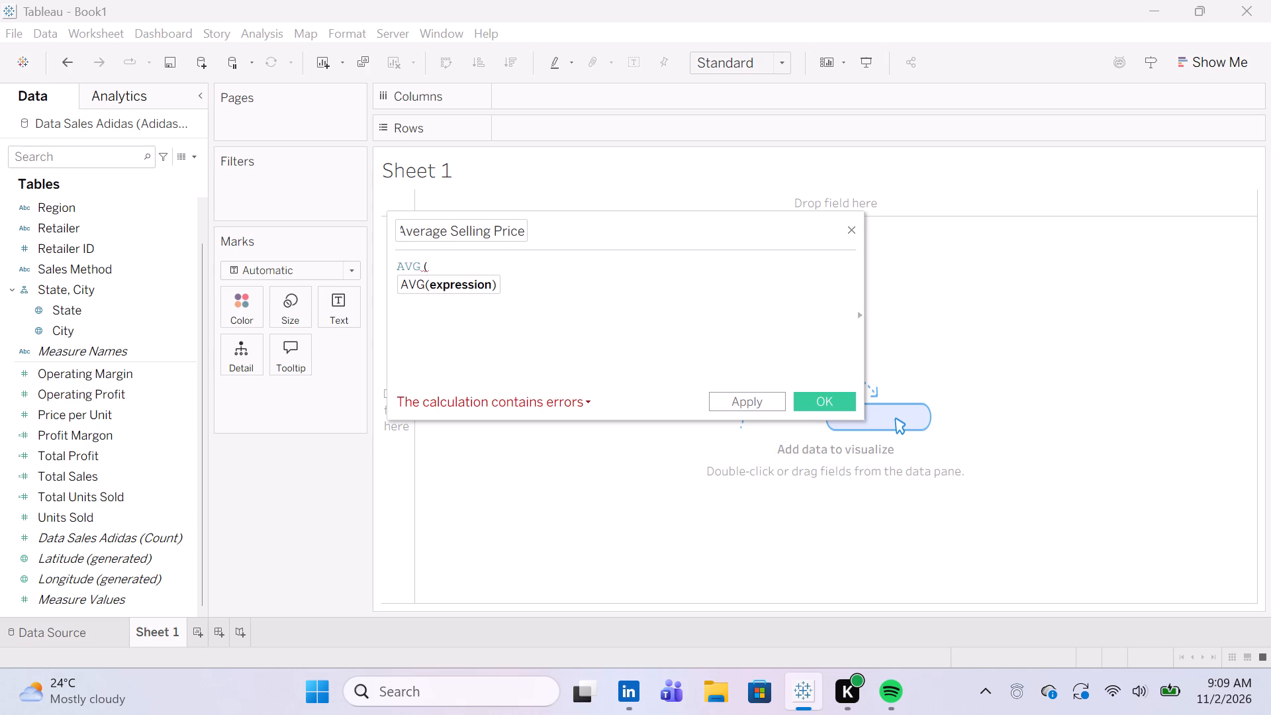
{"action": "key", "text": "bracketleft"}
{"action": "key", "text": "shift+p"}
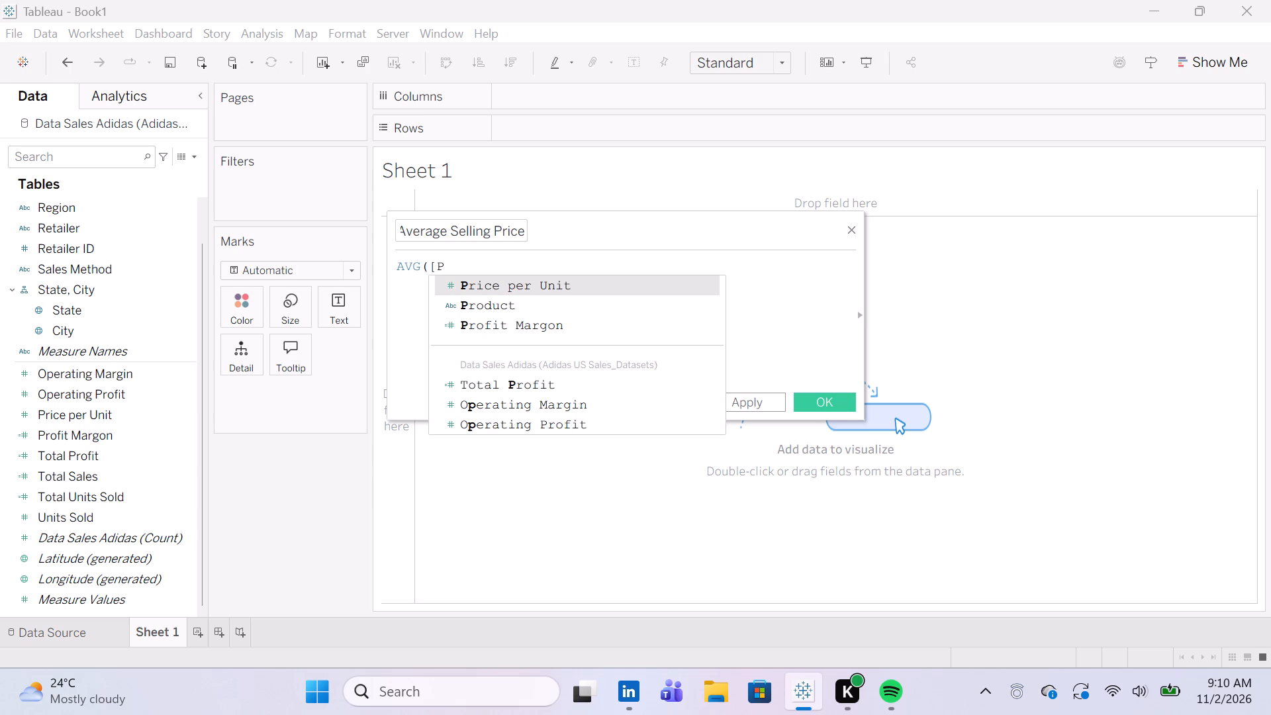
{"action": "left_click", "coordinate": [513, 281]}
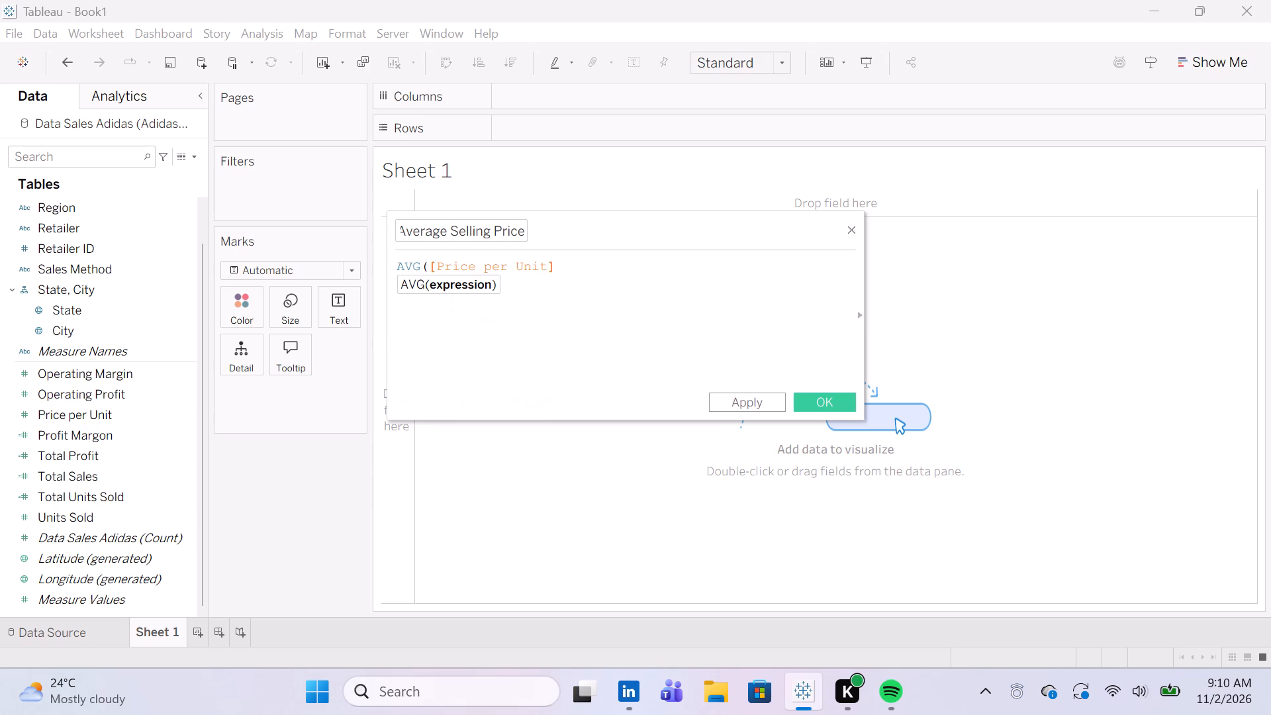
{"action": "key", "text": "shift+parenright"}
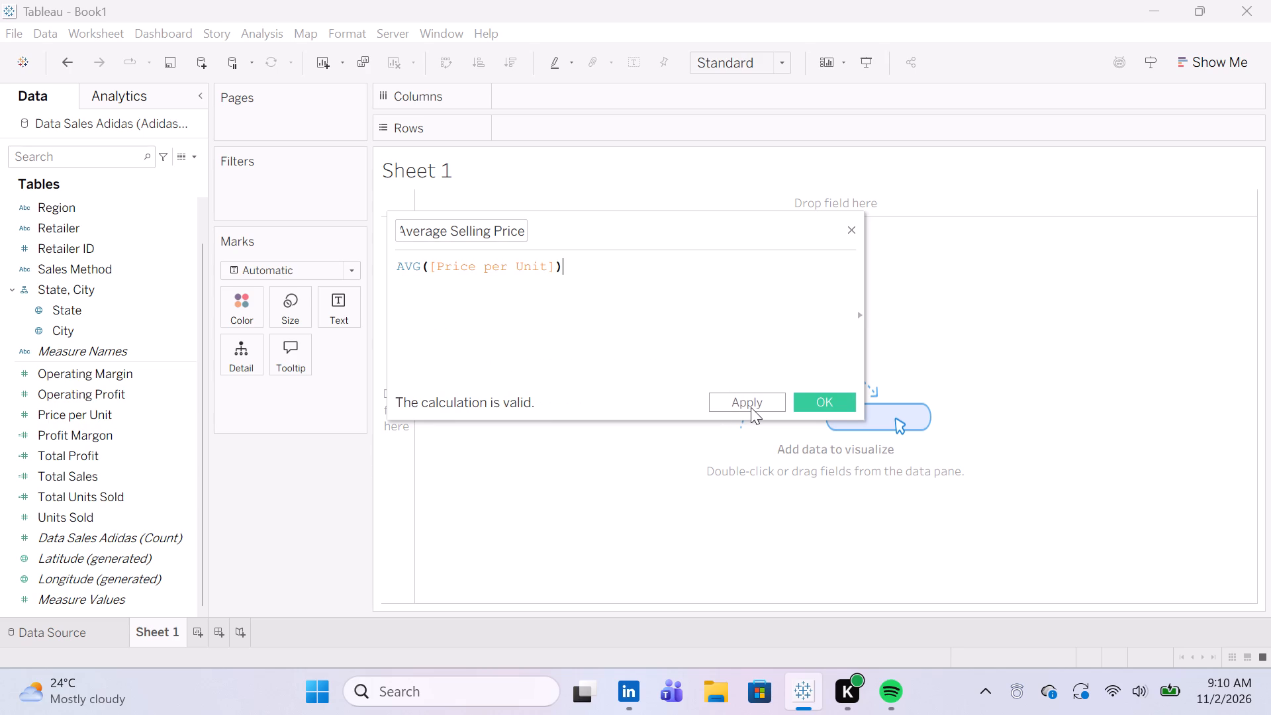
{"action": "left_click", "coordinate": [751, 407]}
{"action": "left_click", "coordinate": [829, 405]}
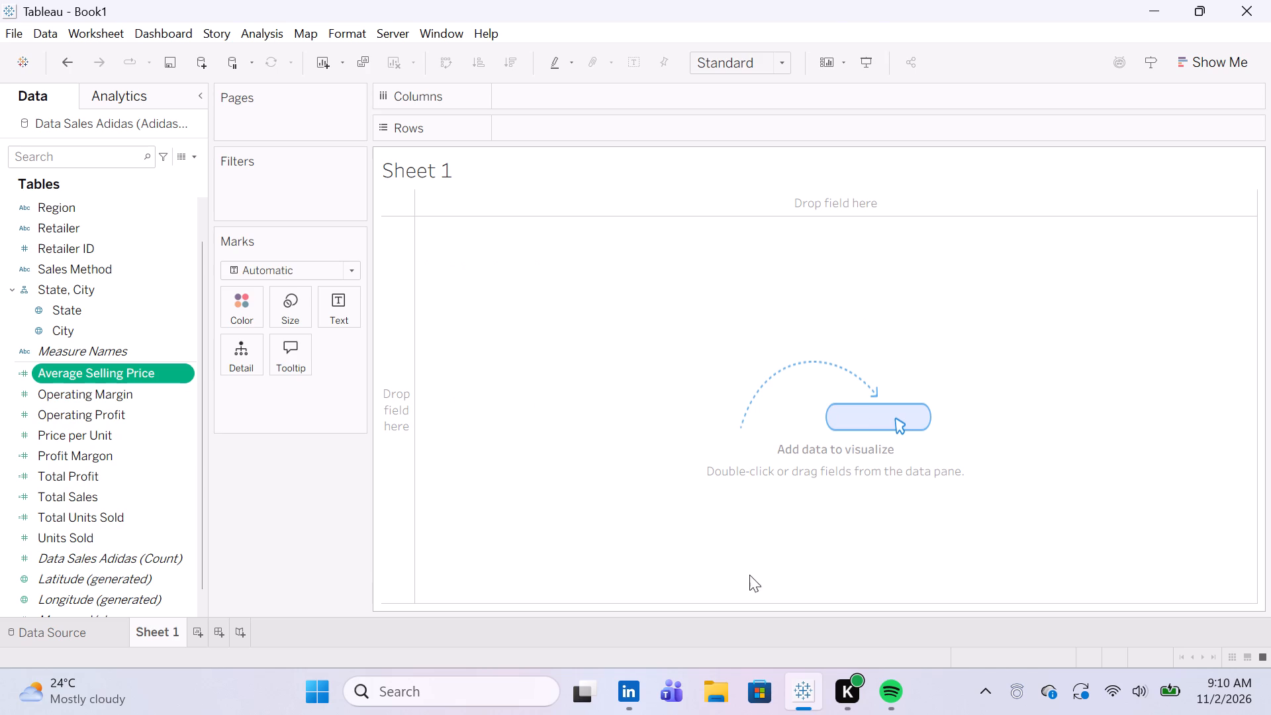
Rename the Sheet 1 worksheet as Total Sales.
{"action": "left_click", "coordinate": [163, 637]}
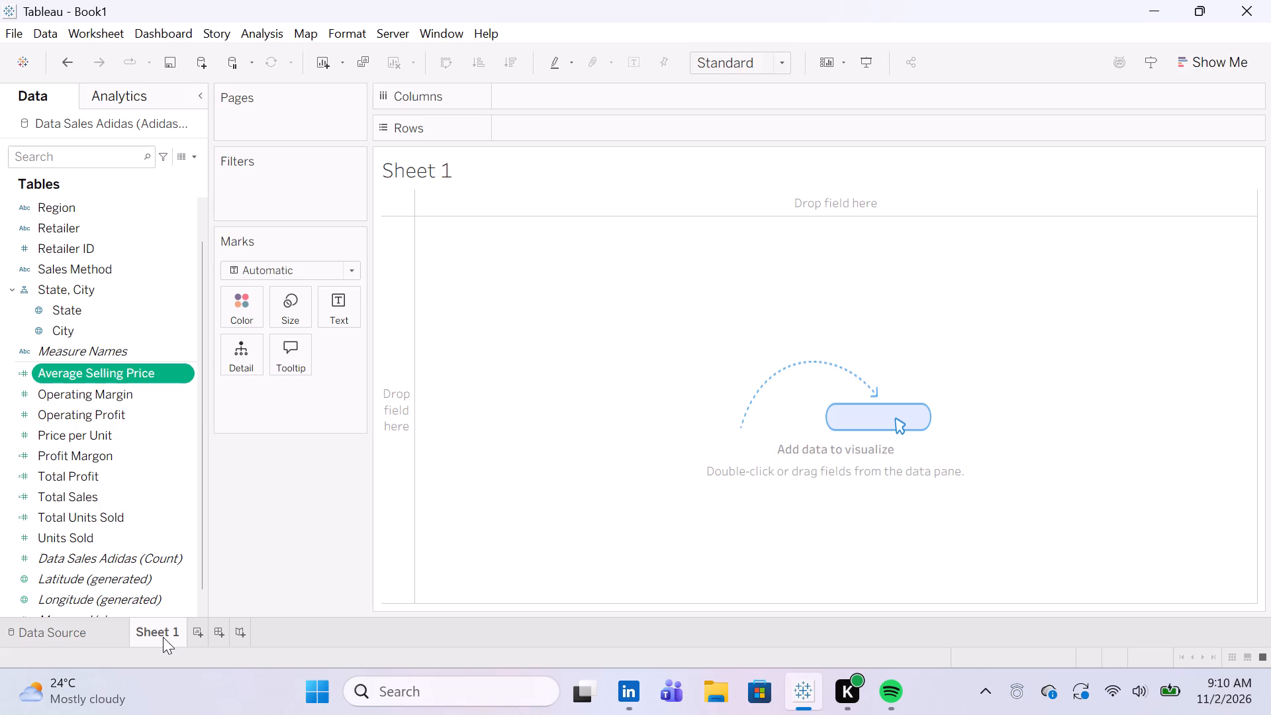
{"action": "right_click", "coordinate": [163, 637]}
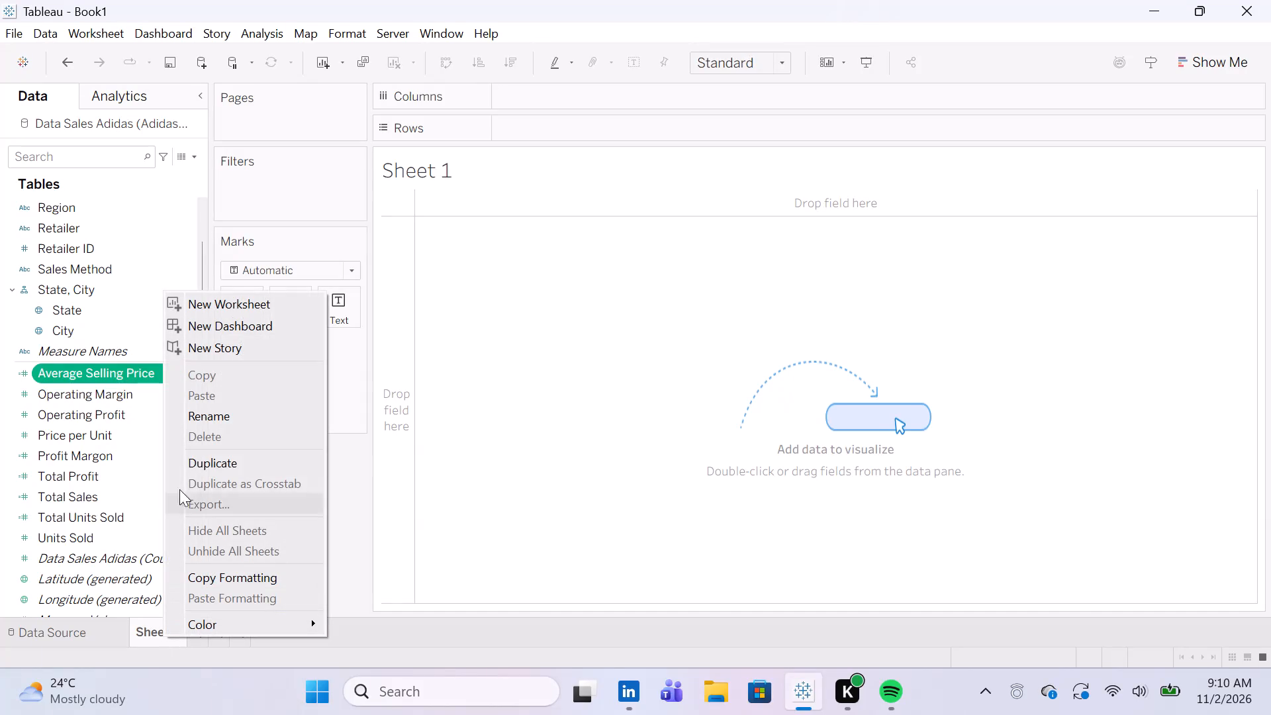
{"action": "left_click", "coordinate": [213, 420]}
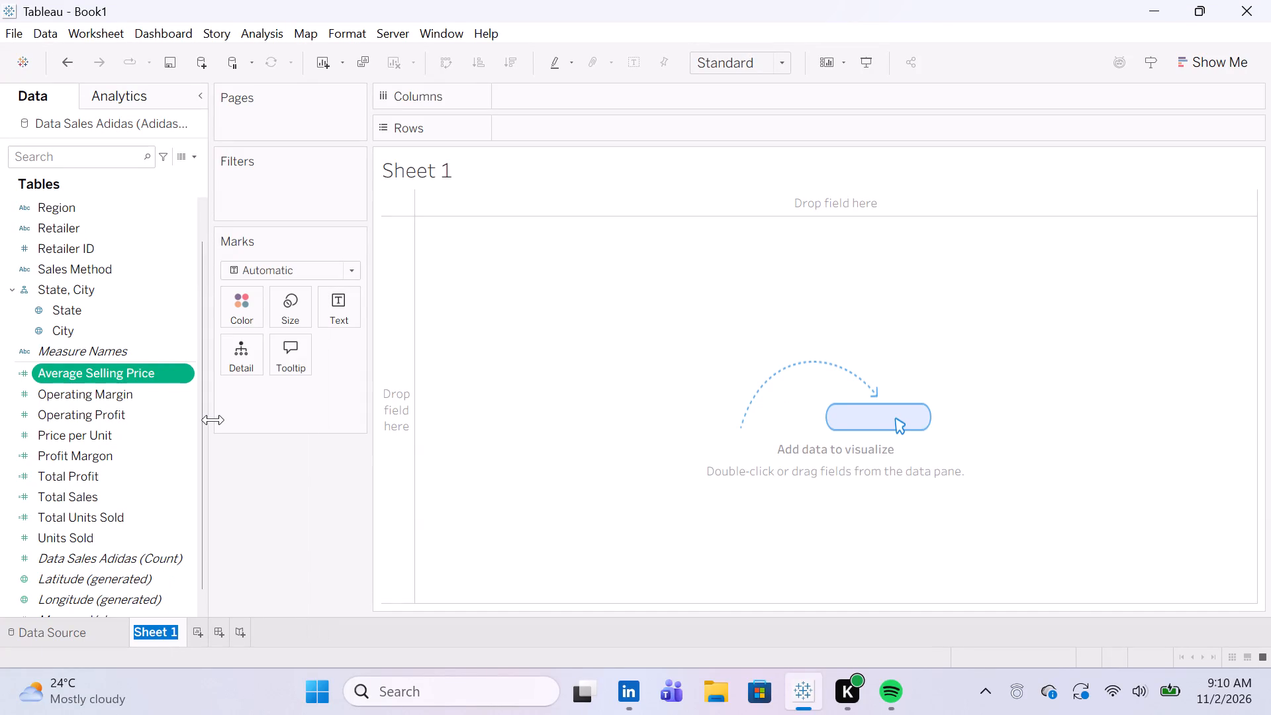
{"action": "key", "text": "shift+t"}
{"action": "type", "text": "otal Sat"}
{"action": "key", "text": "BackSpace"}
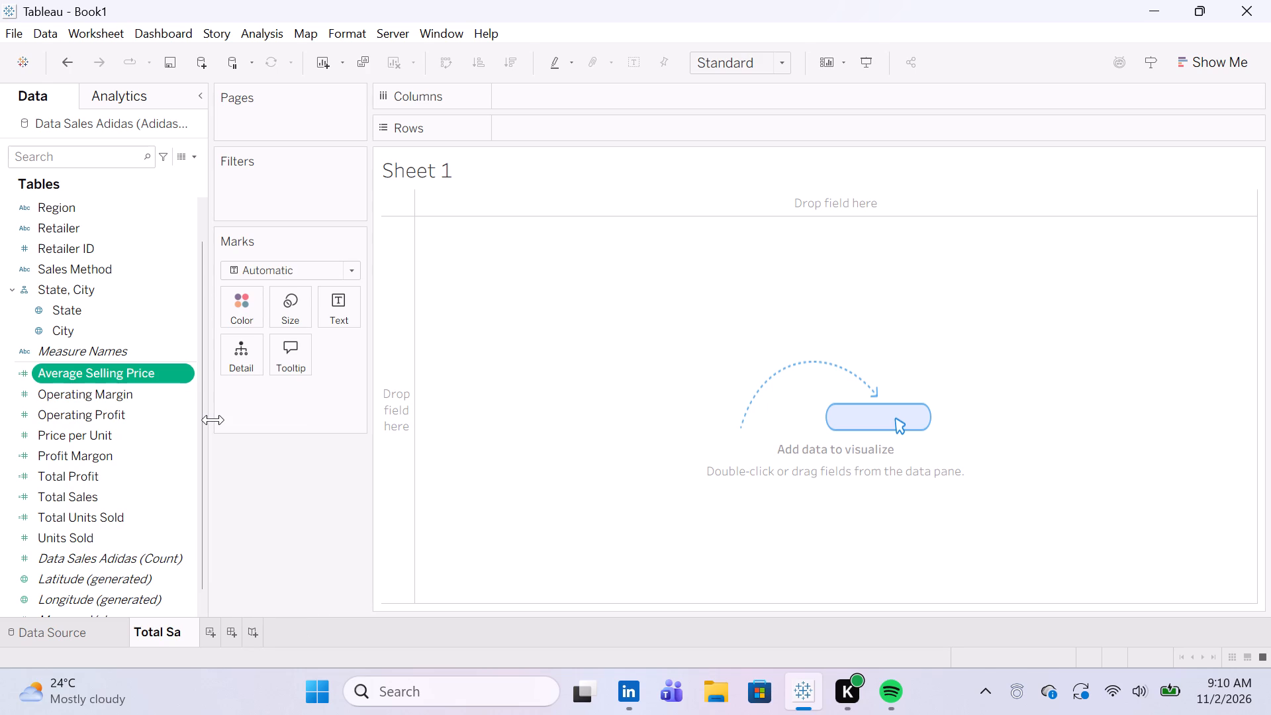
{"action": "type", "text": "les"}
{"action": "key", "text": "Return"}
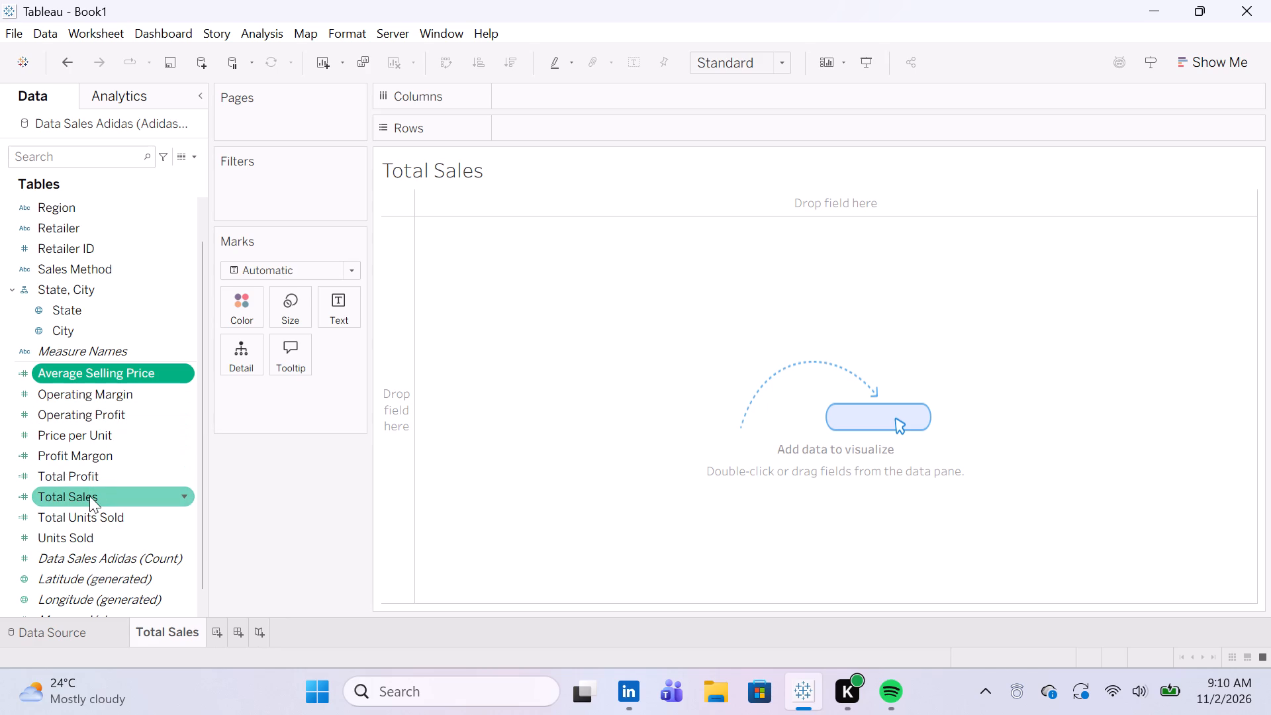
Place the Total Sales calculated field on the sheet as the text mark.
{"action": "left_click_drag", "start_coordinate": [89, 496], "coordinate": [345, 296]}
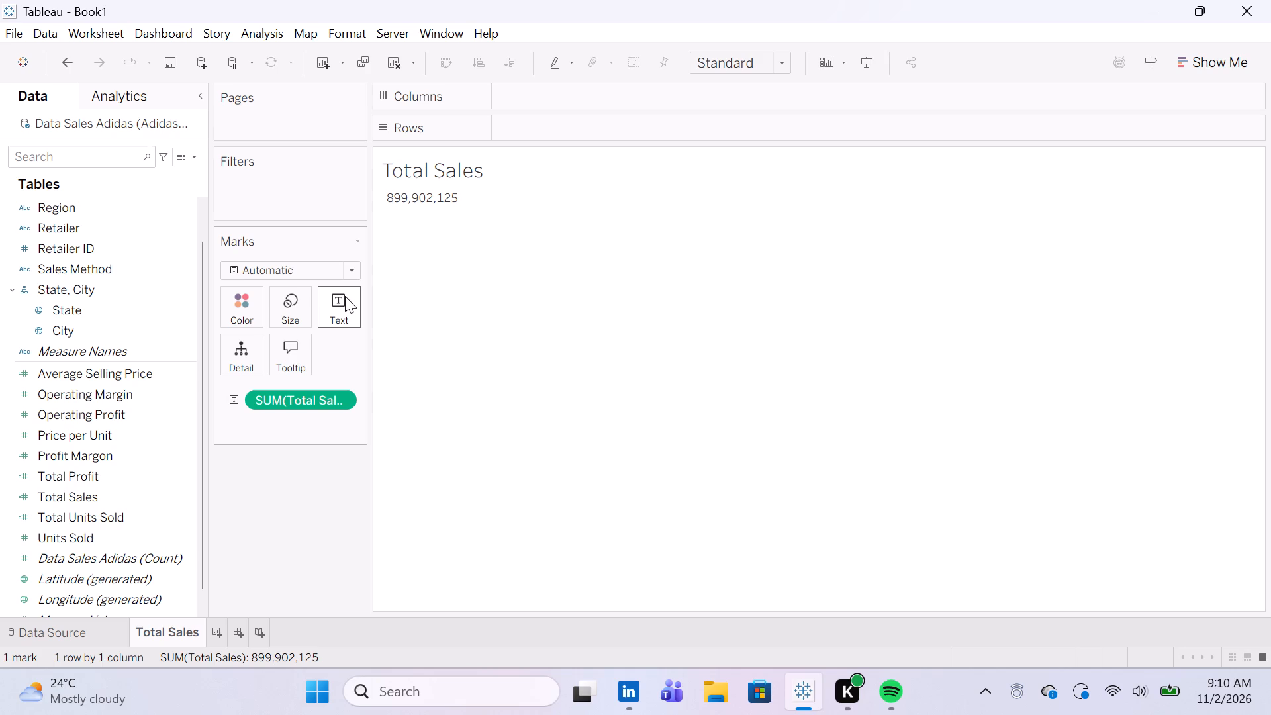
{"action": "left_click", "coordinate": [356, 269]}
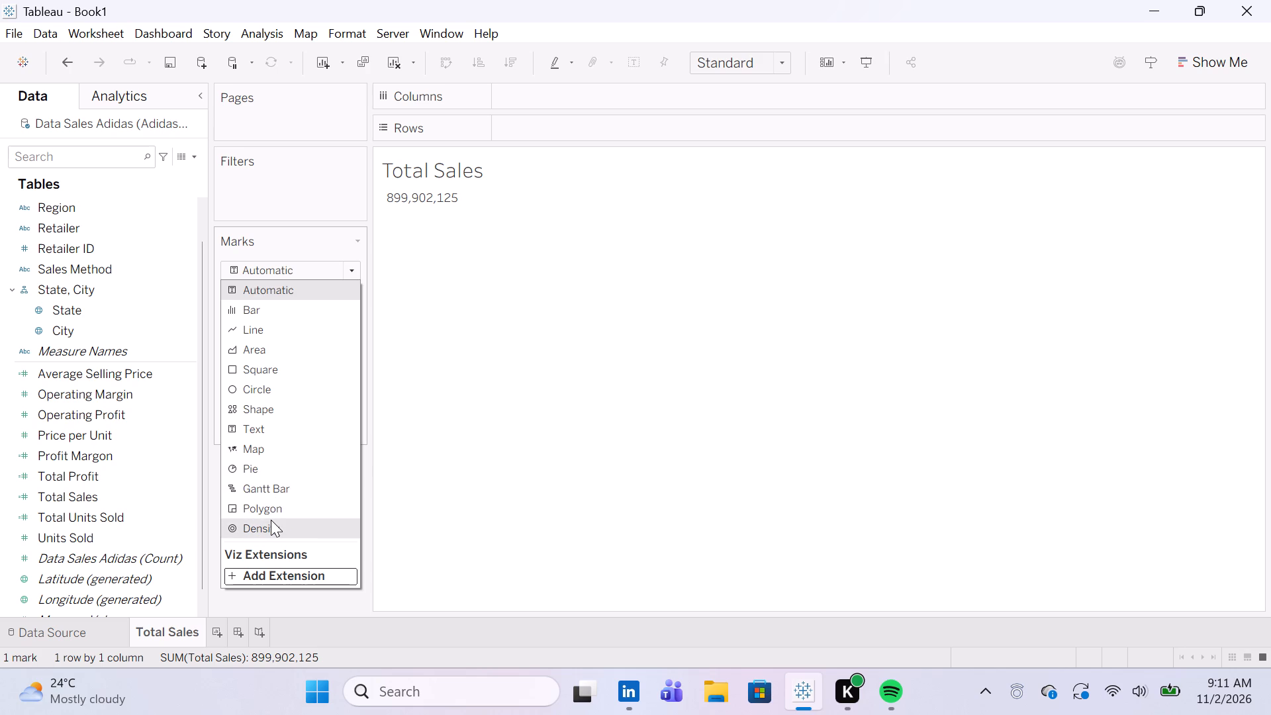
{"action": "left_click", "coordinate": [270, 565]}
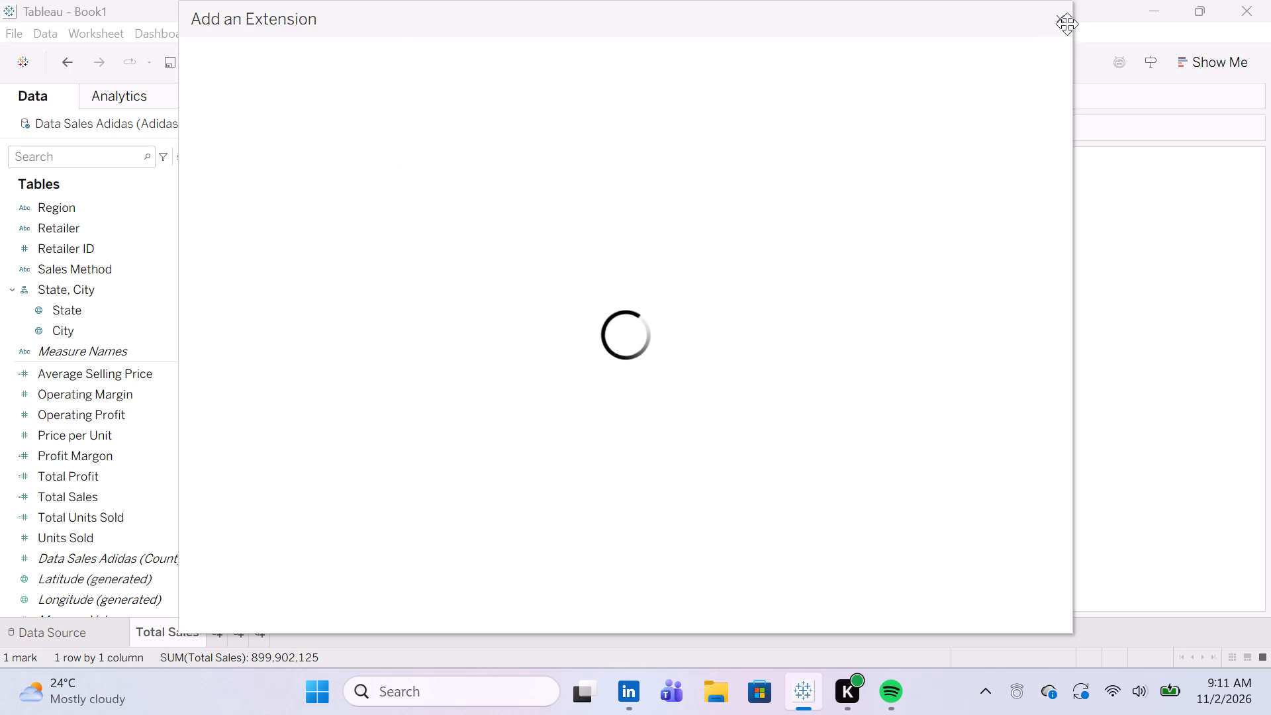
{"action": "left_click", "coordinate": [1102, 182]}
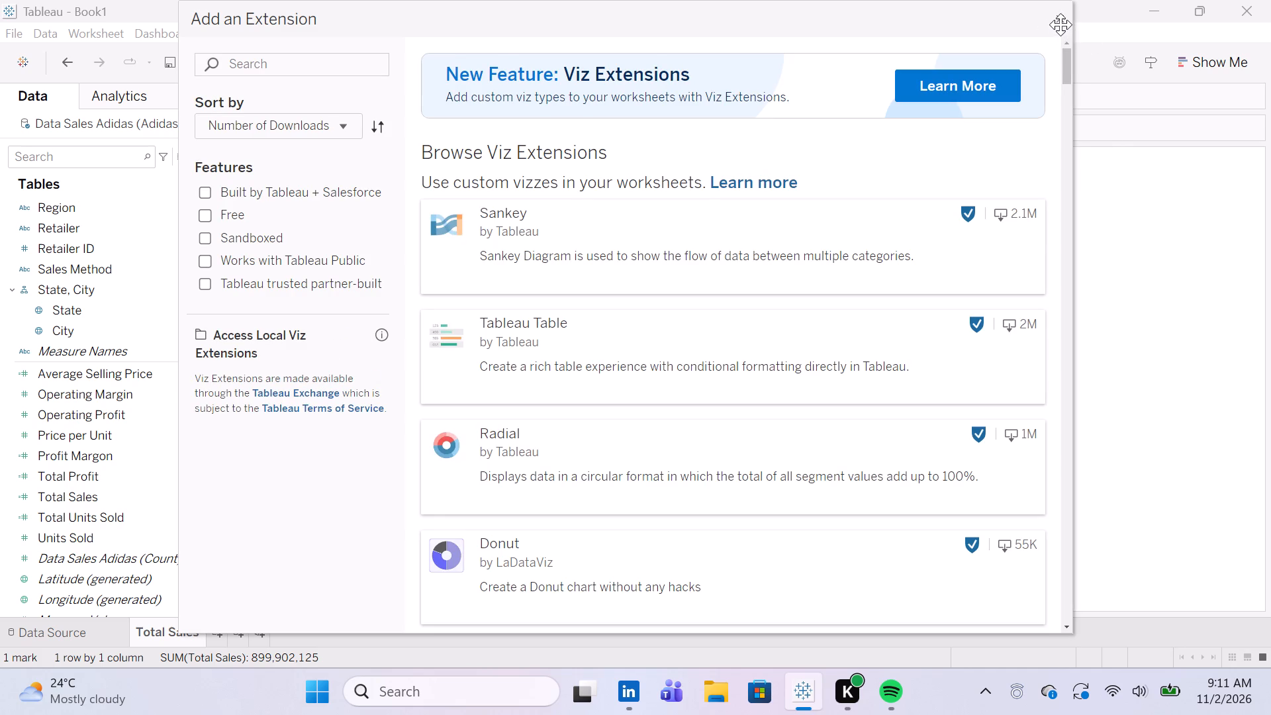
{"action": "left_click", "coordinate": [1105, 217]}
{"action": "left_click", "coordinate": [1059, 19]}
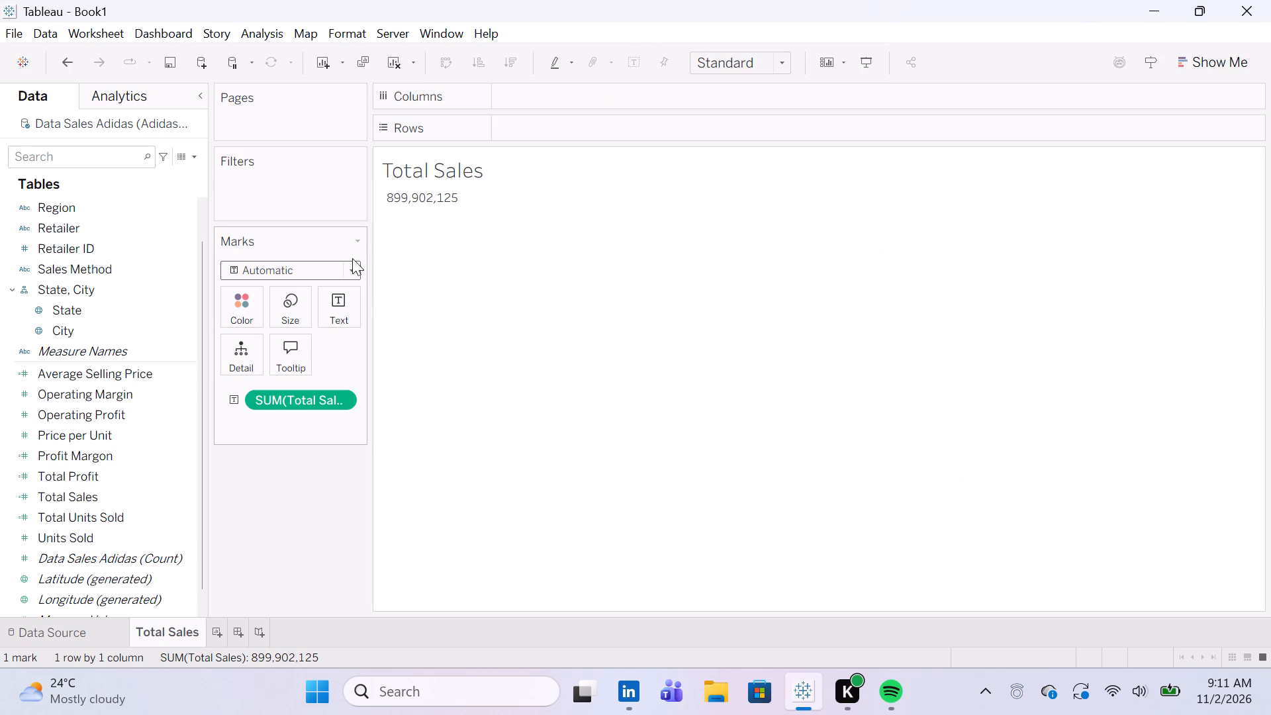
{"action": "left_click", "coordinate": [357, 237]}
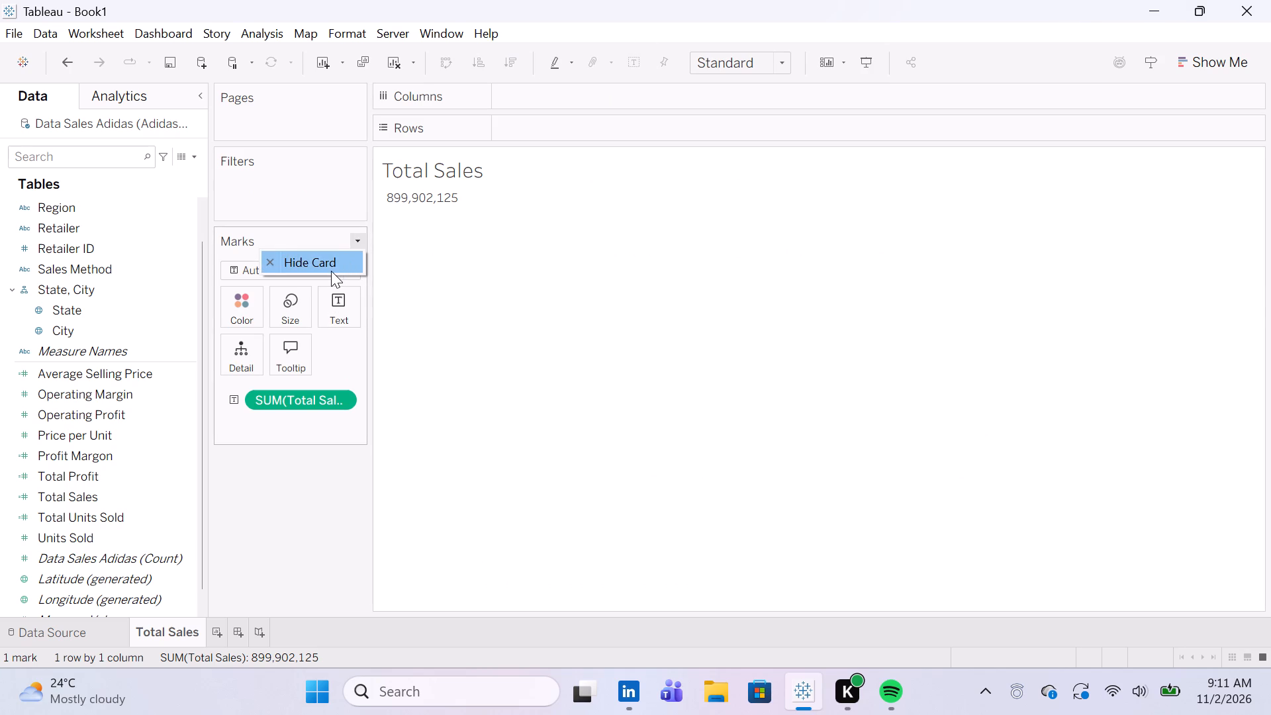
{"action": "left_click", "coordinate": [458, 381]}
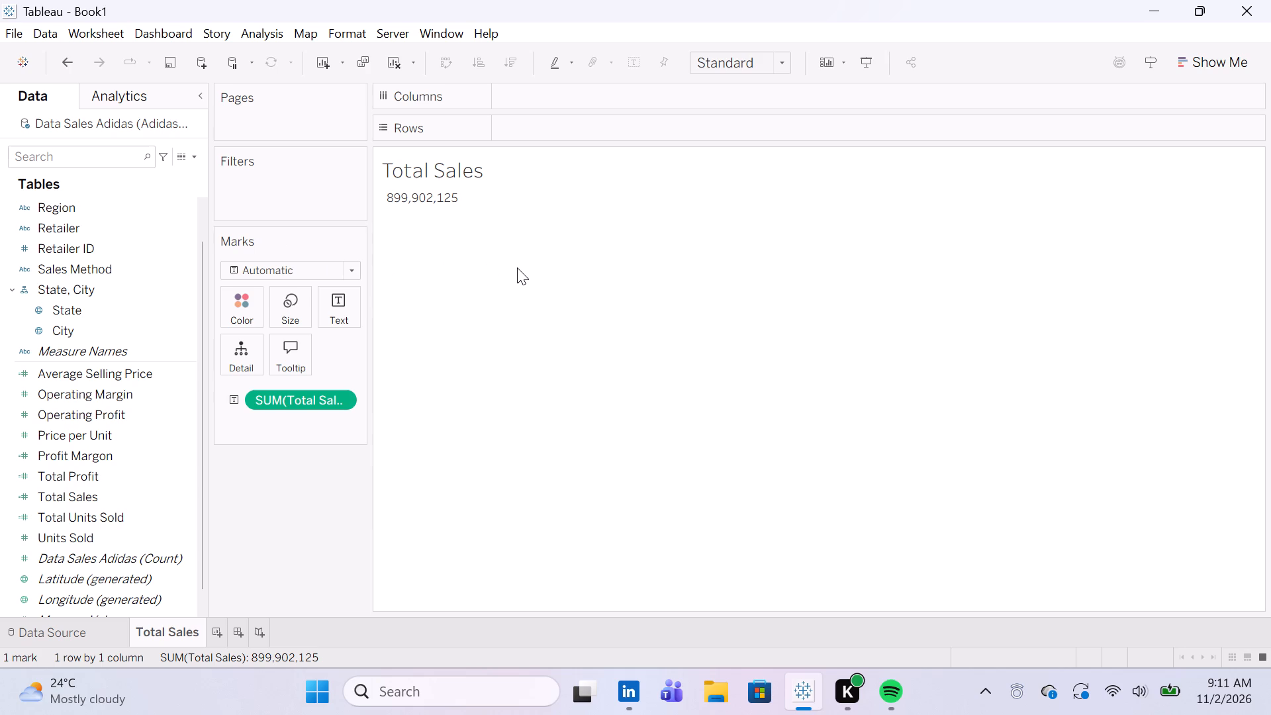
Set the horizontal alignment of the Total Sales text mark to Center.
{"action": "left_click", "coordinate": [346, 295]}
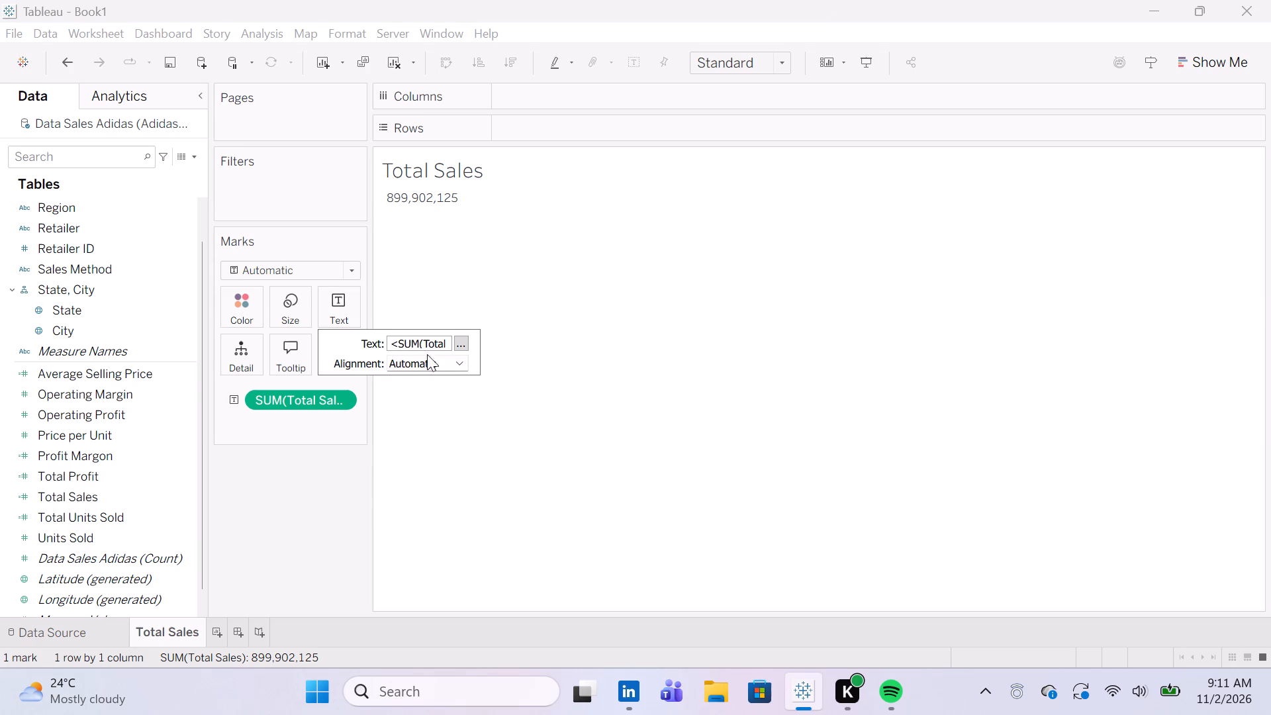
{"action": "left_click", "coordinate": [461, 358]}
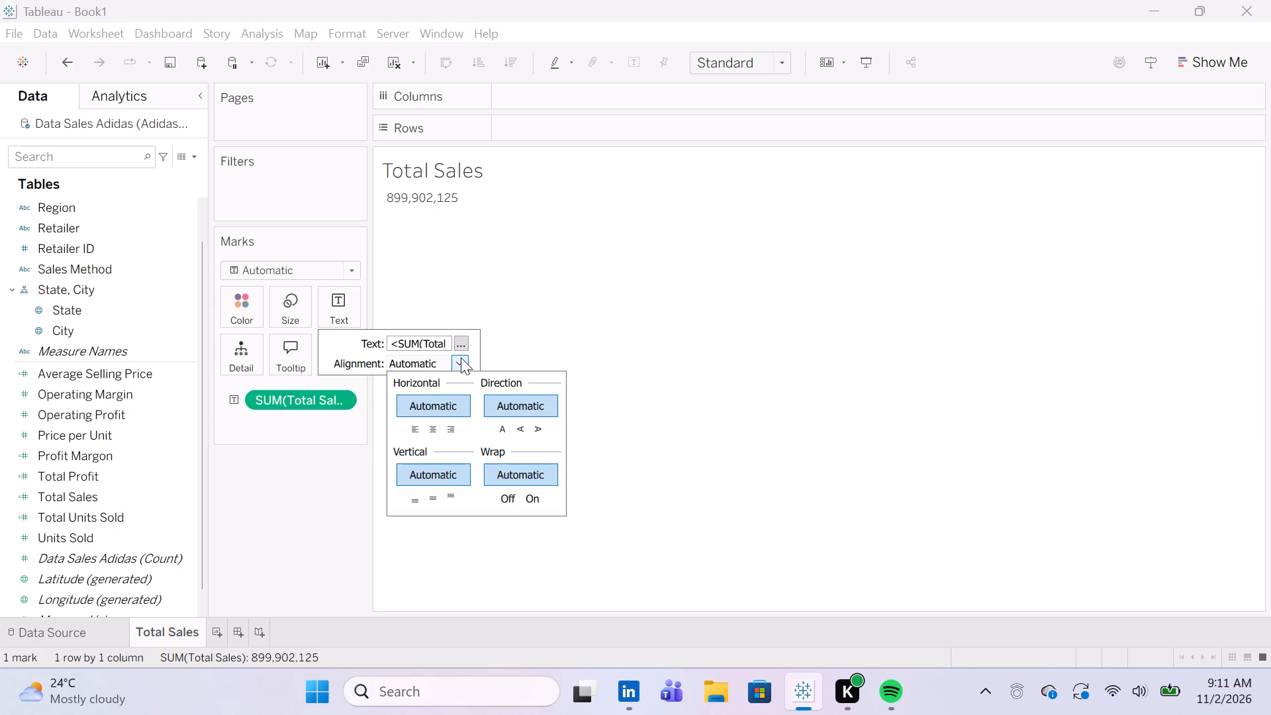
{"action": "left_click", "coordinate": [438, 432]}
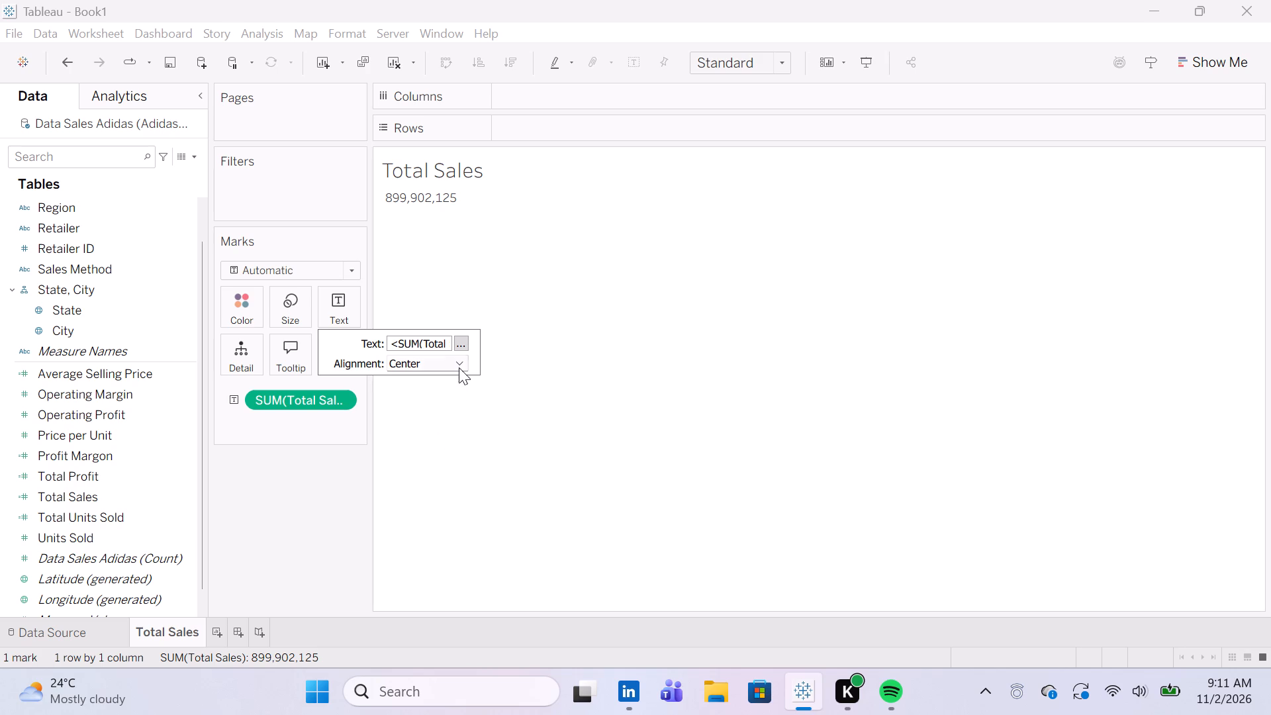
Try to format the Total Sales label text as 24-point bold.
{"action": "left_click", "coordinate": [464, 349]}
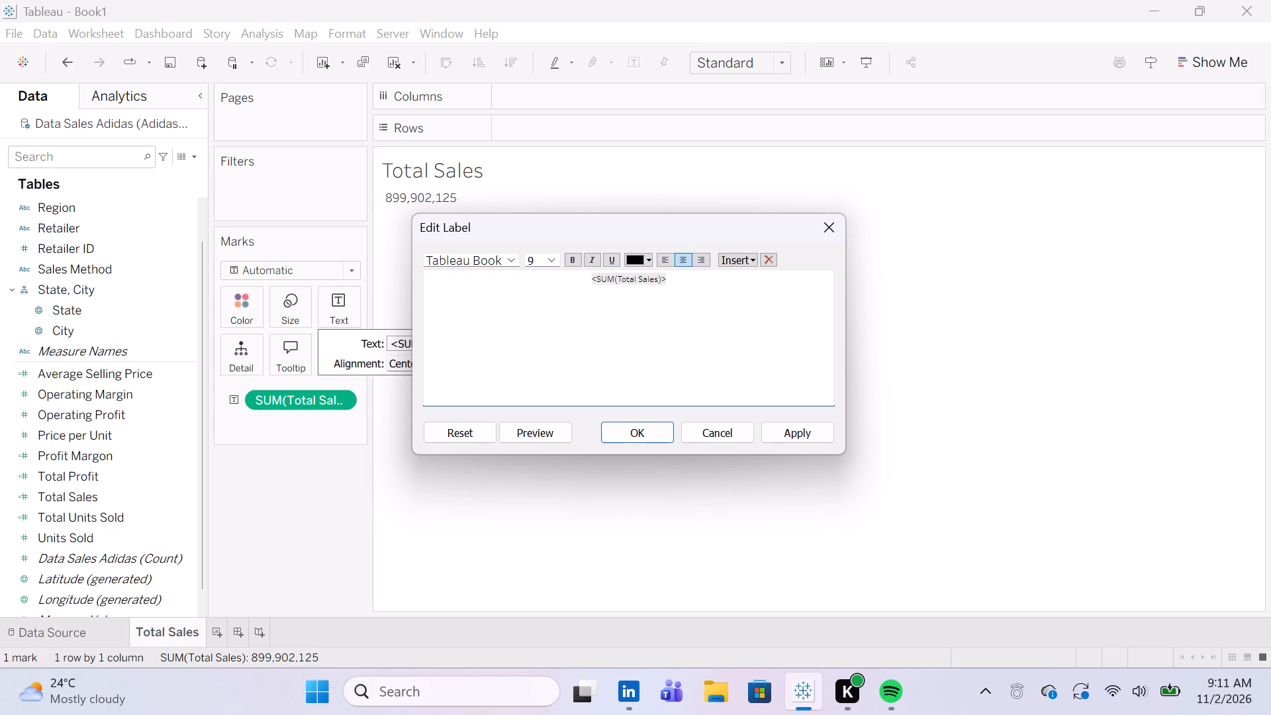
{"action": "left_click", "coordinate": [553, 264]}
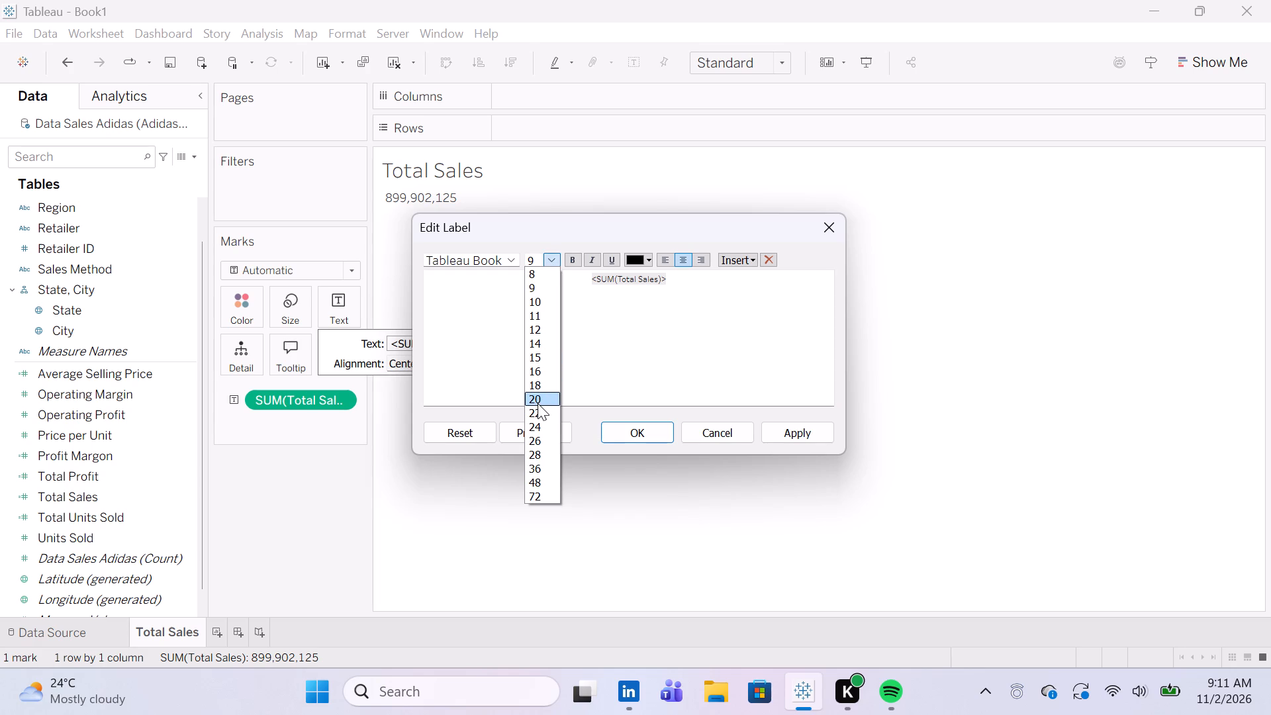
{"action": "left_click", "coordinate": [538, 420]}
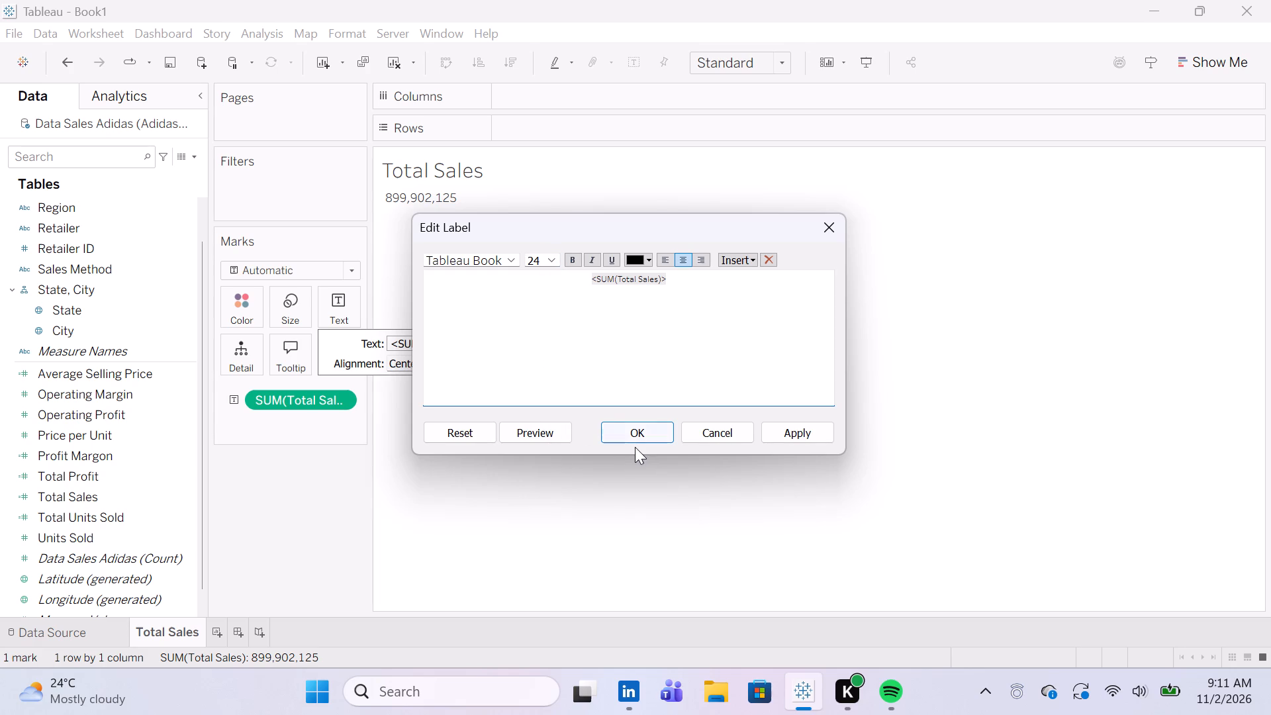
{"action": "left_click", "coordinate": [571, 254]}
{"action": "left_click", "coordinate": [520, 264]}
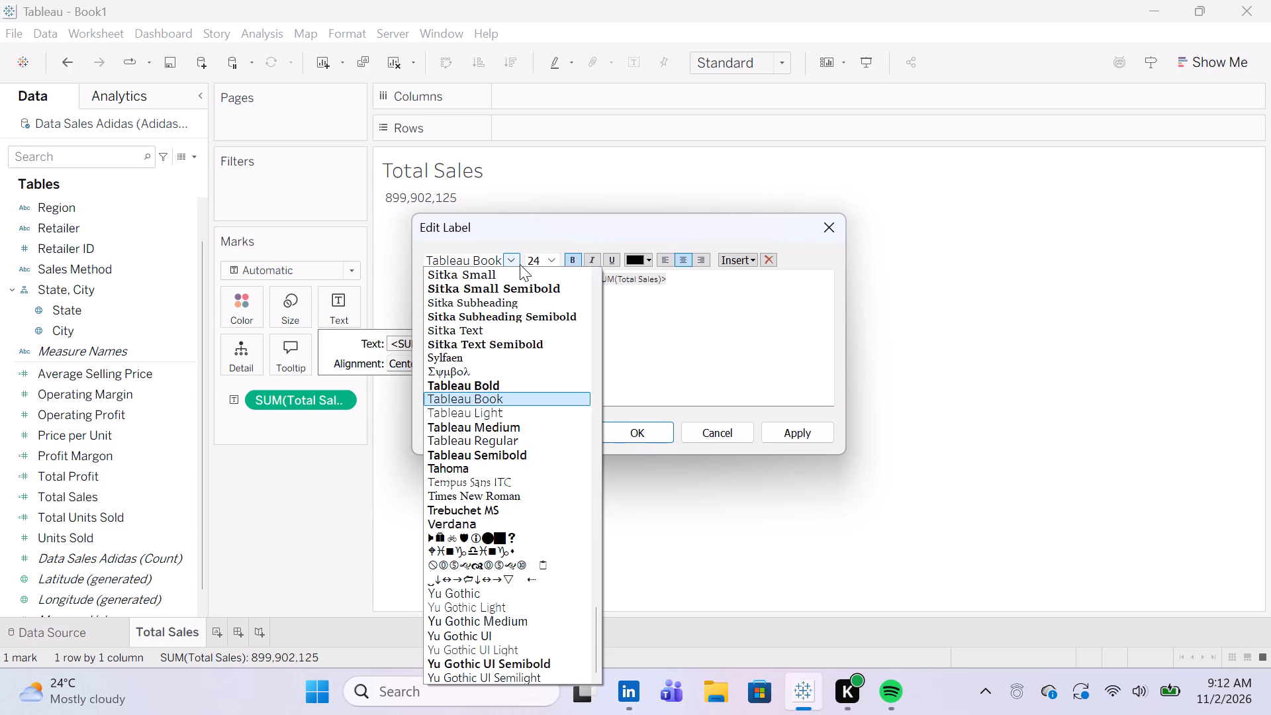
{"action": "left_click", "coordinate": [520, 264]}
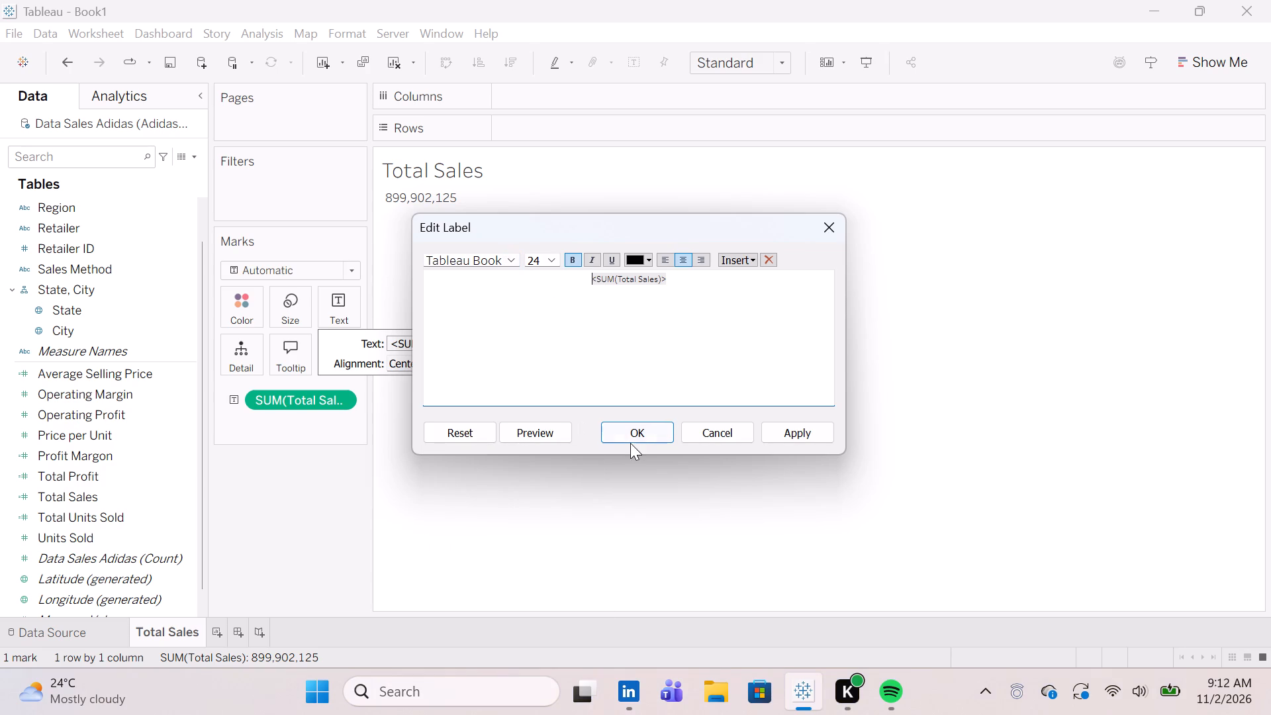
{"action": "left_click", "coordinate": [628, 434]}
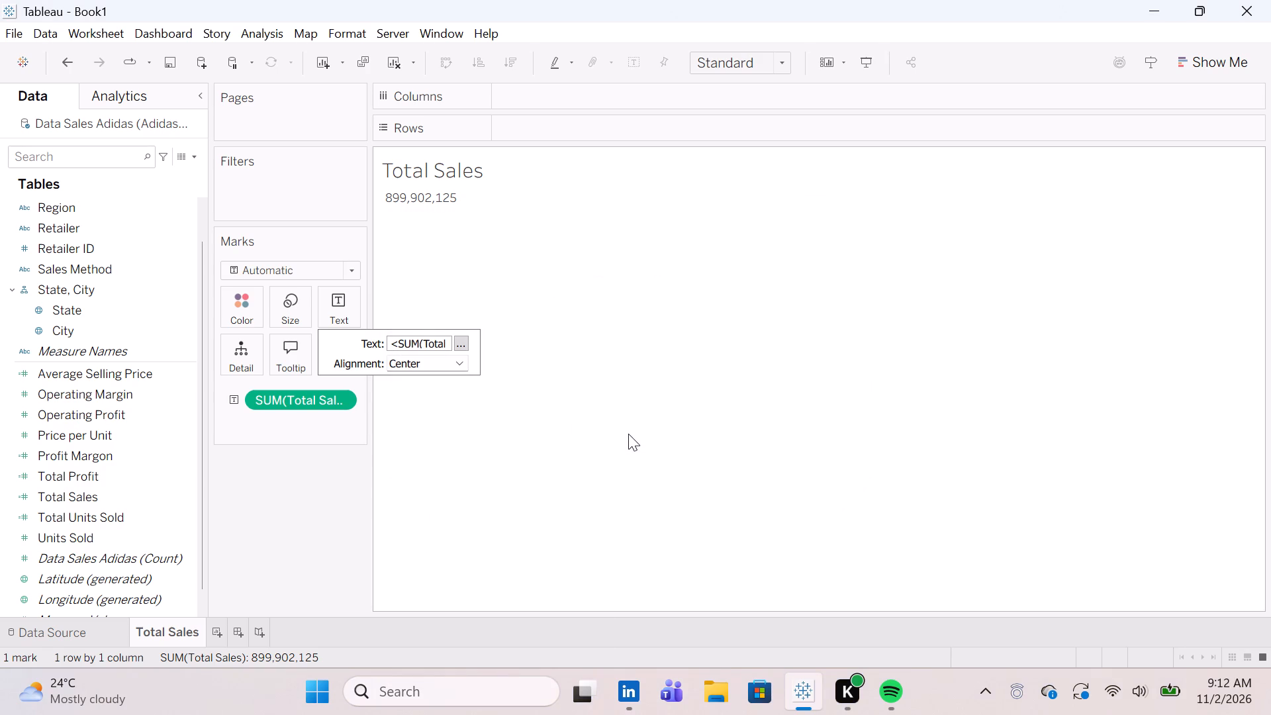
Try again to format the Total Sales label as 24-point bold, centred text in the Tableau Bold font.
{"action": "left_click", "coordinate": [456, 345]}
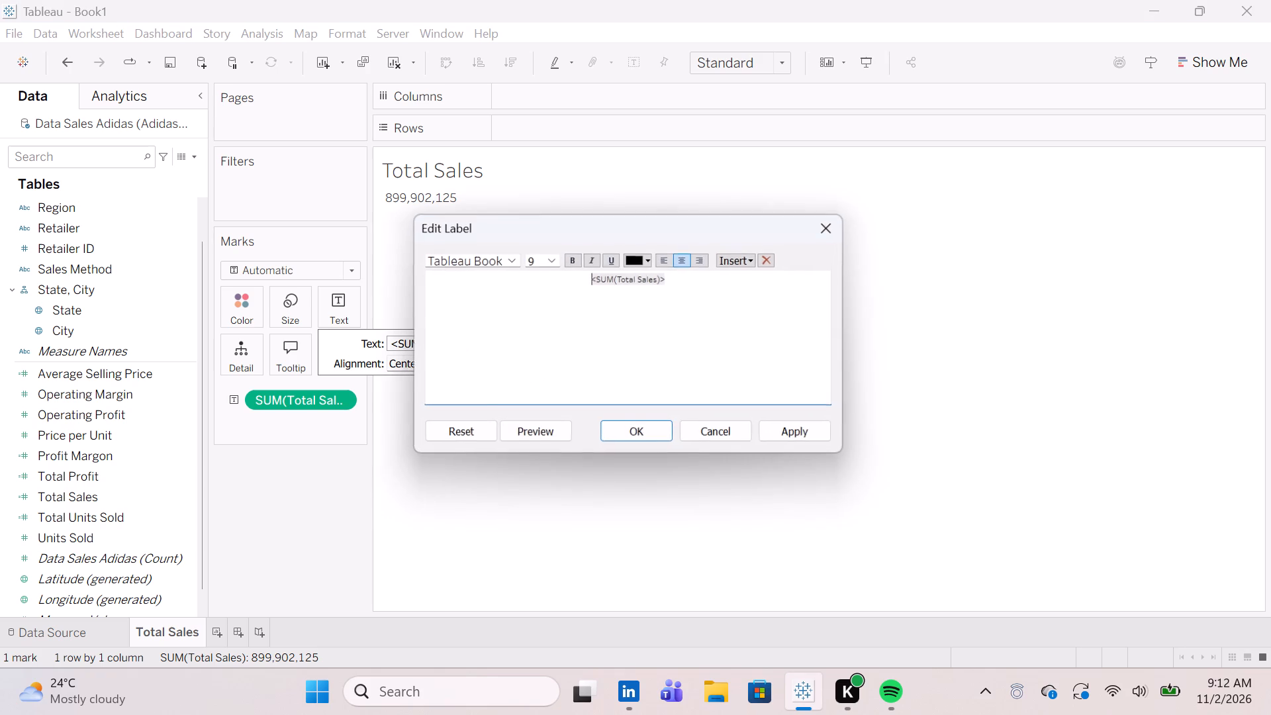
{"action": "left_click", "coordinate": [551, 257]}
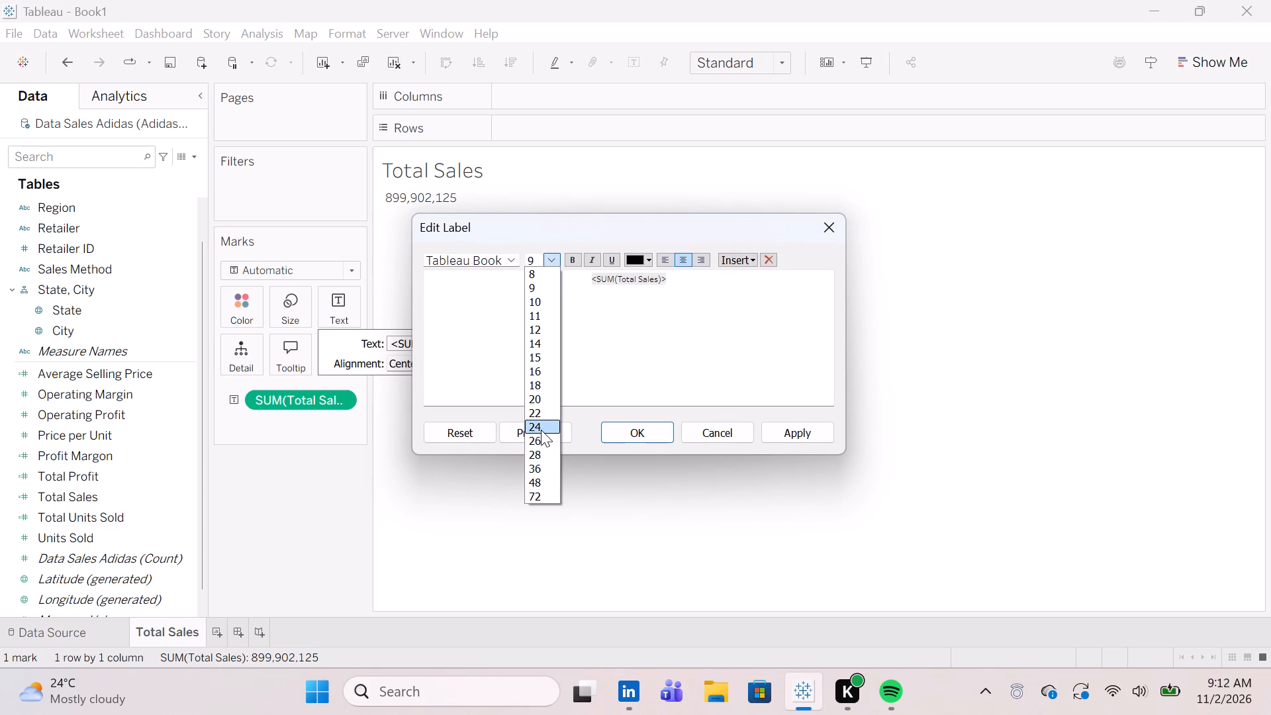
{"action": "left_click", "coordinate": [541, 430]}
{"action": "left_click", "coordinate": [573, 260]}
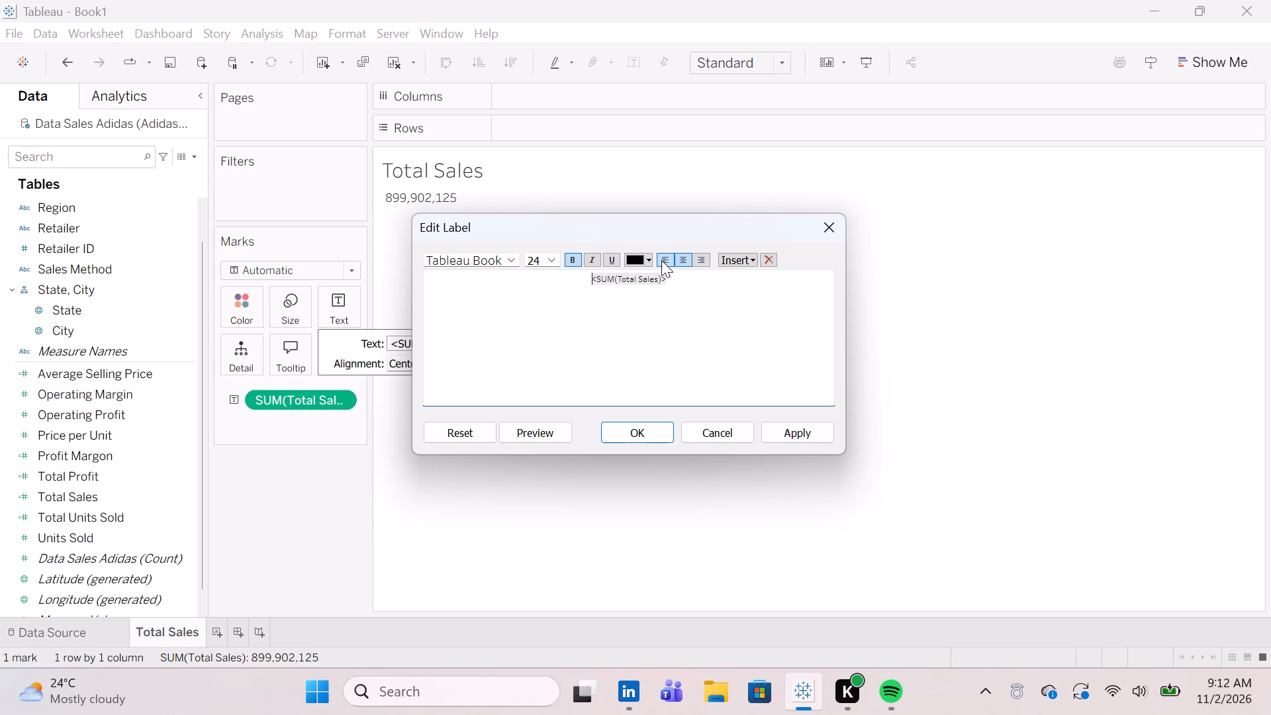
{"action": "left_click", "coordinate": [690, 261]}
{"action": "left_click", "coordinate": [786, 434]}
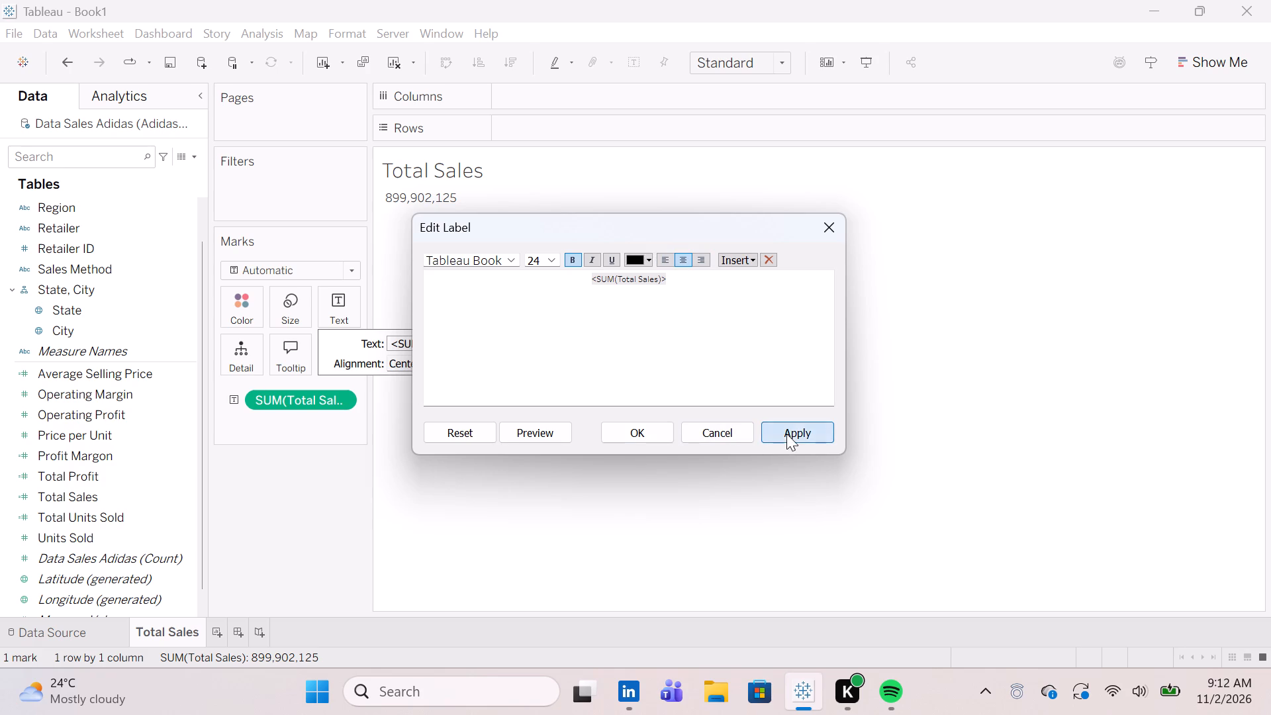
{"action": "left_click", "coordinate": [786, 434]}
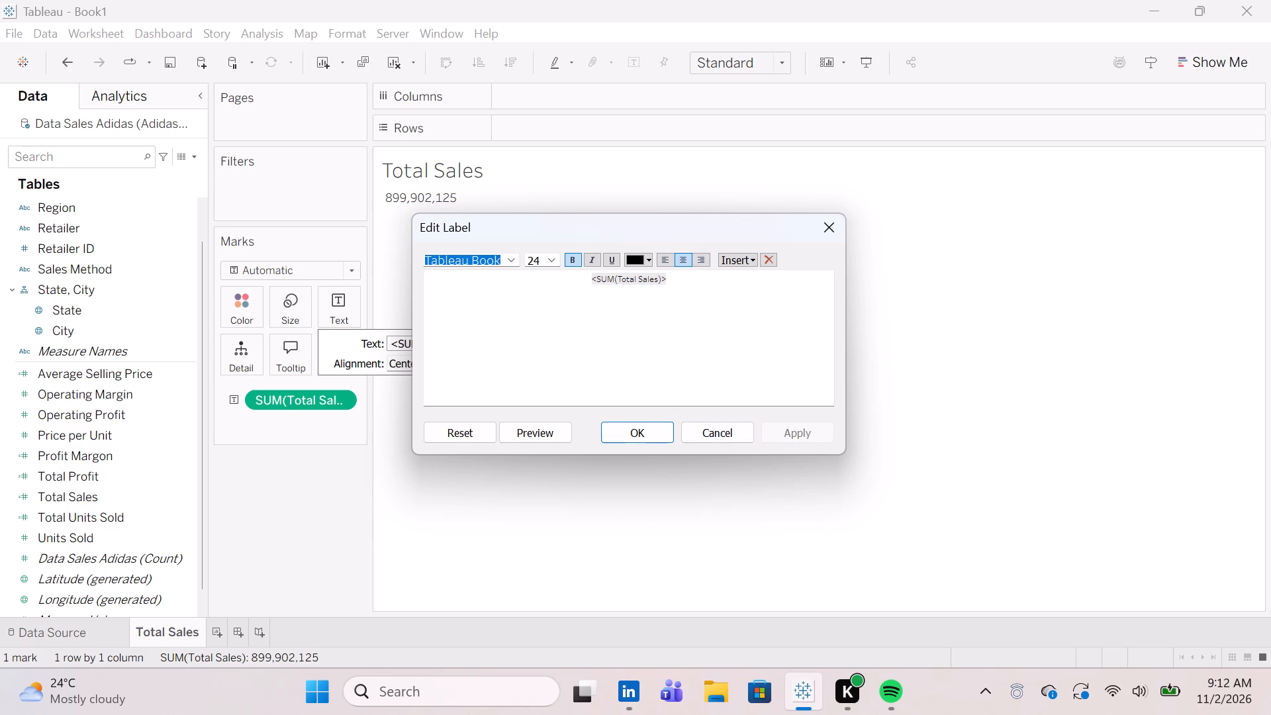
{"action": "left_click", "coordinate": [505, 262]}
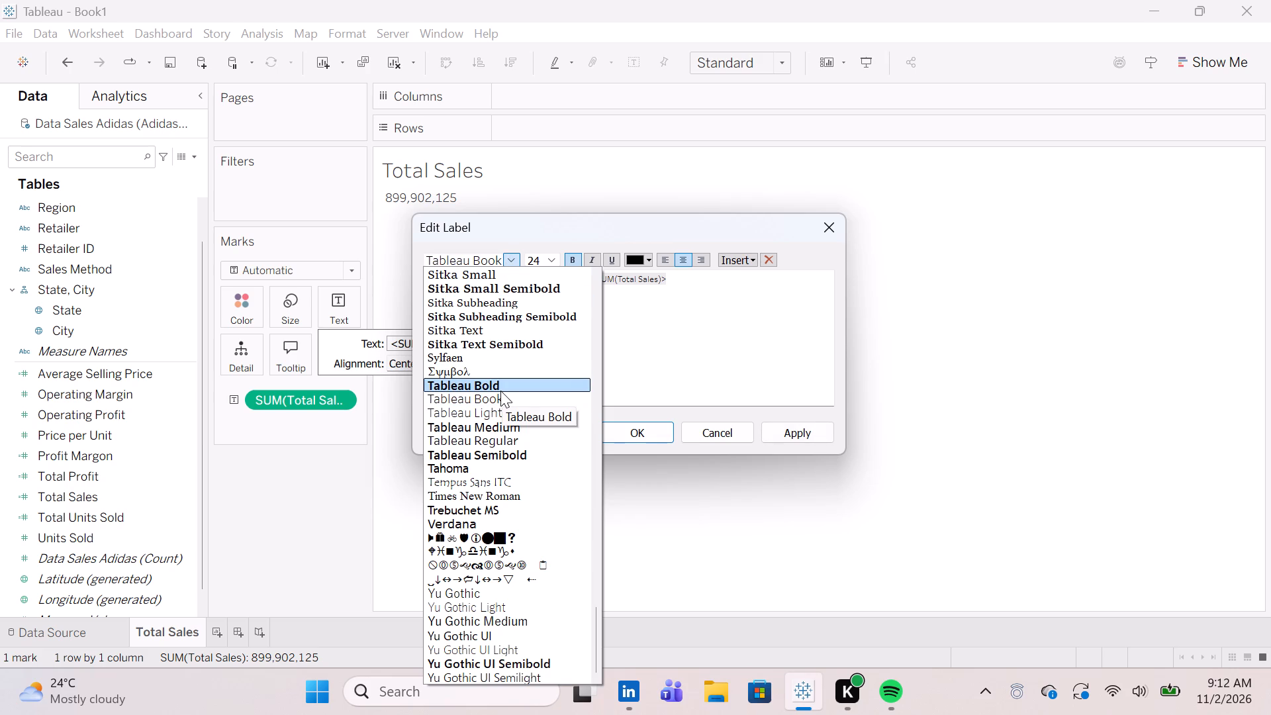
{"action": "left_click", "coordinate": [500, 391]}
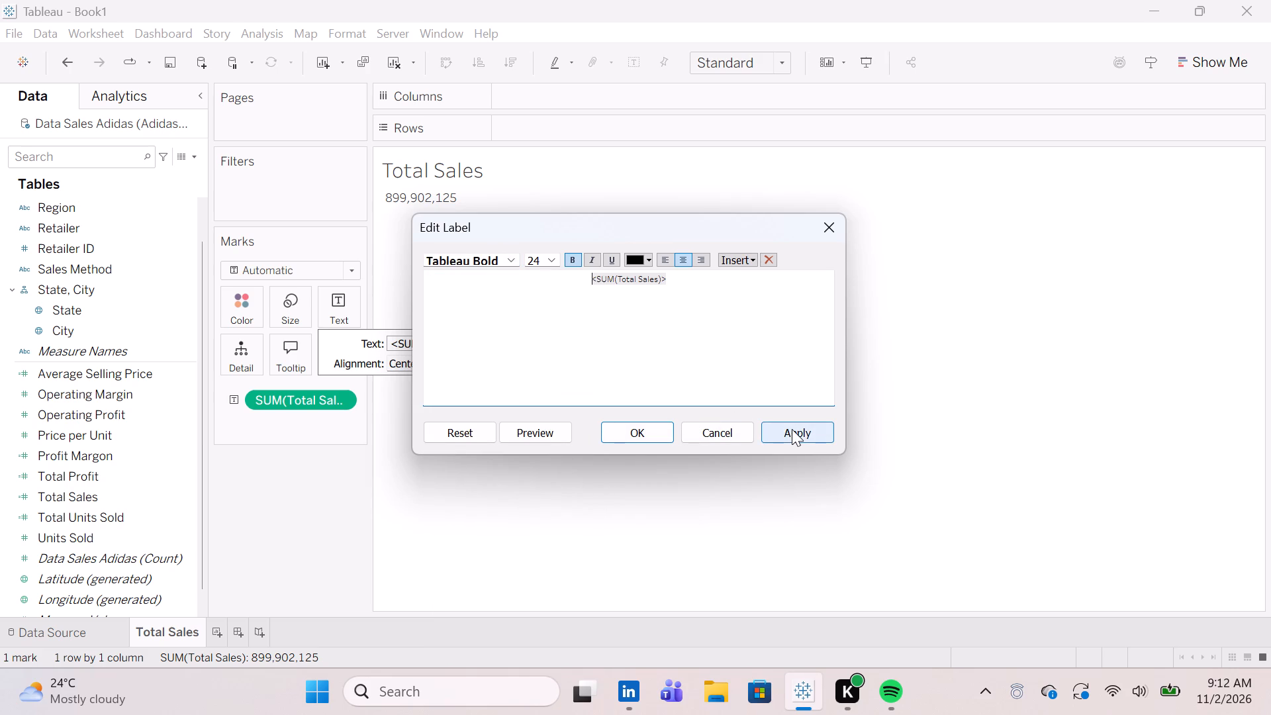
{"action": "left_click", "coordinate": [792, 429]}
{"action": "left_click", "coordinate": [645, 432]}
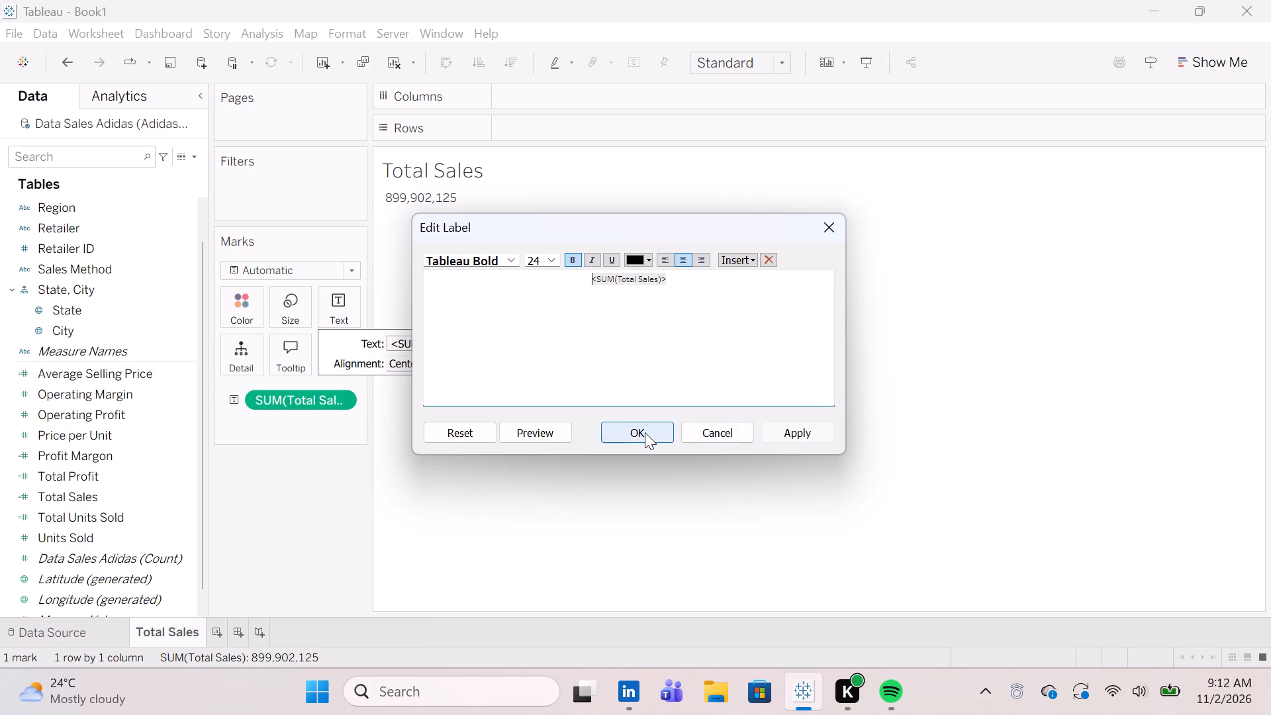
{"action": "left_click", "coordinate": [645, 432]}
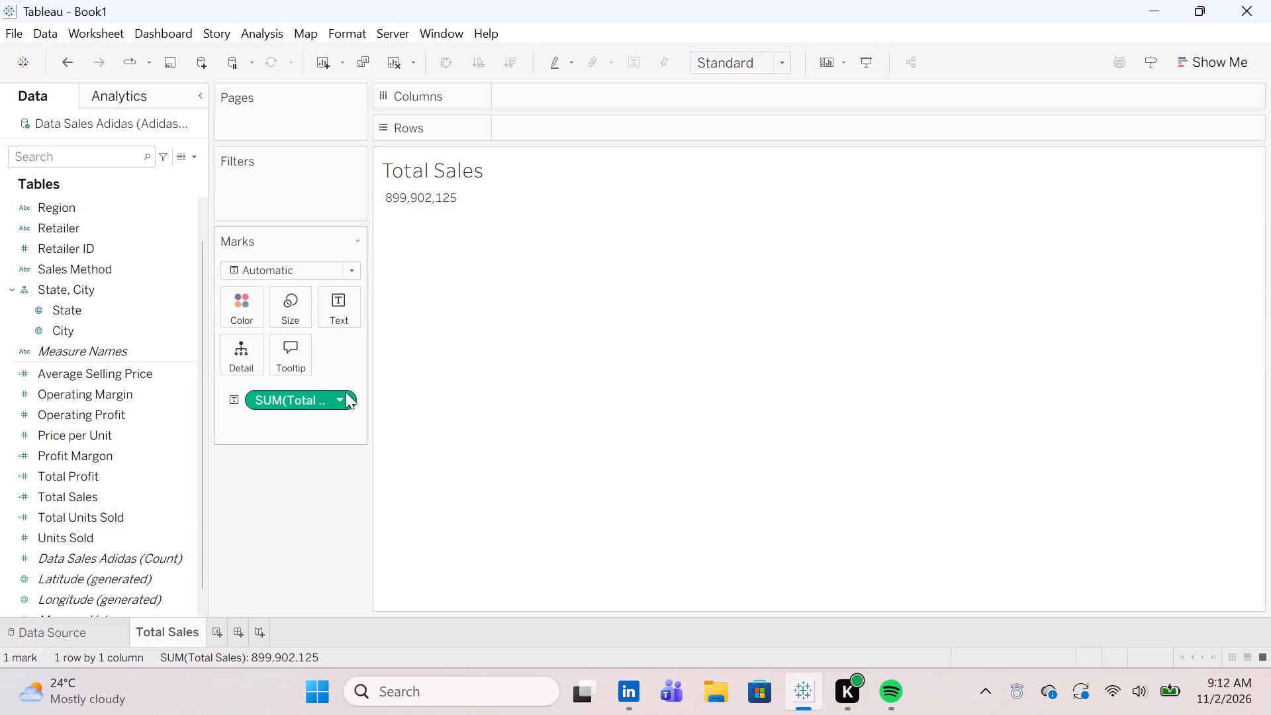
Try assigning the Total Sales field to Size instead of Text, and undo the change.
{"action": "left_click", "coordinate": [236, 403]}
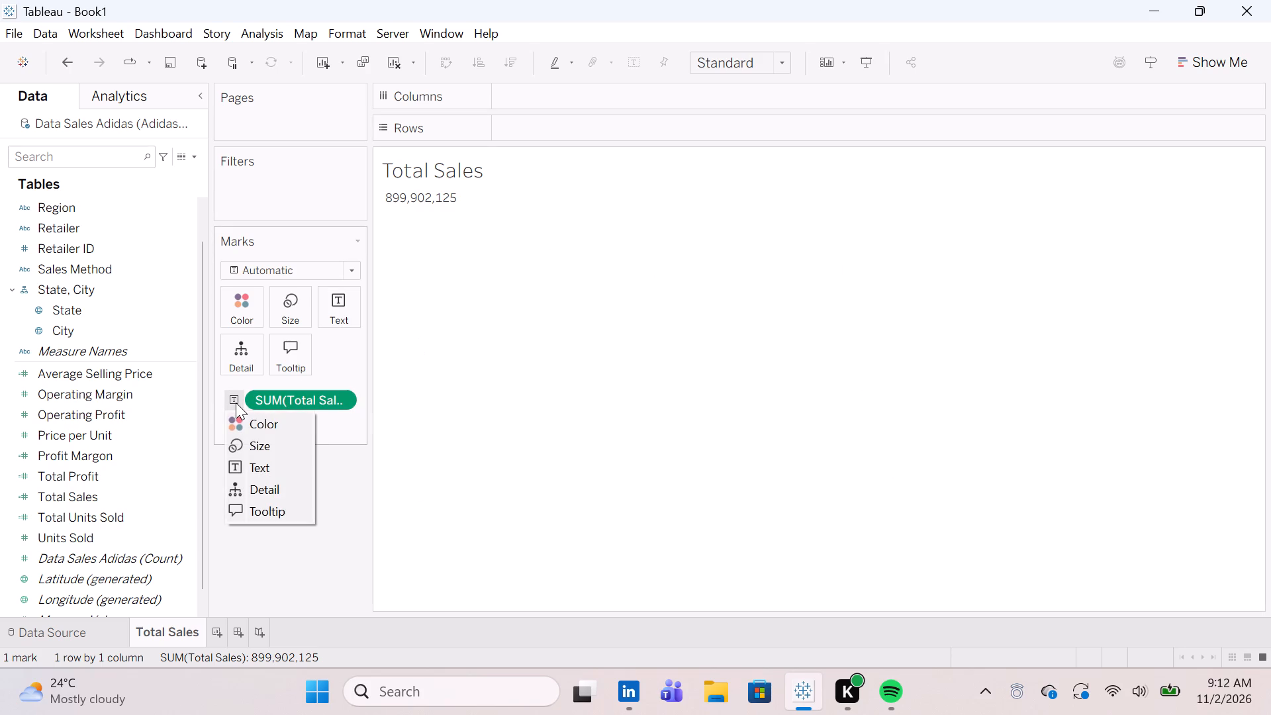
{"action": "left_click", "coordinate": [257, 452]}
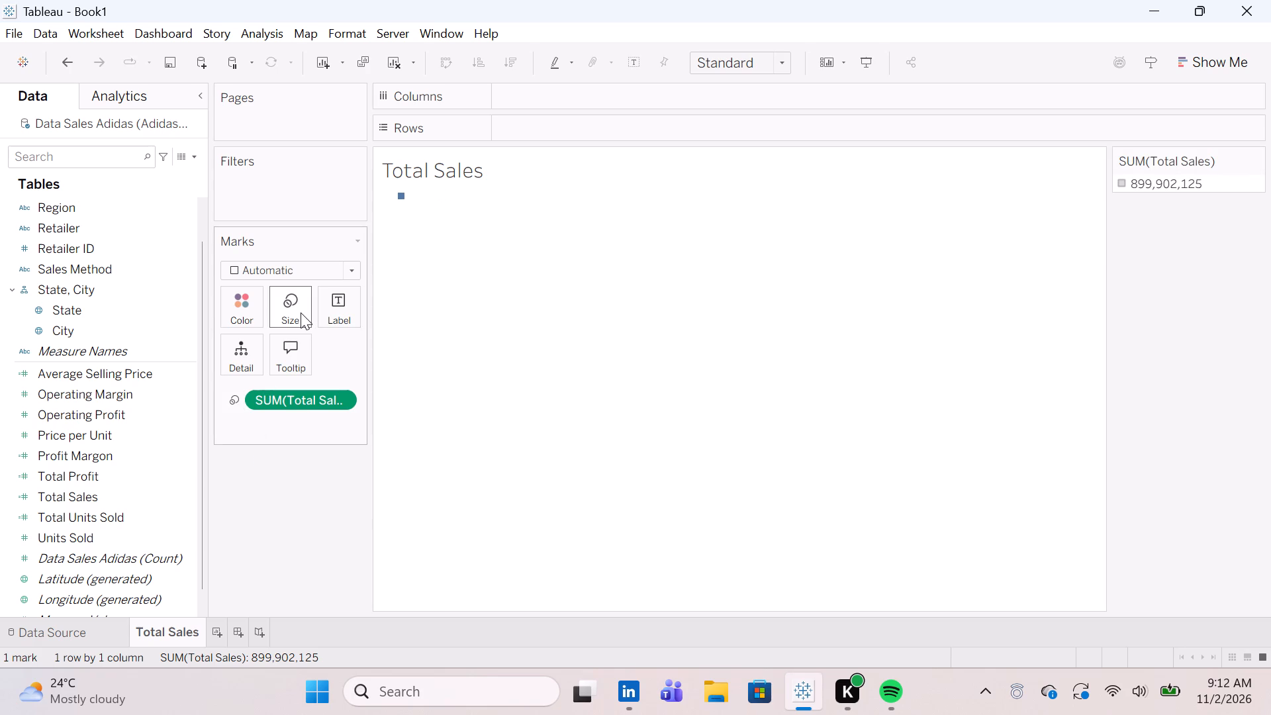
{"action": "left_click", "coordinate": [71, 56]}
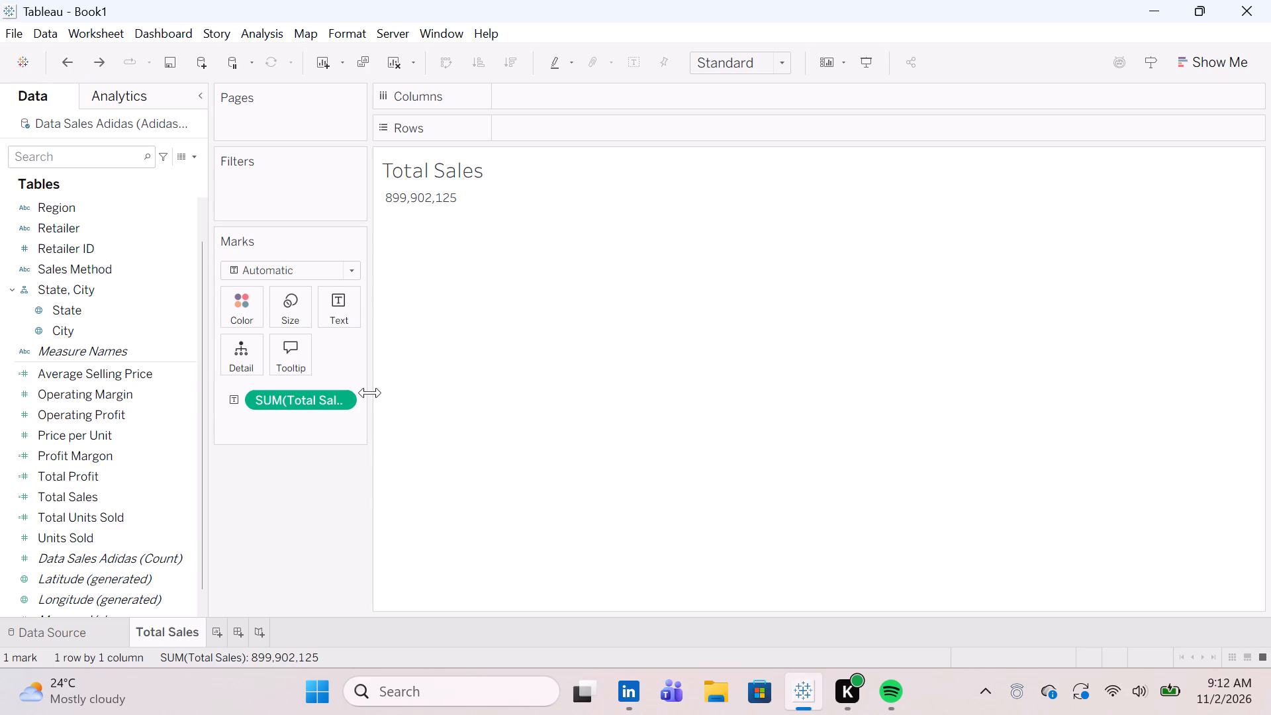
Insert a second SUM(Total Sales) field in 24-point bold after the existing one in the text mark's label.
{"action": "left_click", "coordinate": [348, 302]}
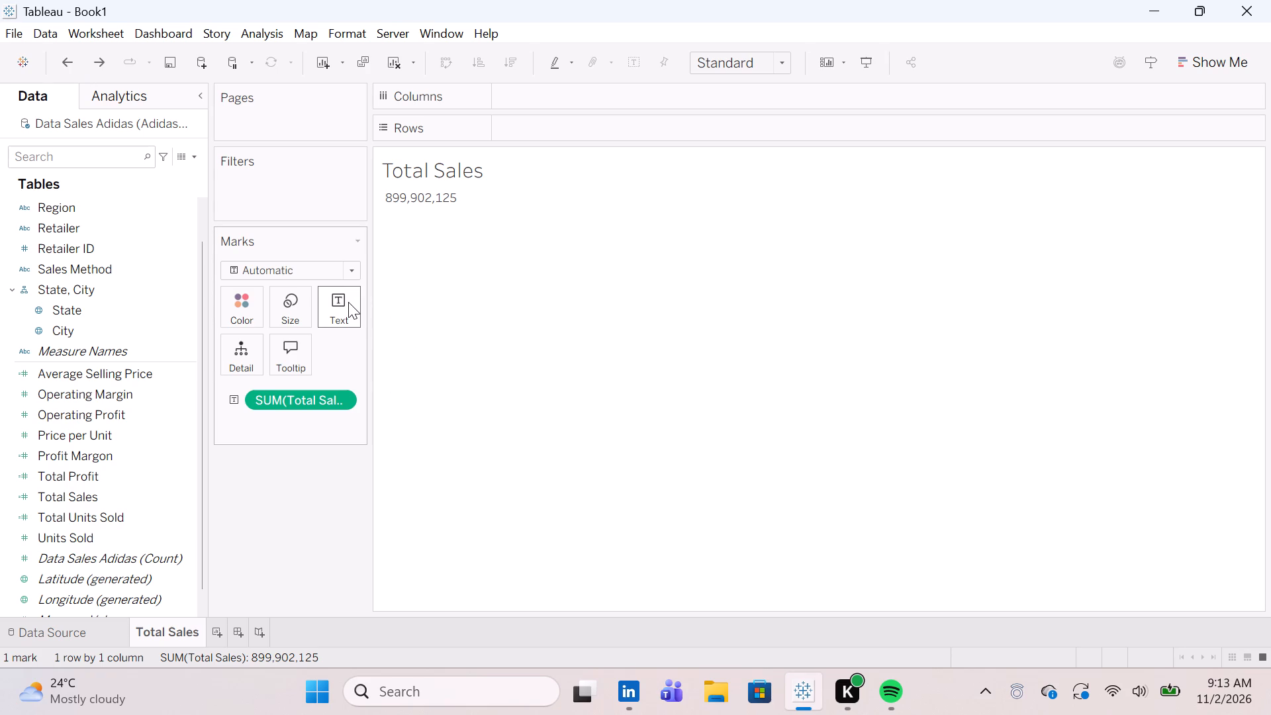
{"action": "left_click", "coordinate": [459, 359]}
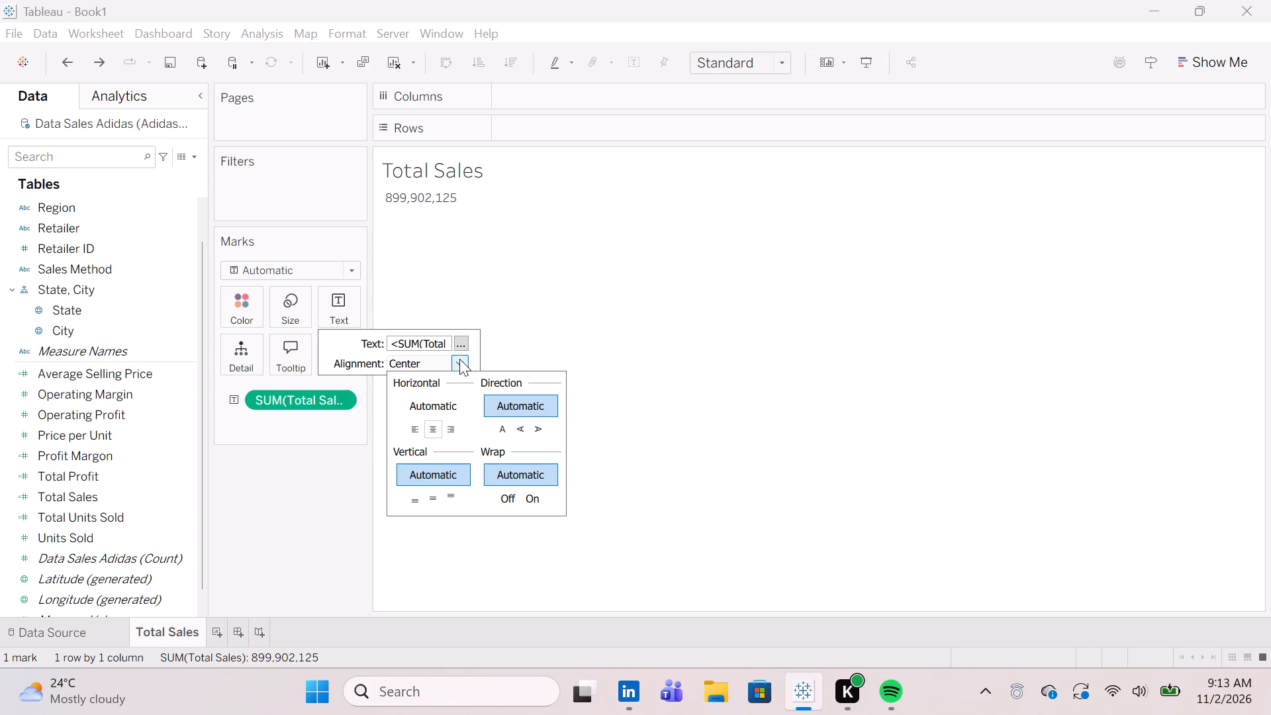
{"action": "left_click", "coordinate": [462, 340]}
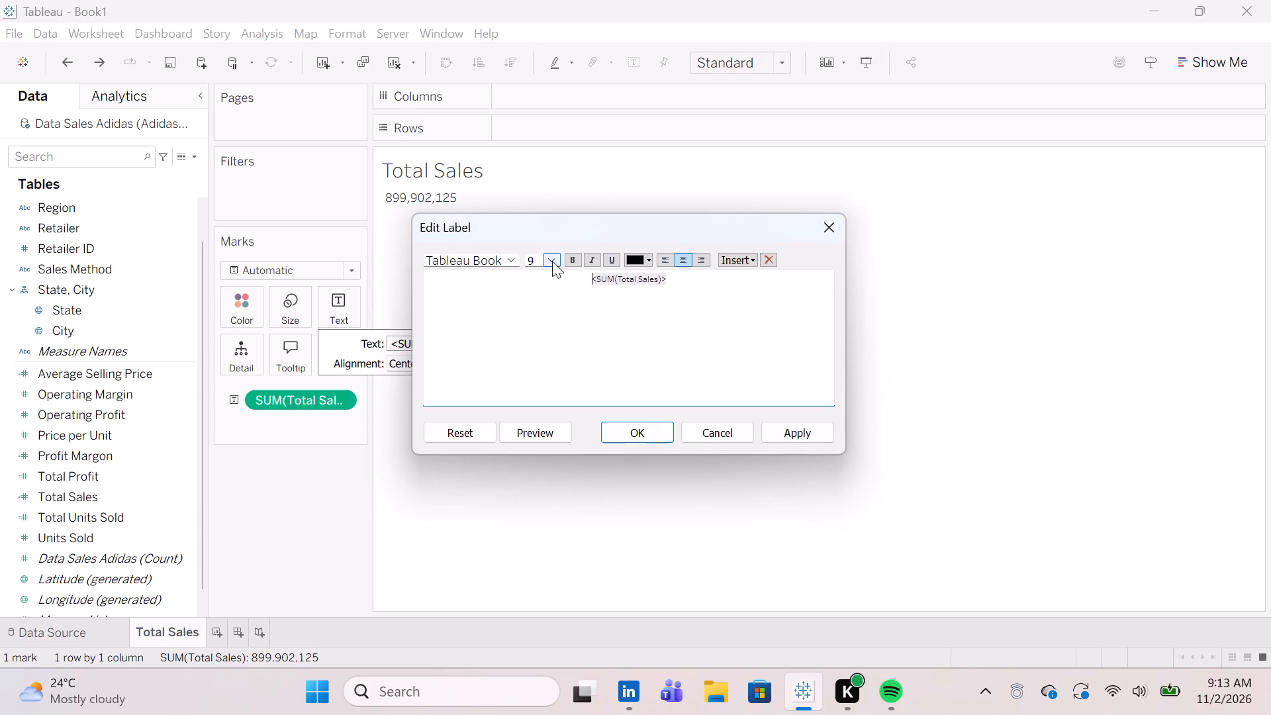
{"action": "left_click", "coordinate": [689, 285]}
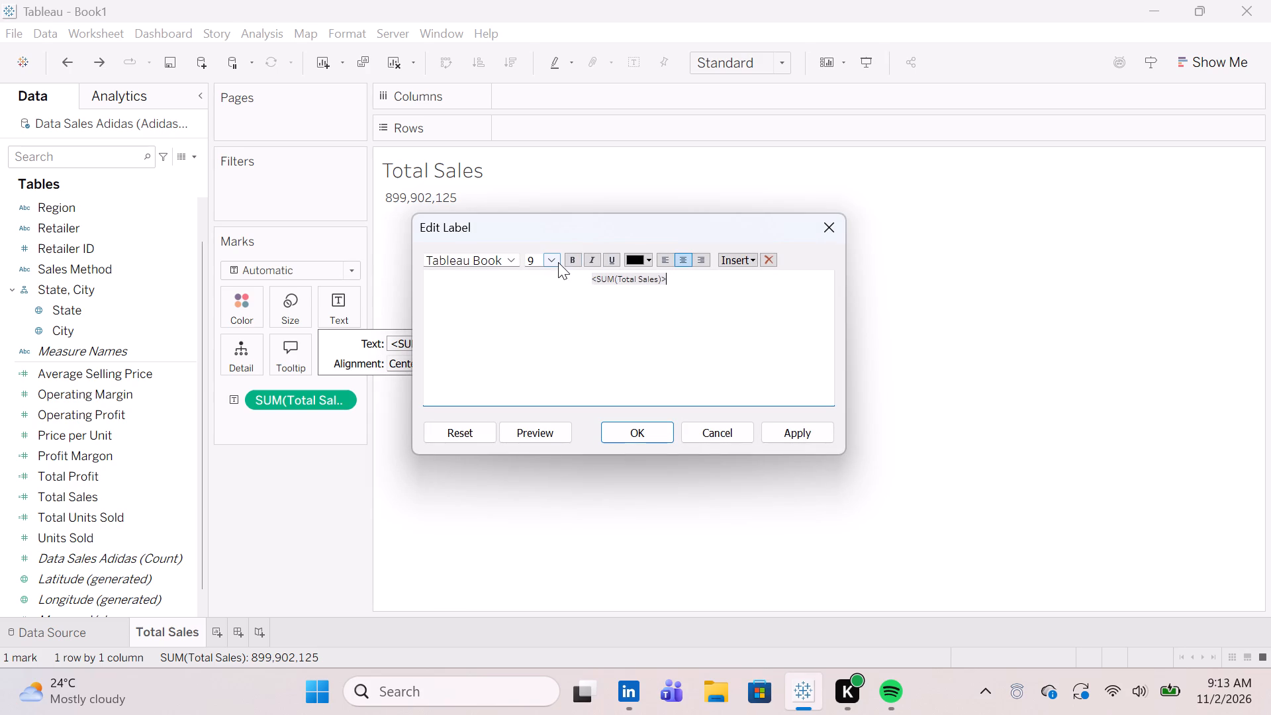
{"action": "left_click", "coordinate": [558, 260]}
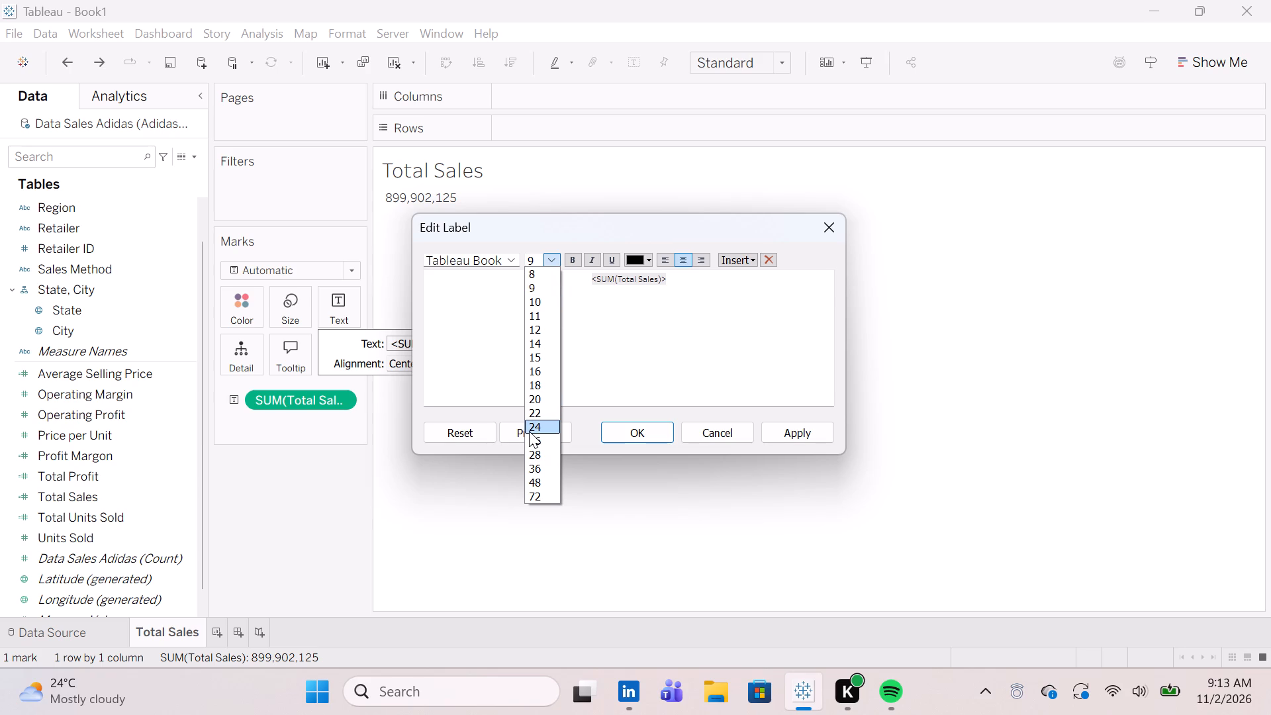
{"action": "left_click", "coordinate": [529, 431]}
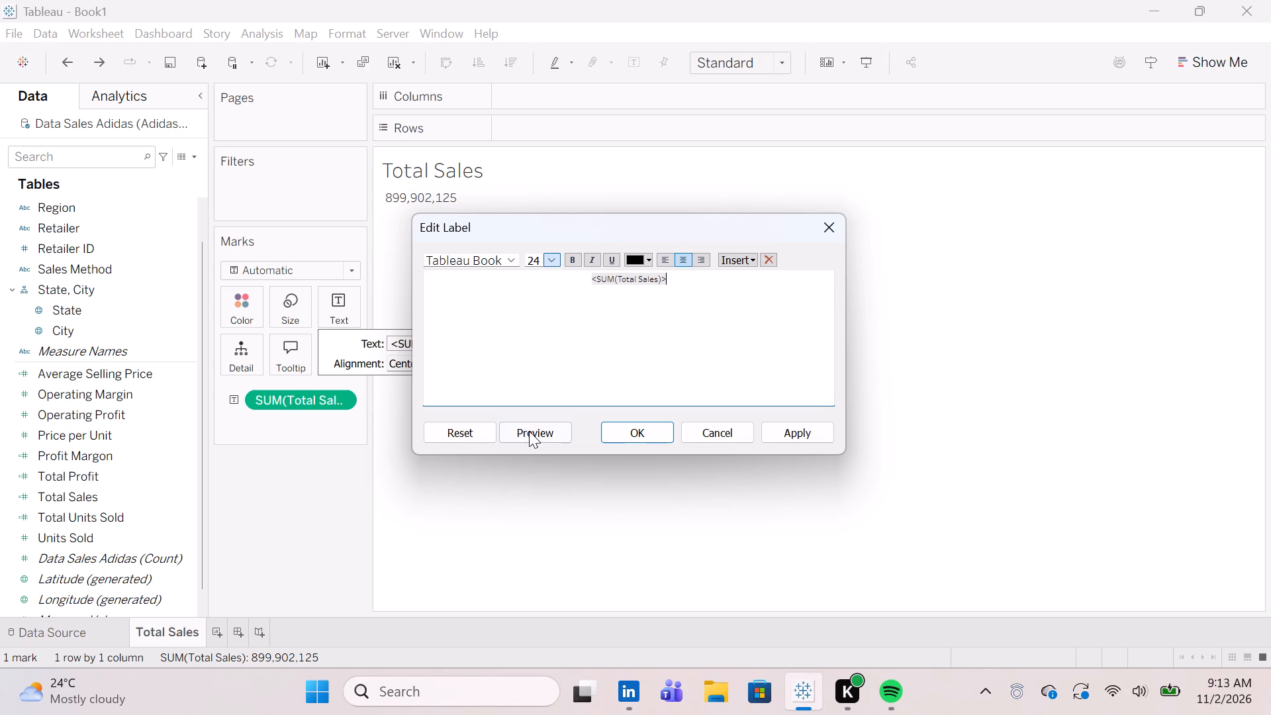
{"action": "left_click", "coordinate": [574, 261]}
{"action": "left_click", "coordinate": [753, 260]}
{"action": "left_click", "coordinate": [753, 260]}
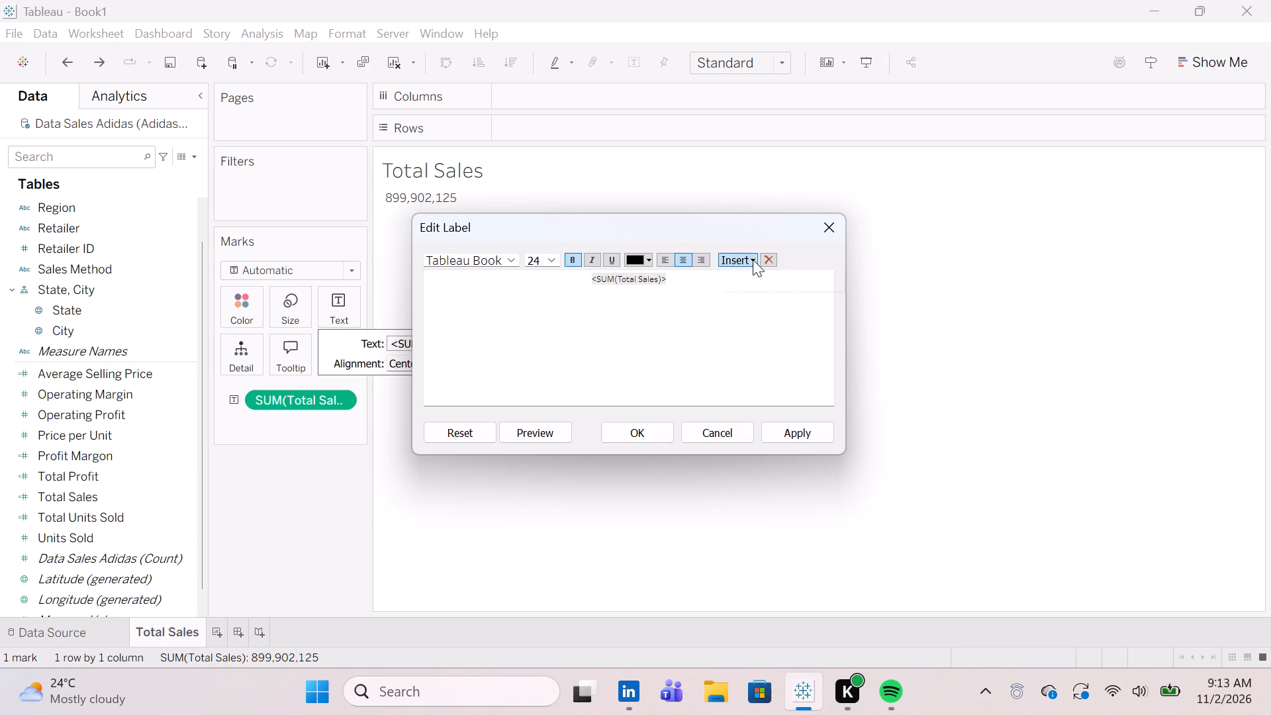
{"action": "left_click", "coordinate": [753, 260]}
{"action": "left_click", "coordinate": [757, 275]}
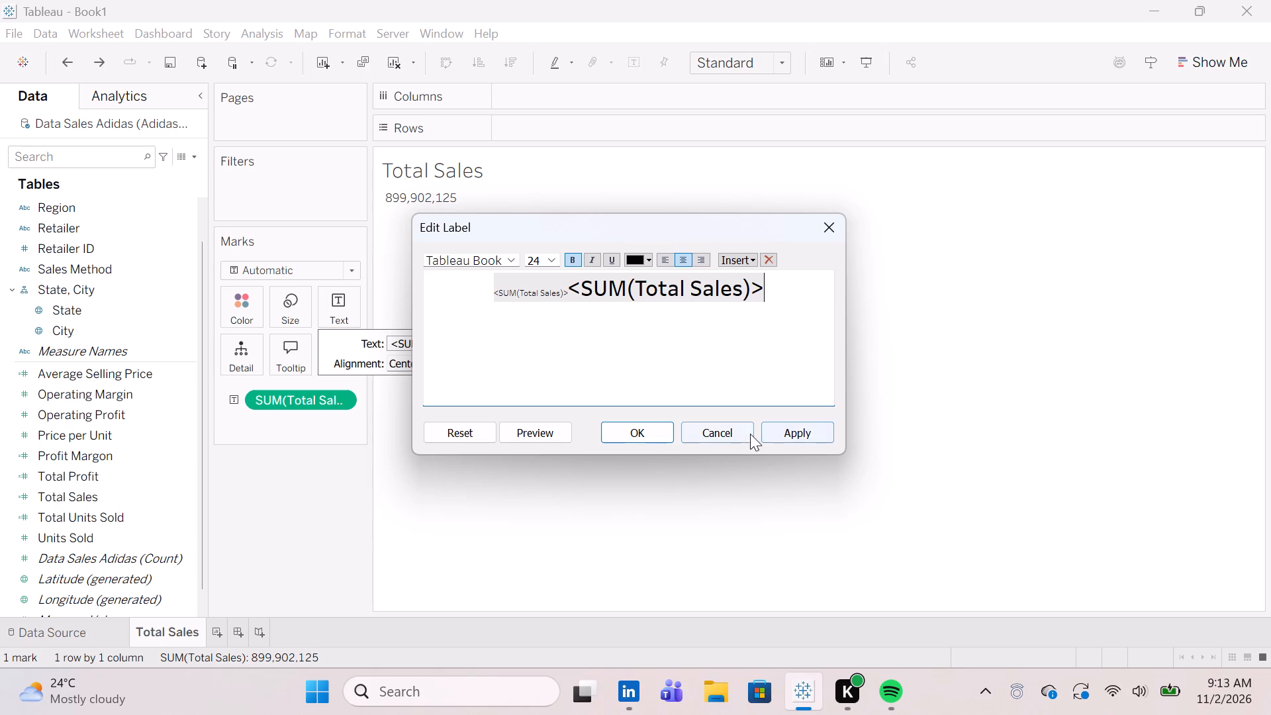
Delete the original small SUM(Total Sales) placeholder from the label and apply the edited label to the sheet.
{"action": "left_click", "coordinate": [571, 290]}
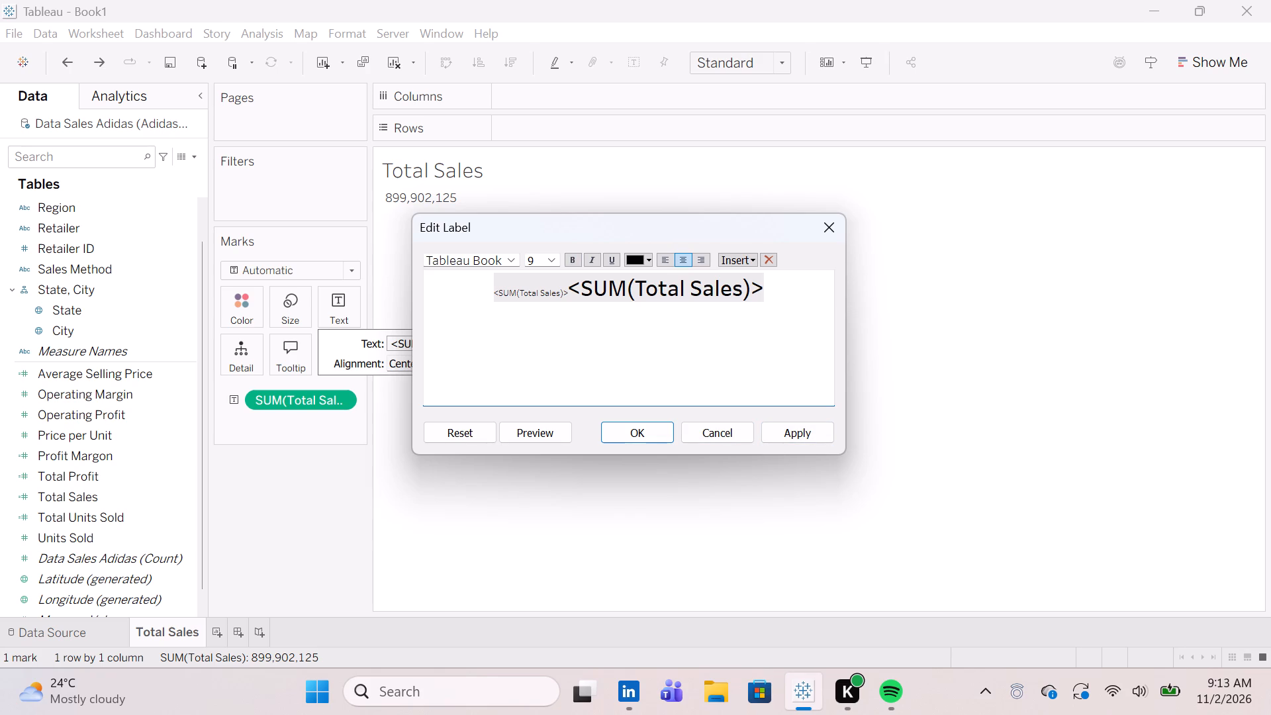
{"action": "key", "text": "BackSpace"}
{"action": "key", "text": "BackSpace"}
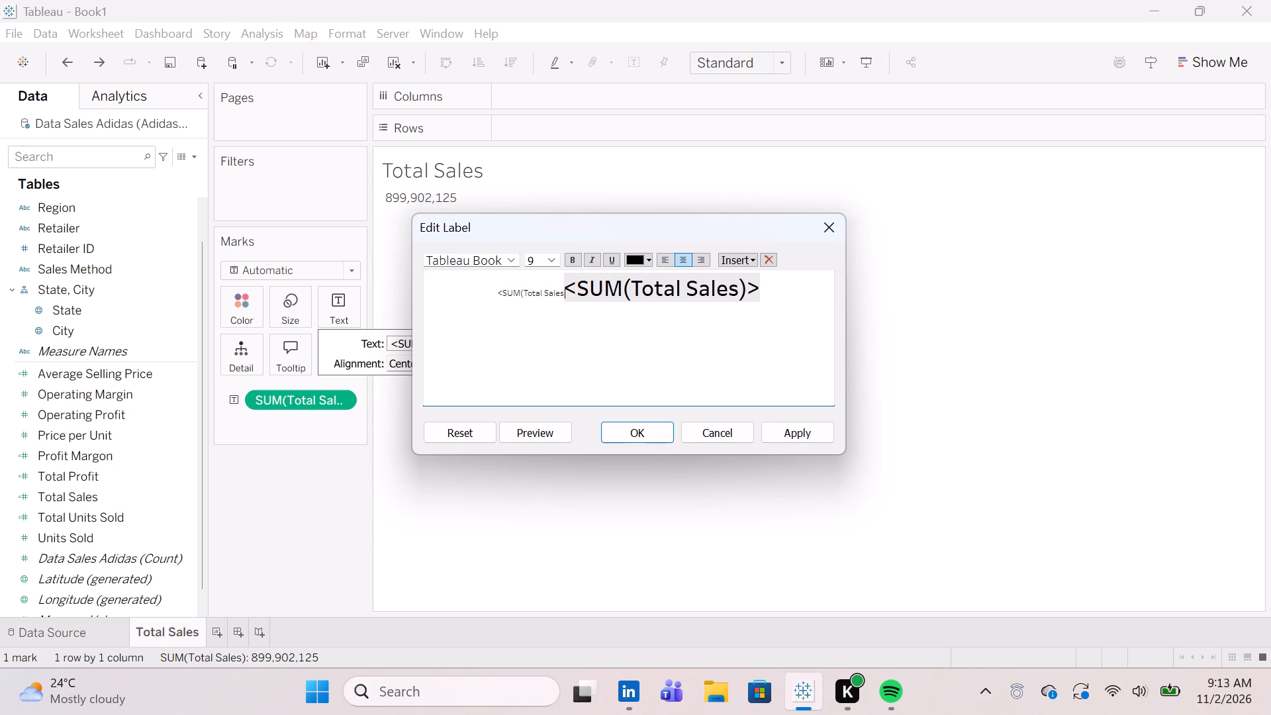
{"action": "key", "text": "BackSpace"}
{"action": "key", "text": "BackSpace"}
{"action": "key", "text": "BackSpace"}
{"action": "key", "text": "BackSpace"}
{"action": "key", "text": "BackSpace"}
{"action": "key", "text": "BackSpace"}
{"action": "key", "text": "BackSpace"}
{"action": "key", "text": "BackSpace"}
{"action": "key", "text": "BackSpace"}
{"action": "key", "text": "BackSpace"}
{"action": "key", "text": "BackSpace"}
{"action": "key", "text": "BackSpace"}
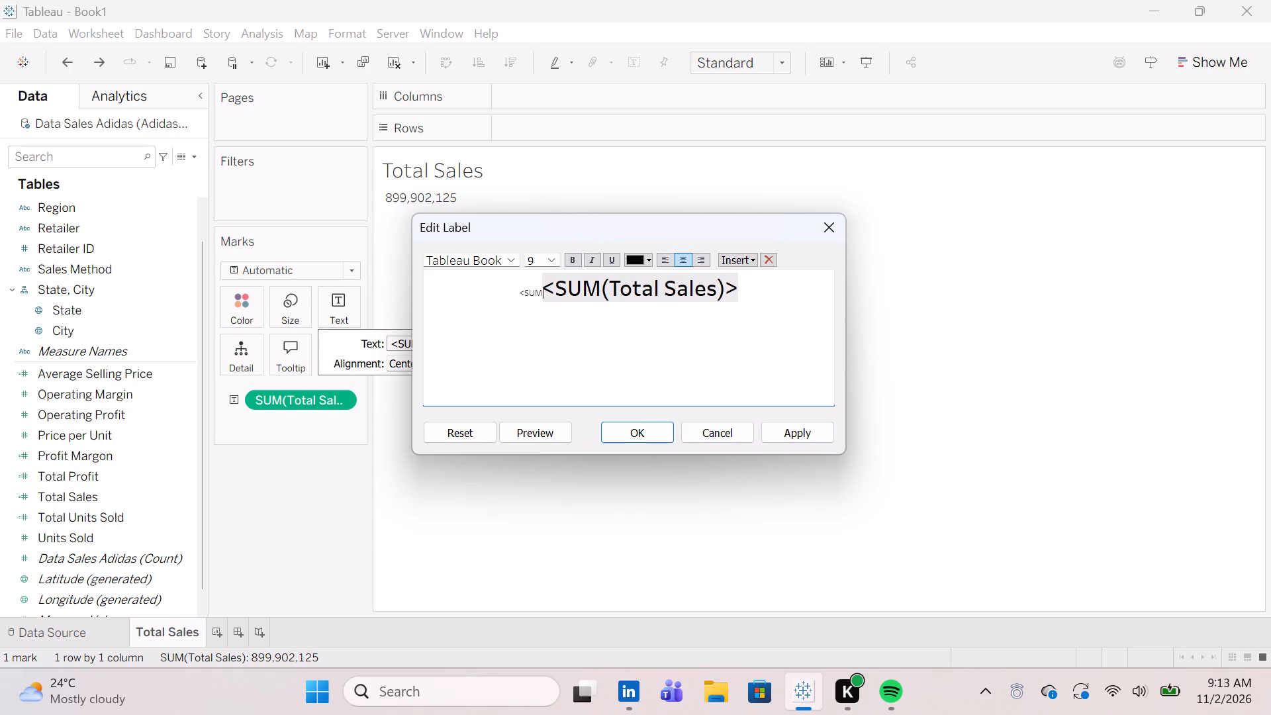
{"action": "key", "text": "BackSpace"}
{"action": "key", "text": "BackSpace"}
{"action": "key", "text": "BackSpace"}
{"action": "key", "text": "BackSpace"}
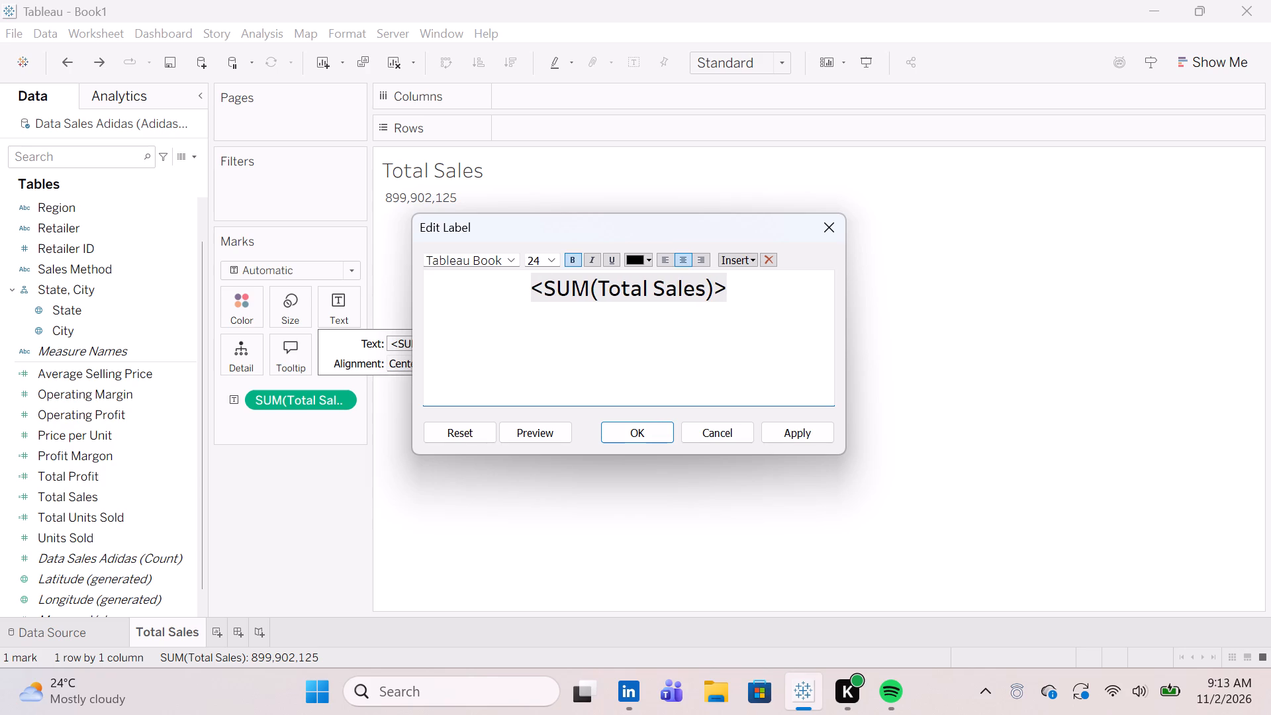
{"action": "left_click", "coordinate": [790, 436]}
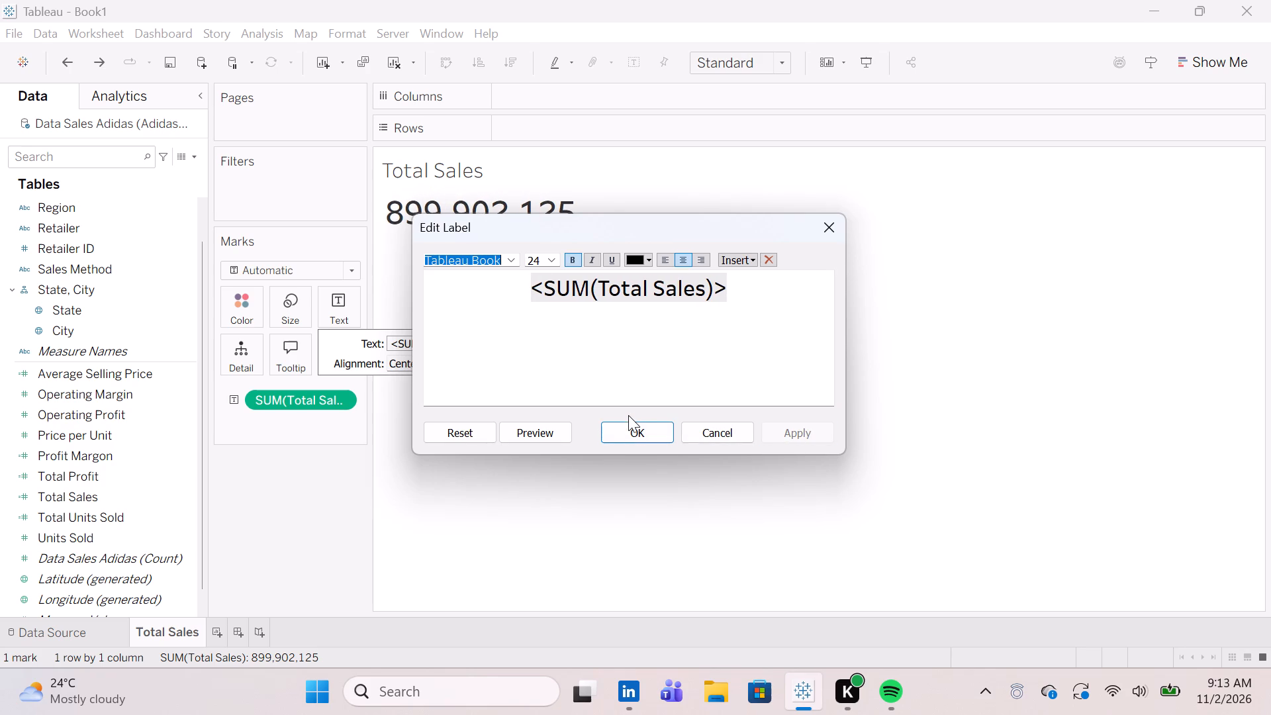
{"action": "left_click", "coordinate": [633, 421]}
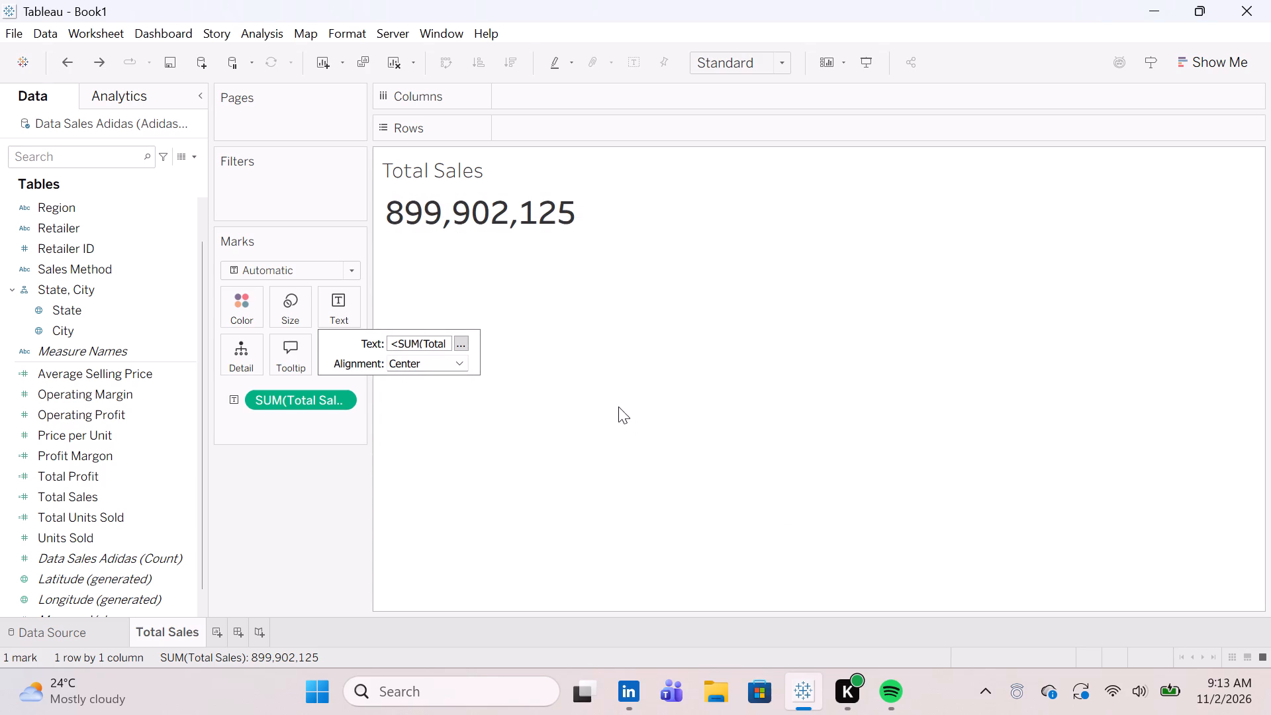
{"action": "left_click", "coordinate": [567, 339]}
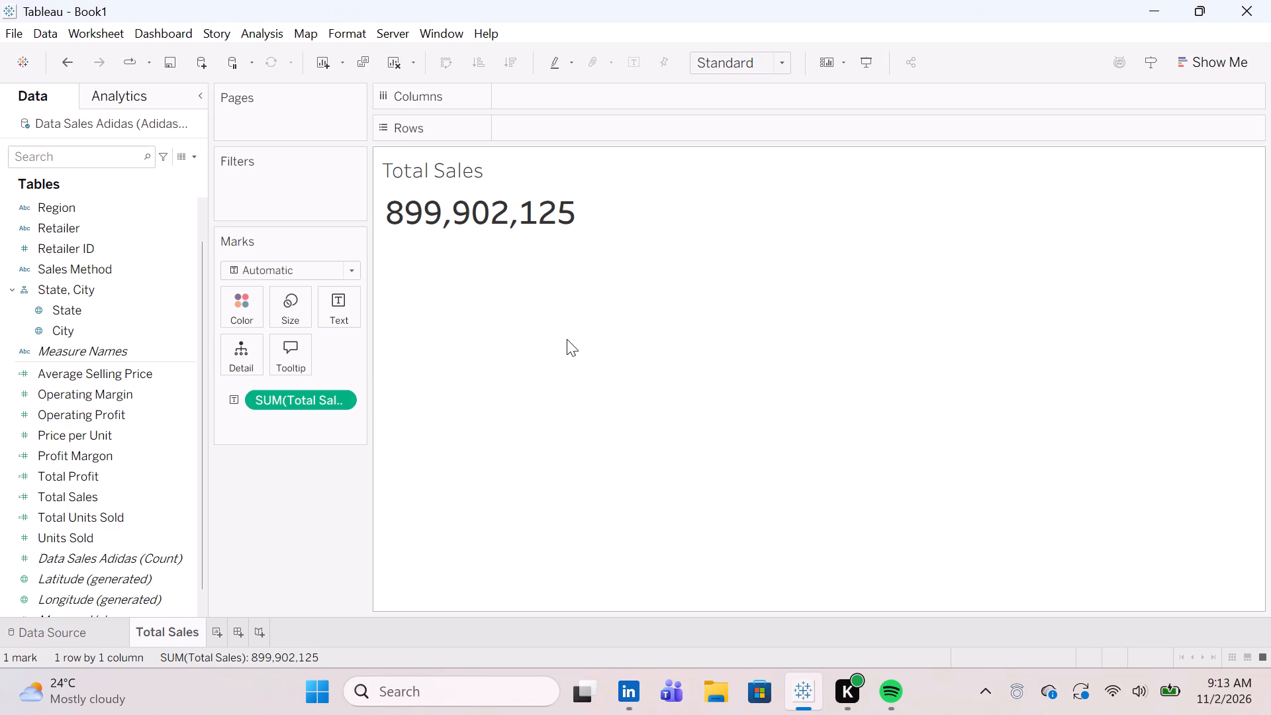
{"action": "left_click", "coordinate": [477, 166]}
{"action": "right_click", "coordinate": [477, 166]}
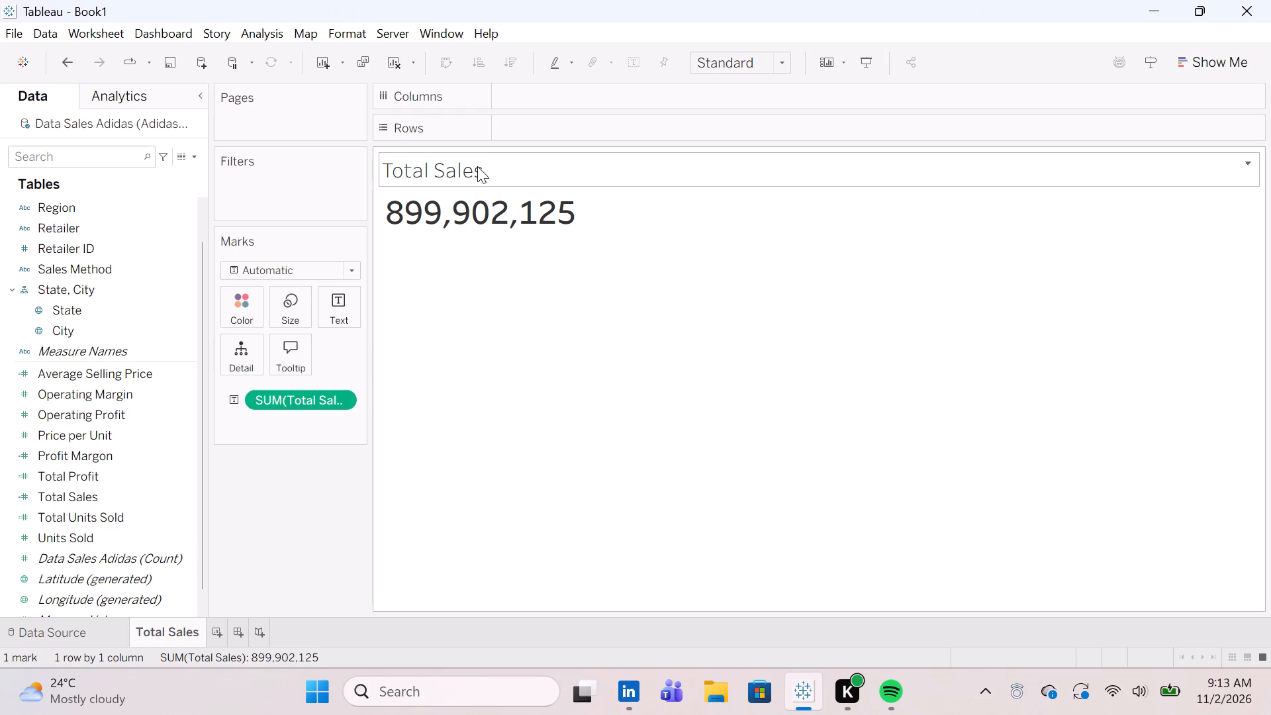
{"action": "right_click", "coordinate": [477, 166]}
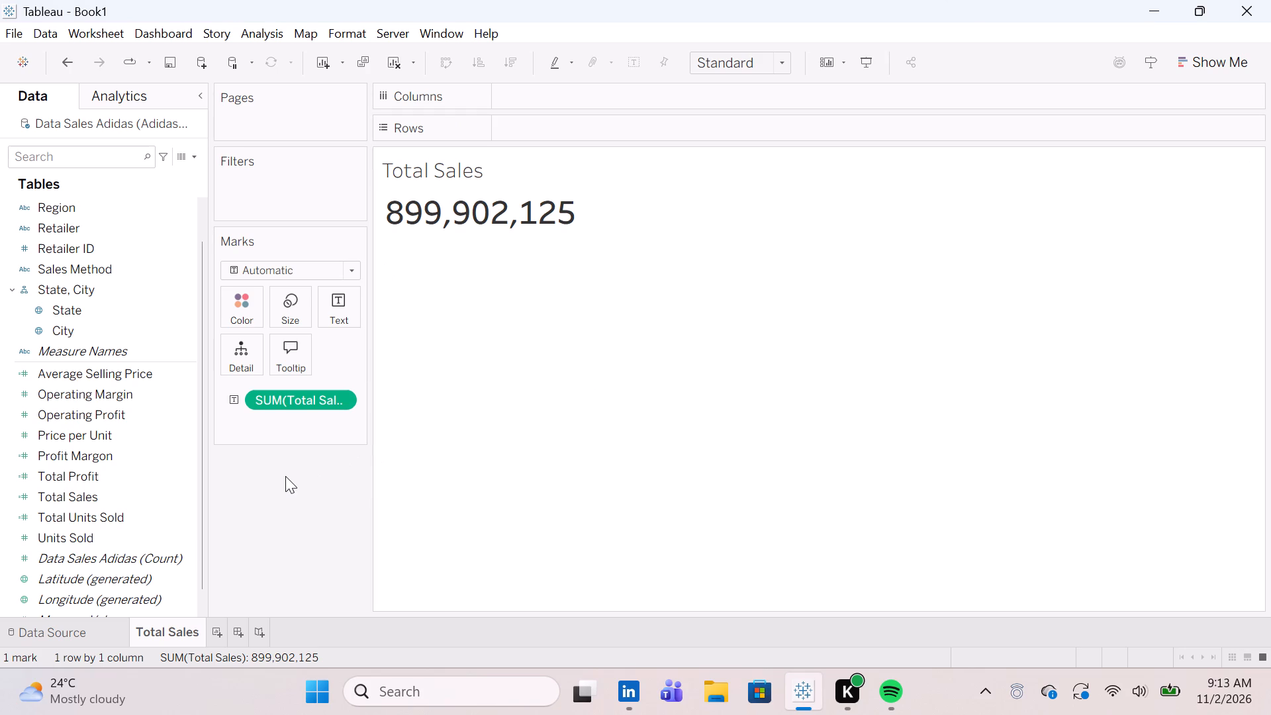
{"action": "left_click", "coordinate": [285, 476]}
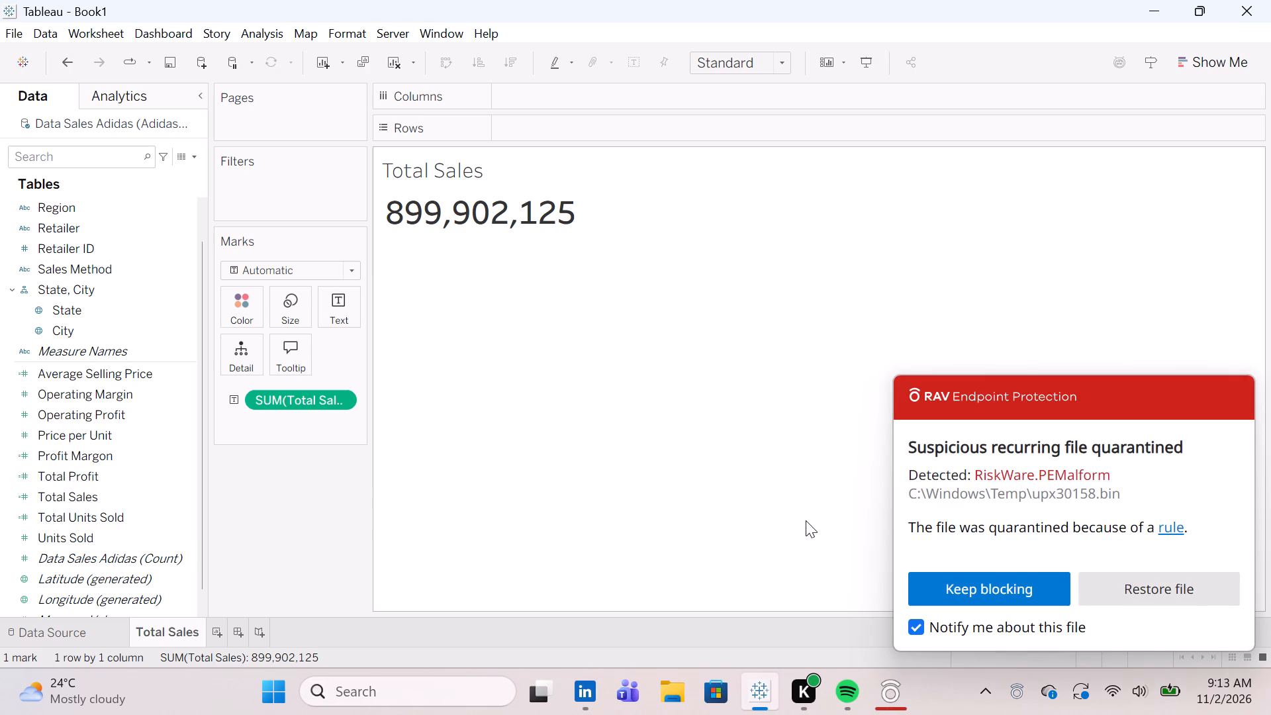
Keep blocking the quarantined file reported by RAV Endpoint Protection.
{"action": "left_click", "coordinate": [955, 579]}
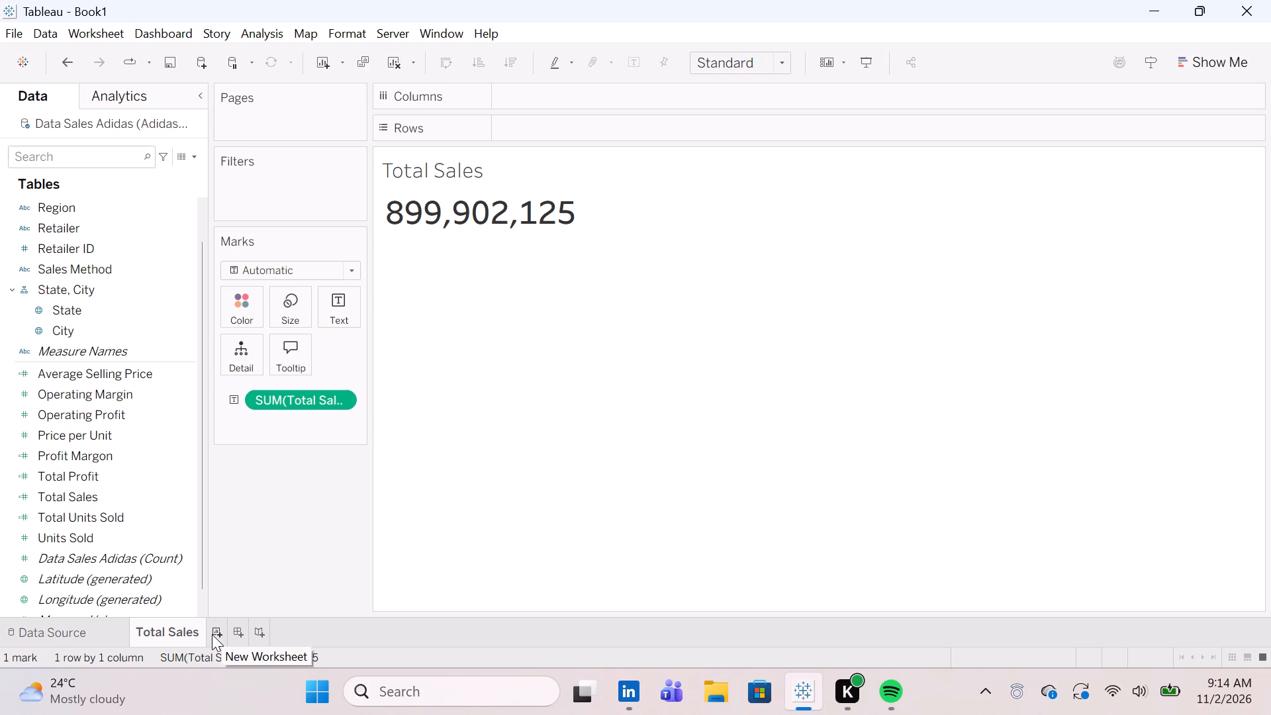
Add a new worksheet after the Total Sales sheet and name it Total Profit.
{"action": "left_click", "coordinate": [212, 634]}
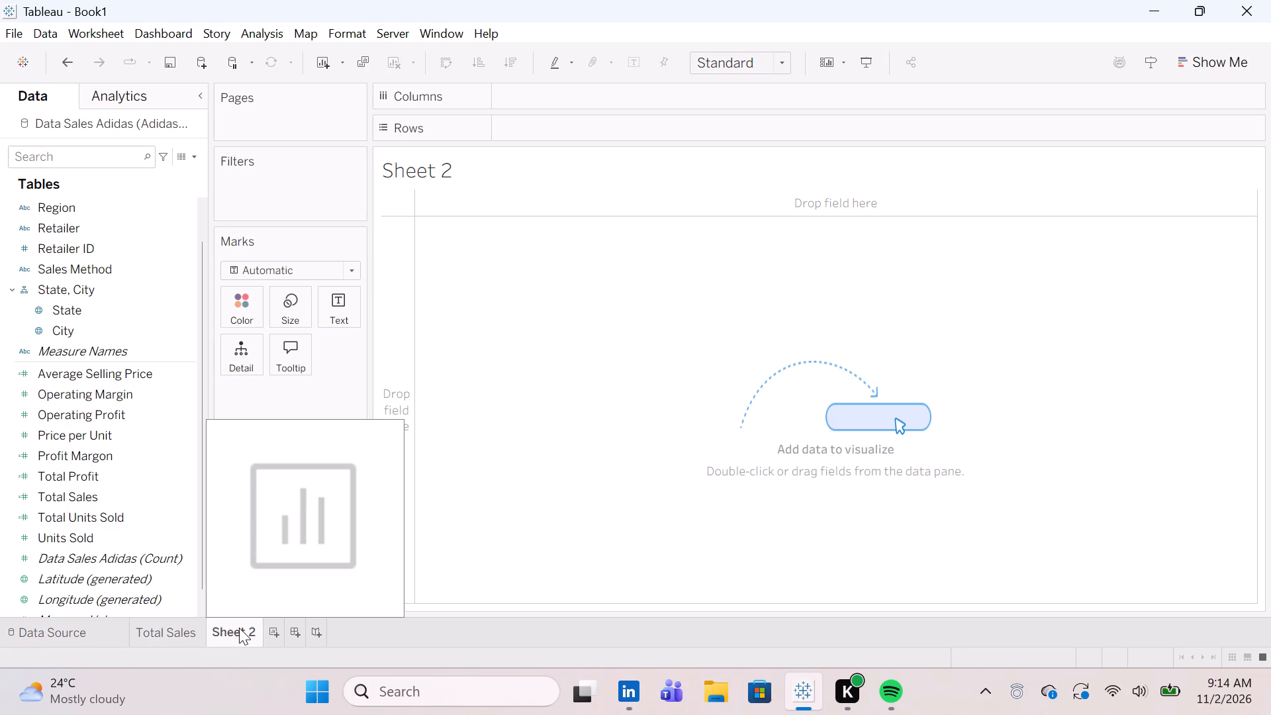
{"action": "right_click", "coordinate": [239, 628]}
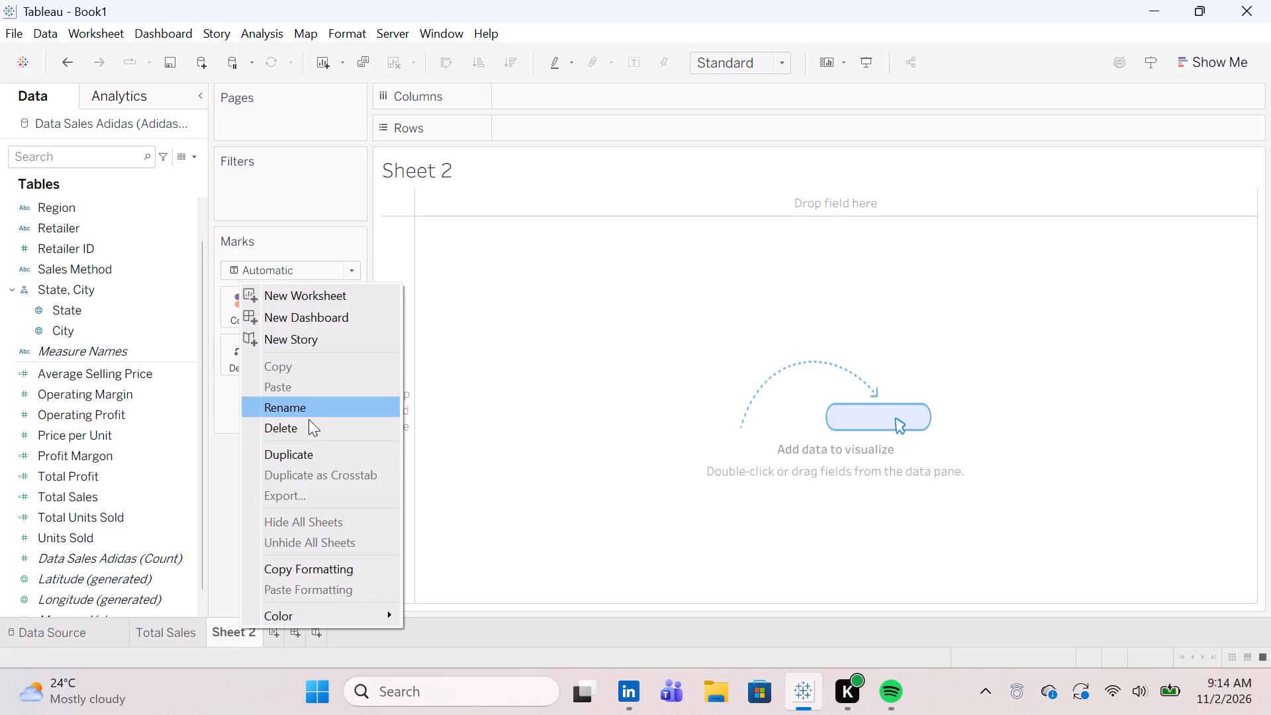
{"action": "left_click", "coordinate": [307, 414]}
{"action": "type", "text": "Total"}
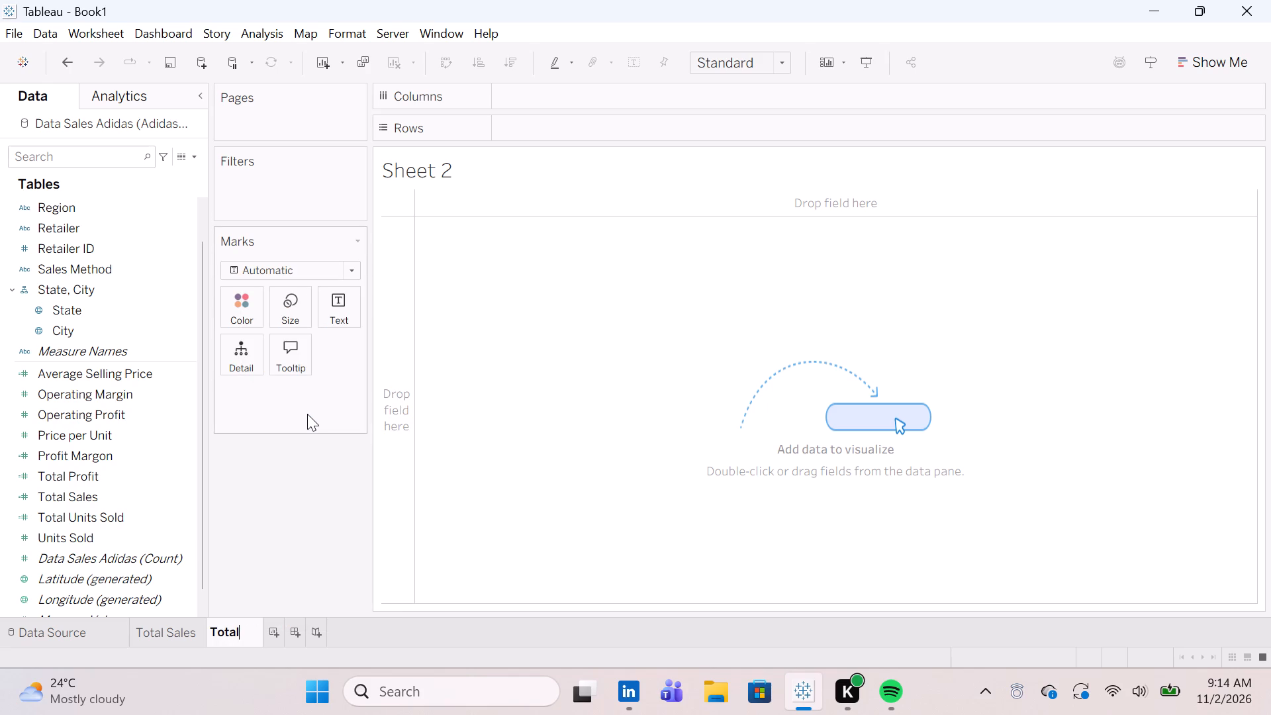
{"action": "key", "text": "space"}
{"action": "key", "text": "shift+p"}
{"action": "key", "text": "r"}
{"action": "key", "text": "o"}
{"action": "type", "text": "fit"}
{"action": "key", "text": "Return"}
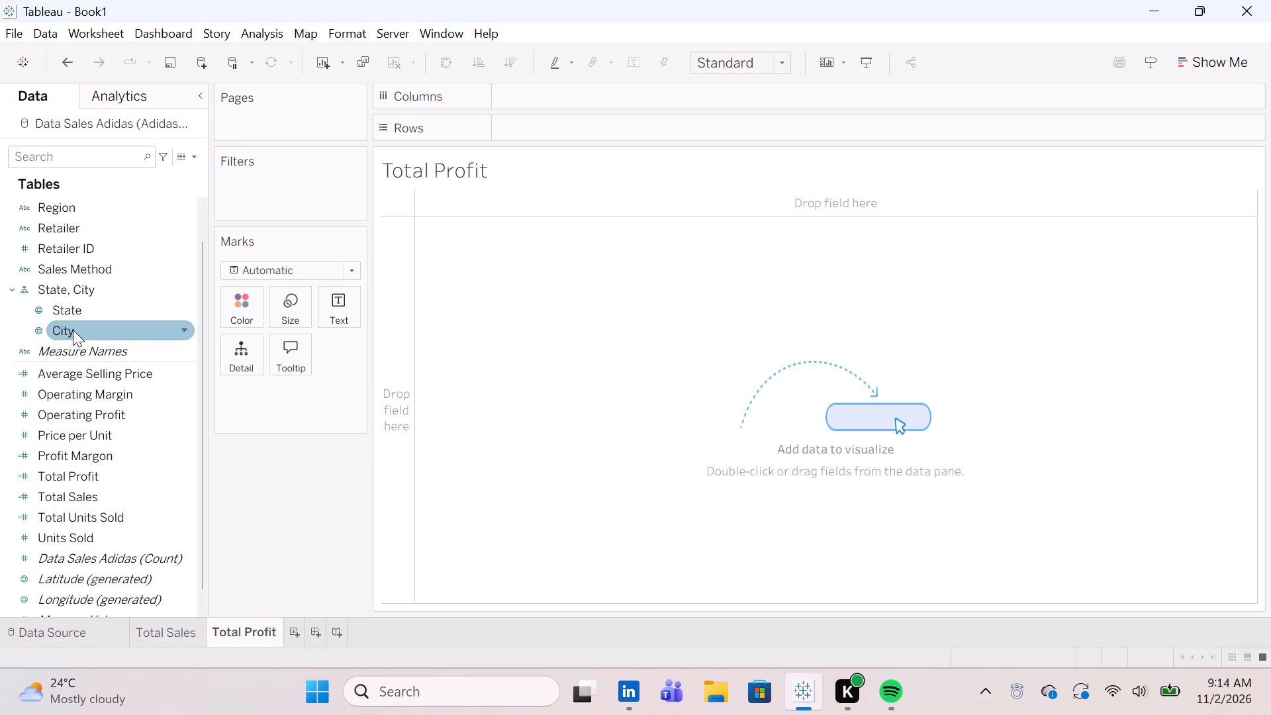
Assign the Operating Profit measure to the Size property of the marks on the Total Profit sheet.
{"action": "left_click_drag", "start_coordinate": [58, 406], "coordinate": [148, 401]}
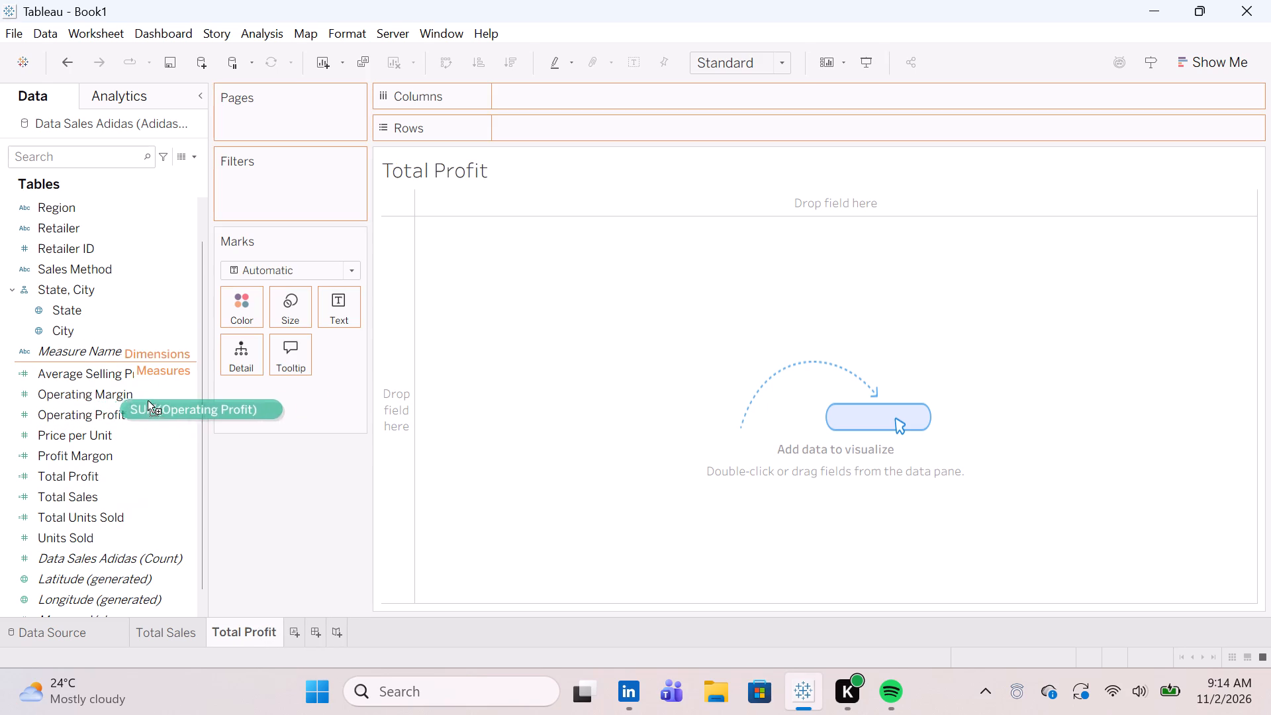
{"action": "left_click_drag", "start_coordinate": [148, 401], "coordinate": [310, 301]}
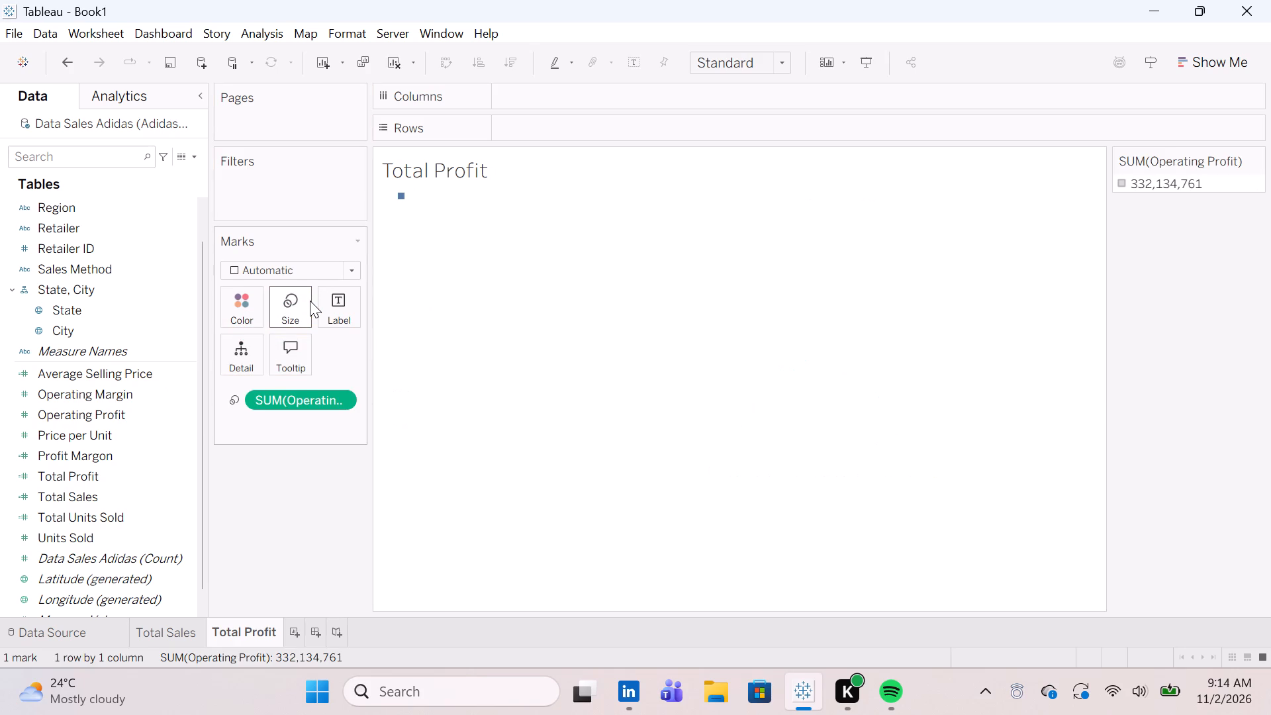
{"action": "left_click", "coordinate": [361, 237]}
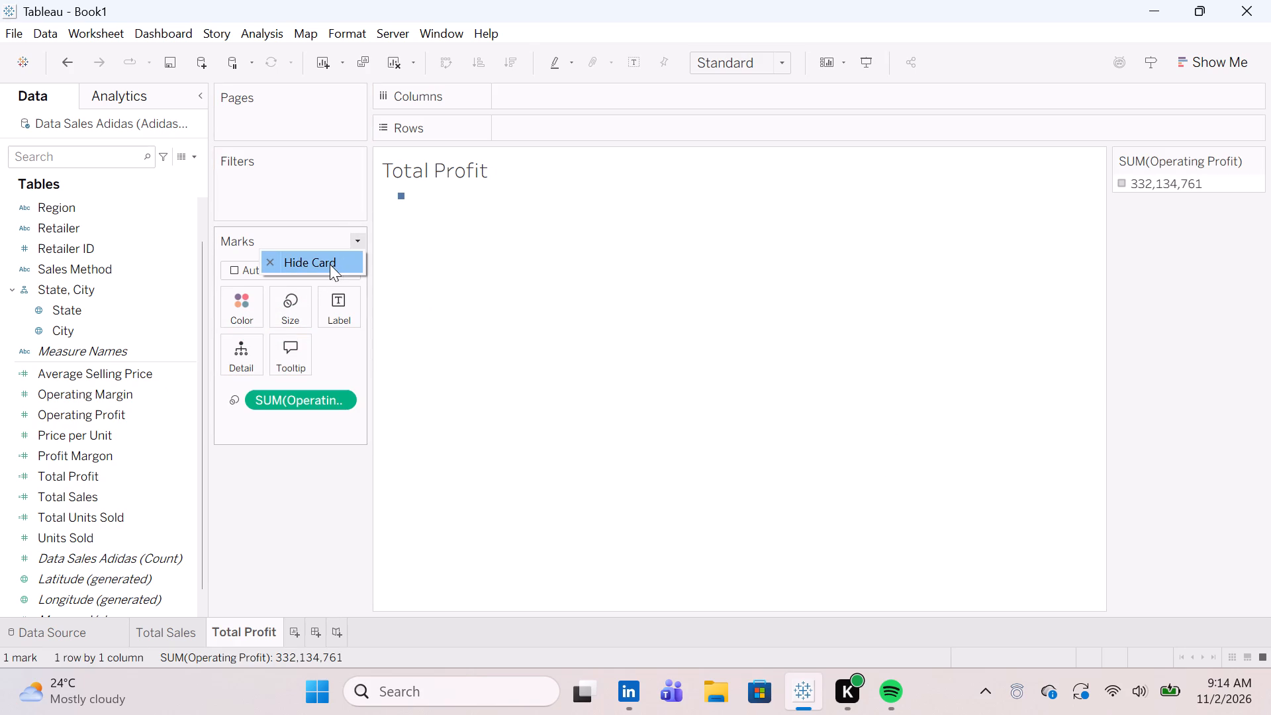
{"action": "left_click", "coordinate": [479, 354]}
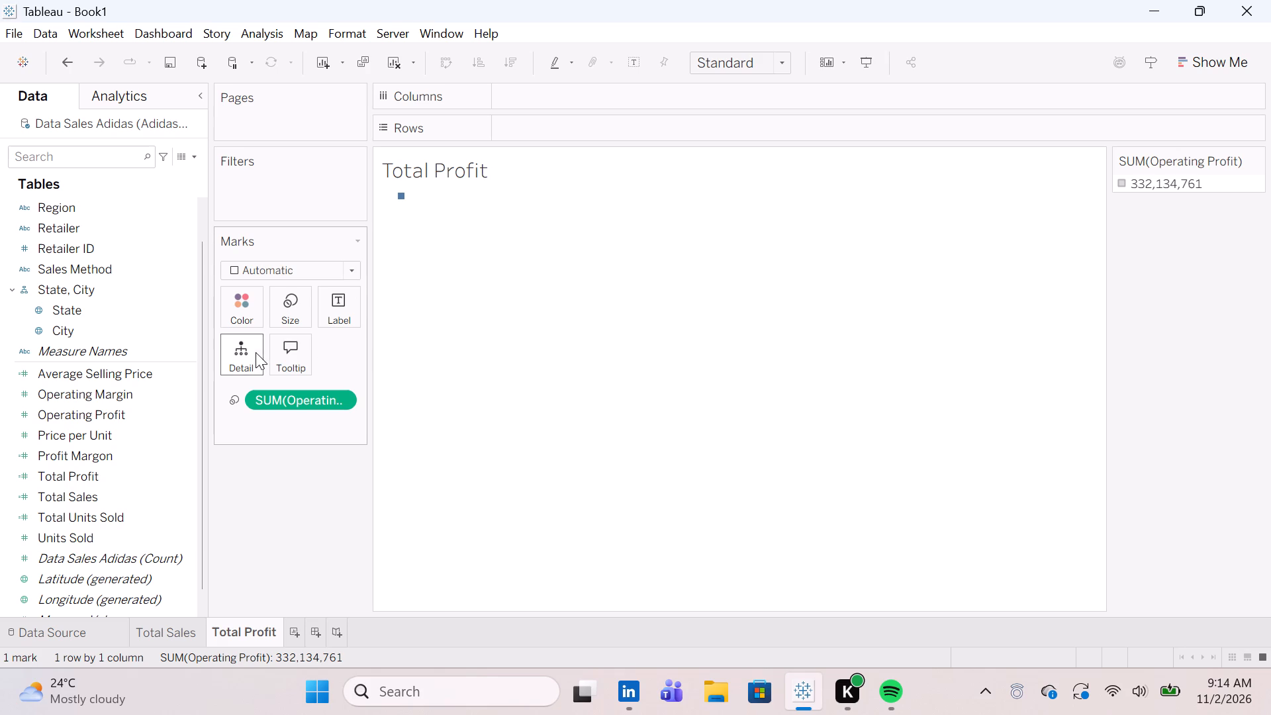
Try smaller and larger sizes for the Operating Profit mark and settle slightly below the middle of the size range.
{"action": "left_click", "coordinate": [277, 324]}
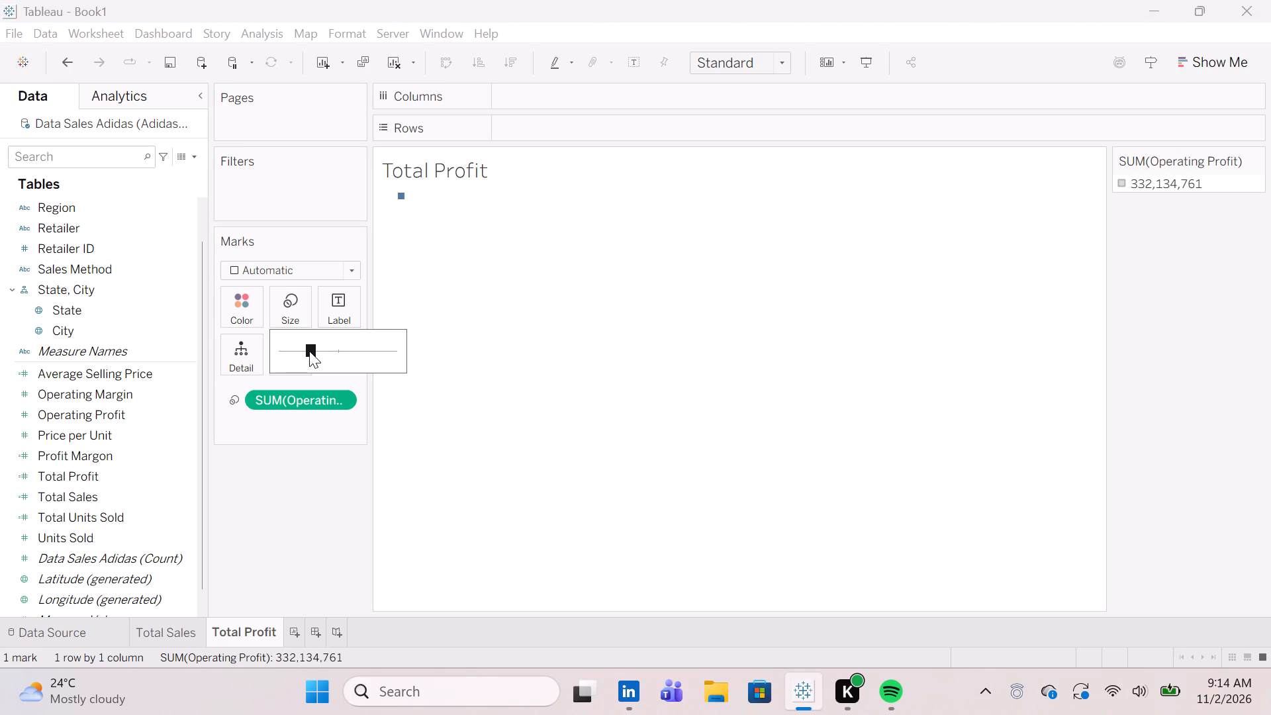
{"action": "left_click_drag", "start_coordinate": [309, 351], "coordinate": [292, 350]}
{"action": "left_click_drag", "start_coordinate": [292, 350], "coordinate": [423, 354]}
{"action": "left_click_drag", "start_coordinate": [393, 356], "coordinate": [364, 348]}
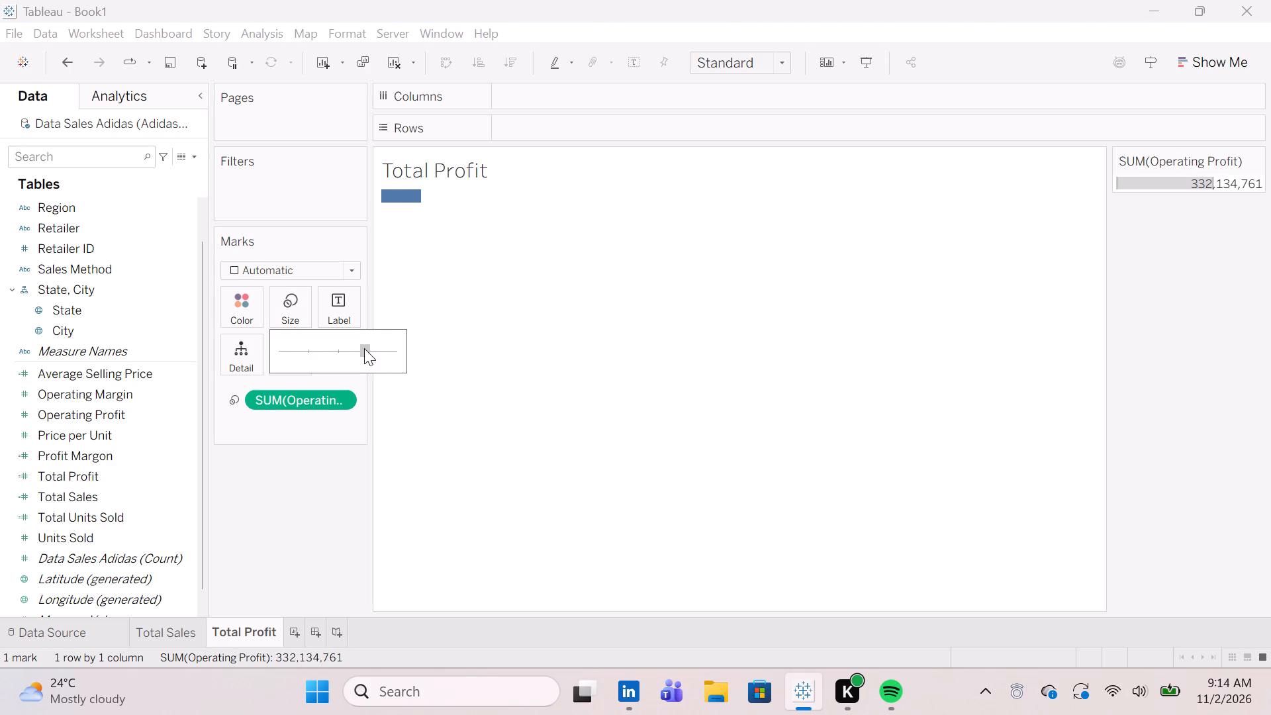
{"action": "left_click_drag", "start_coordinate": [364, 348], "coordinate": [279, 349]}
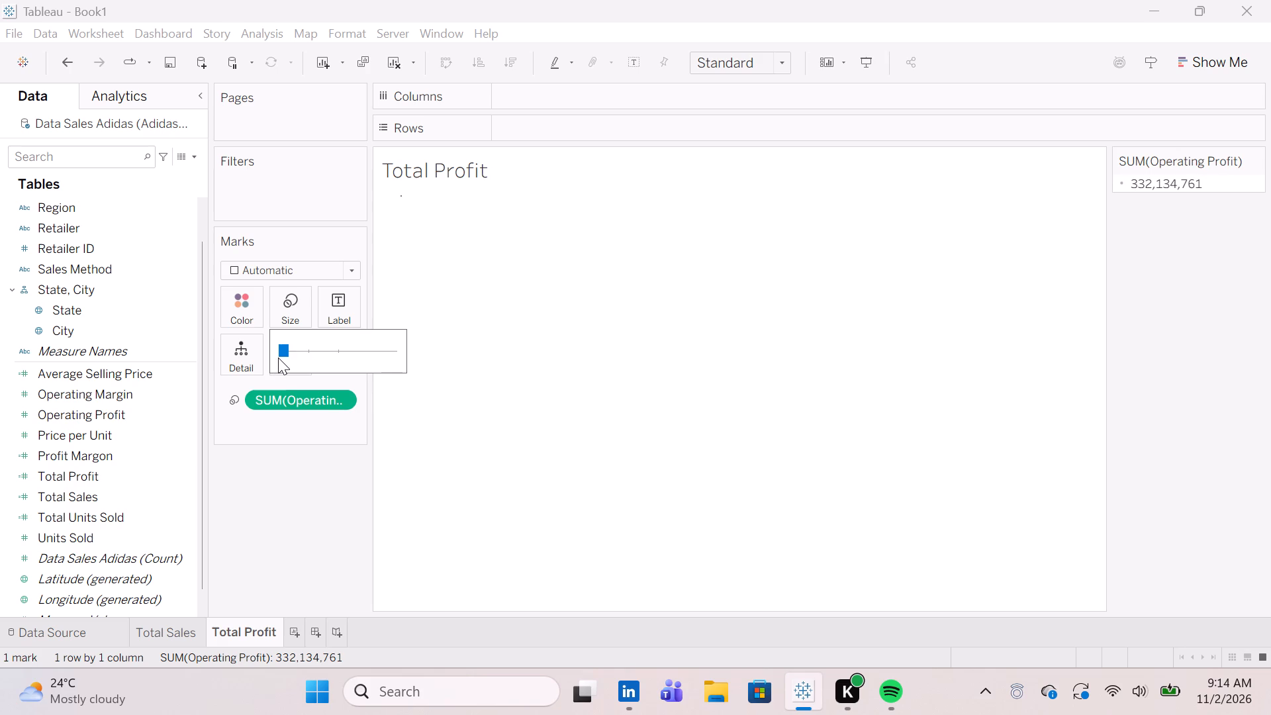
{"action": "left_click_drag", "start_coordinate": [285, 354], "coordinate": [318, 361]}
{"action": "left_click_drag", "start_coordinate": [318, 361], "coordinate": [328, 366]}
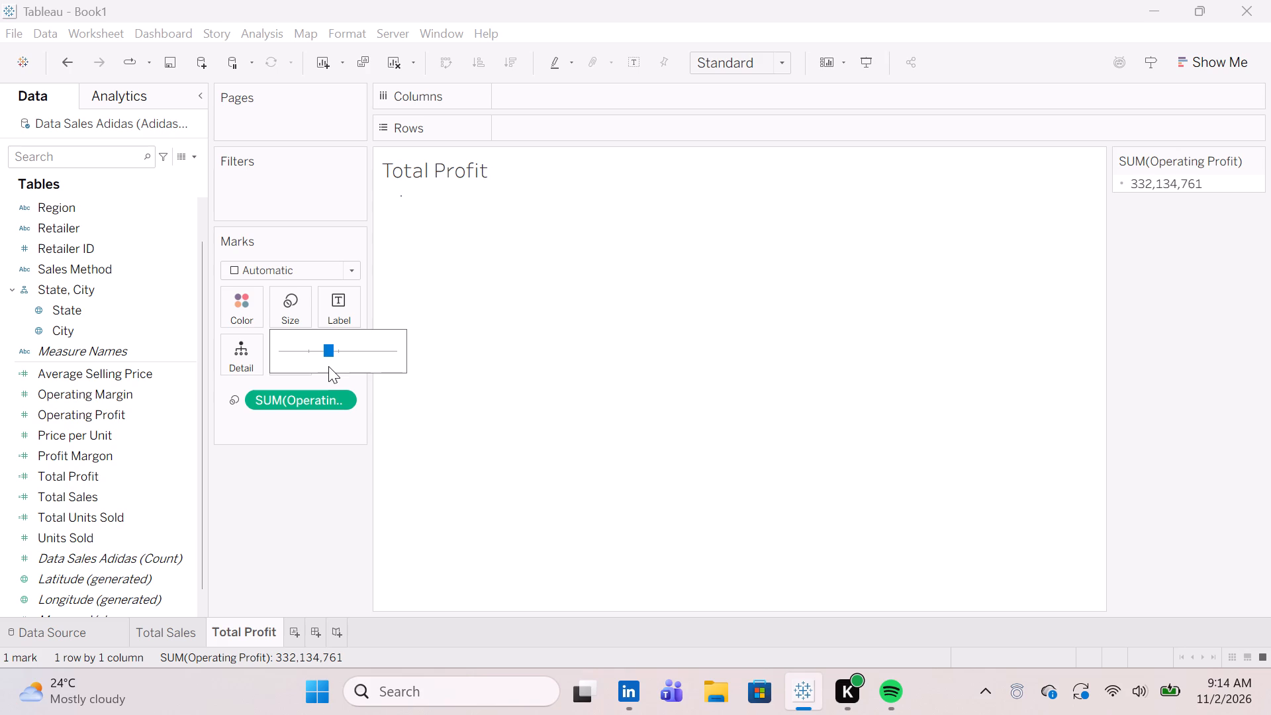
{"action": "left_click", "coordinate": [379, 408]}
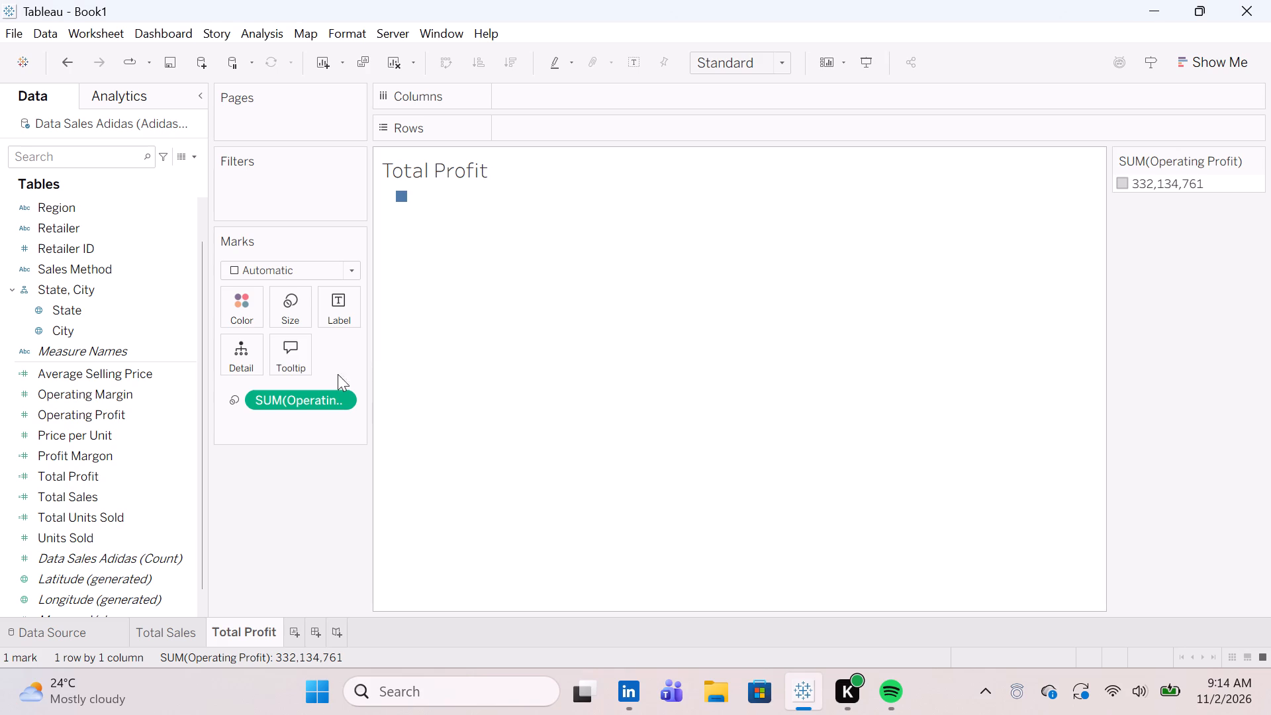
Set the Total Profit sheet's mark label font to 24 points and choose Match Mark Color for it.
{"action": "left_click", "coordinate": [338, 303]}
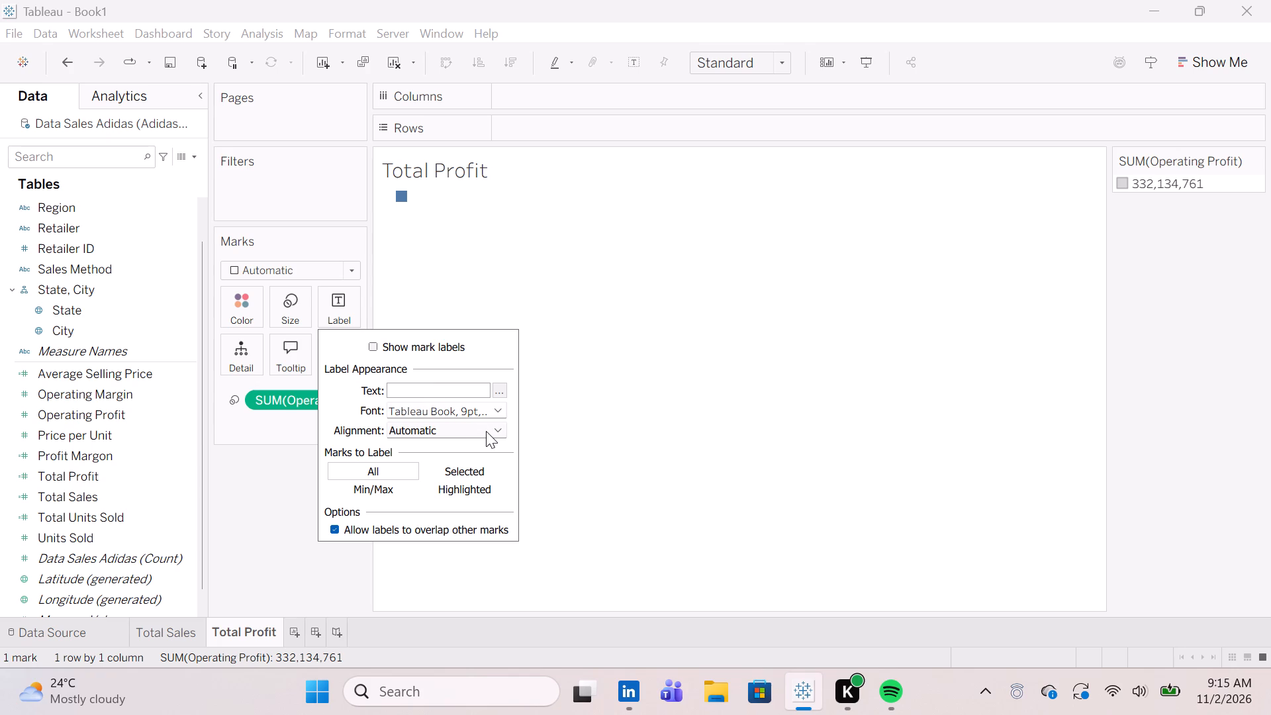
{"action": "left_click", "coordinate": [500, 387]}
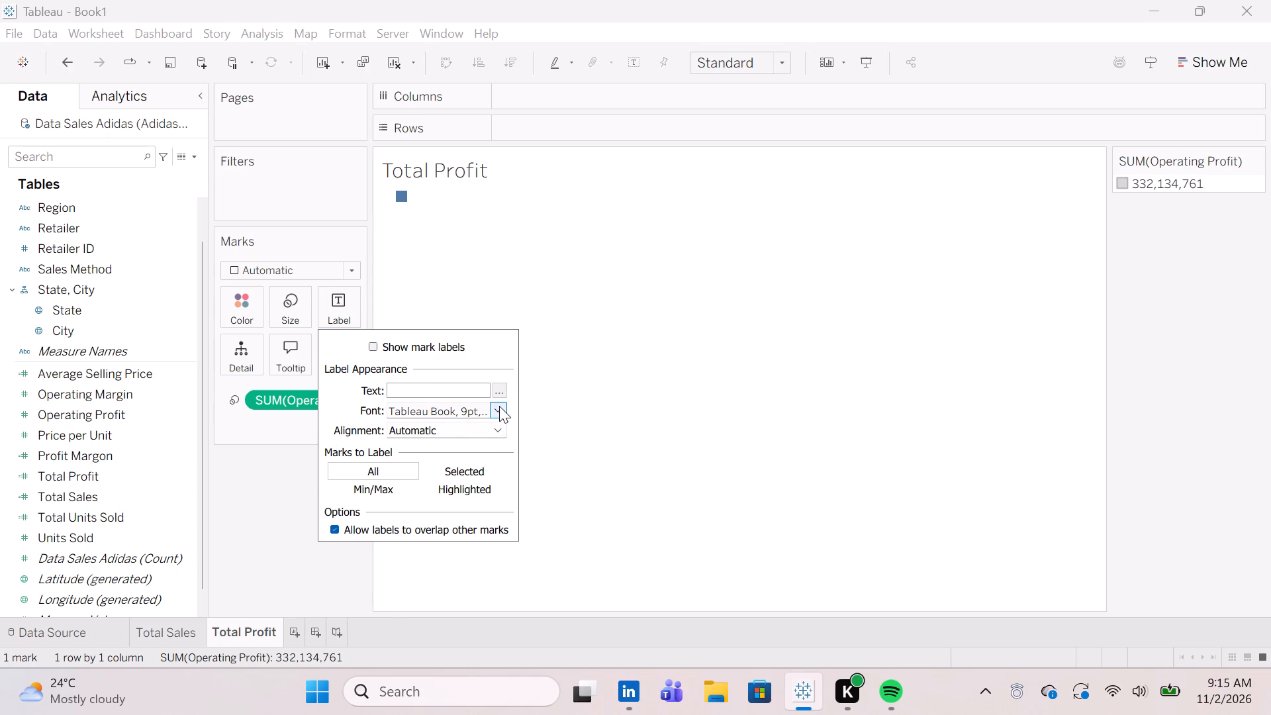
{"action": "left_click", "coordinate": [499, 406]}
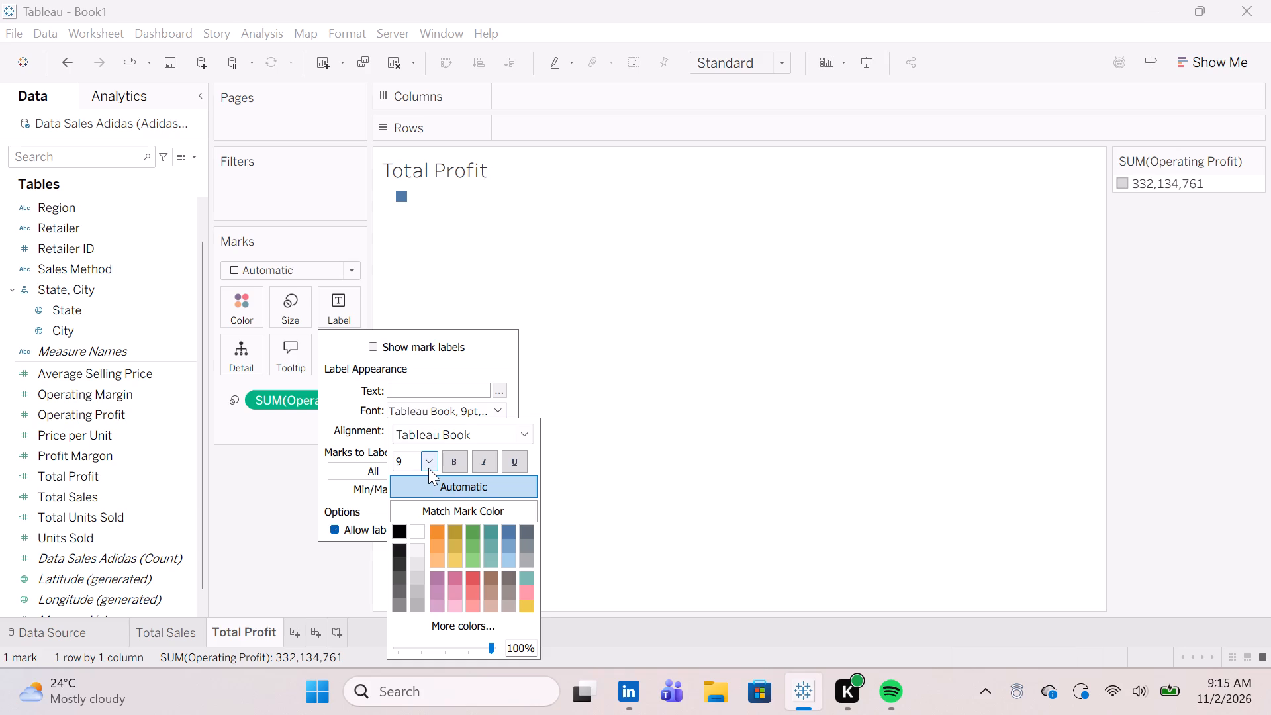
{"action": "left_click", "coordinate": [428, 468]}
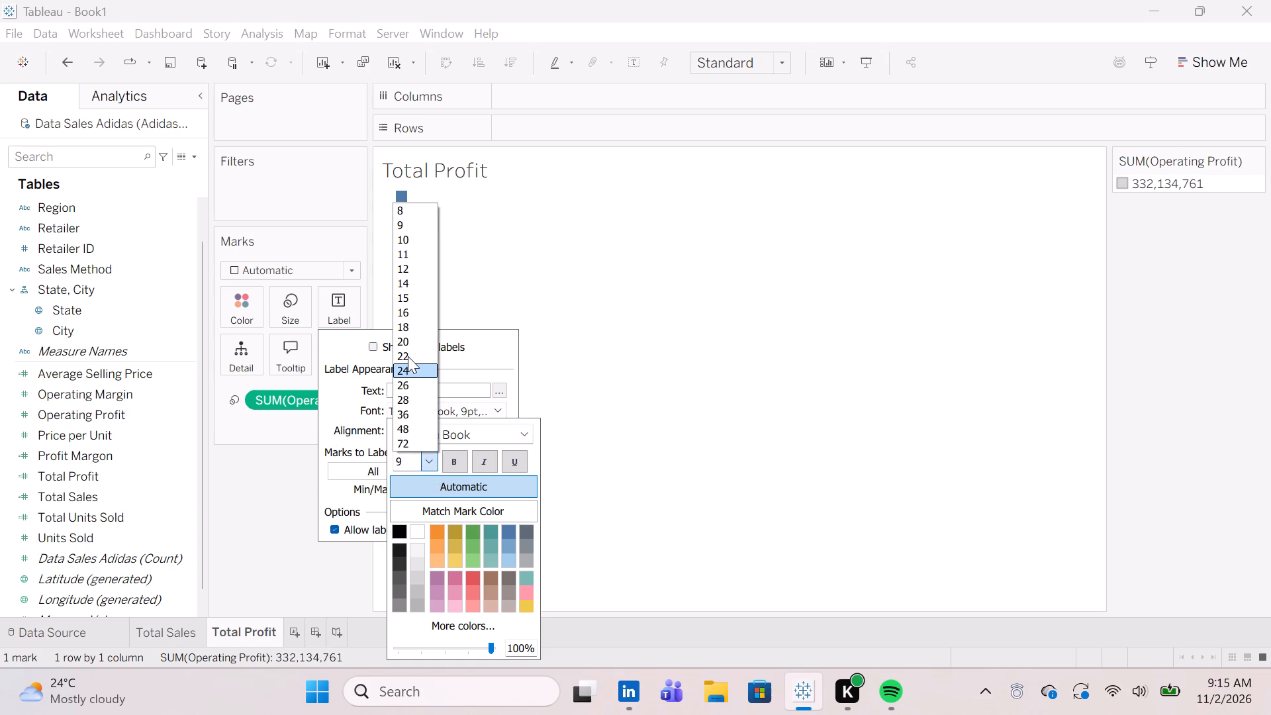
{"action": "left_click", "coordinate": [413, 367]}
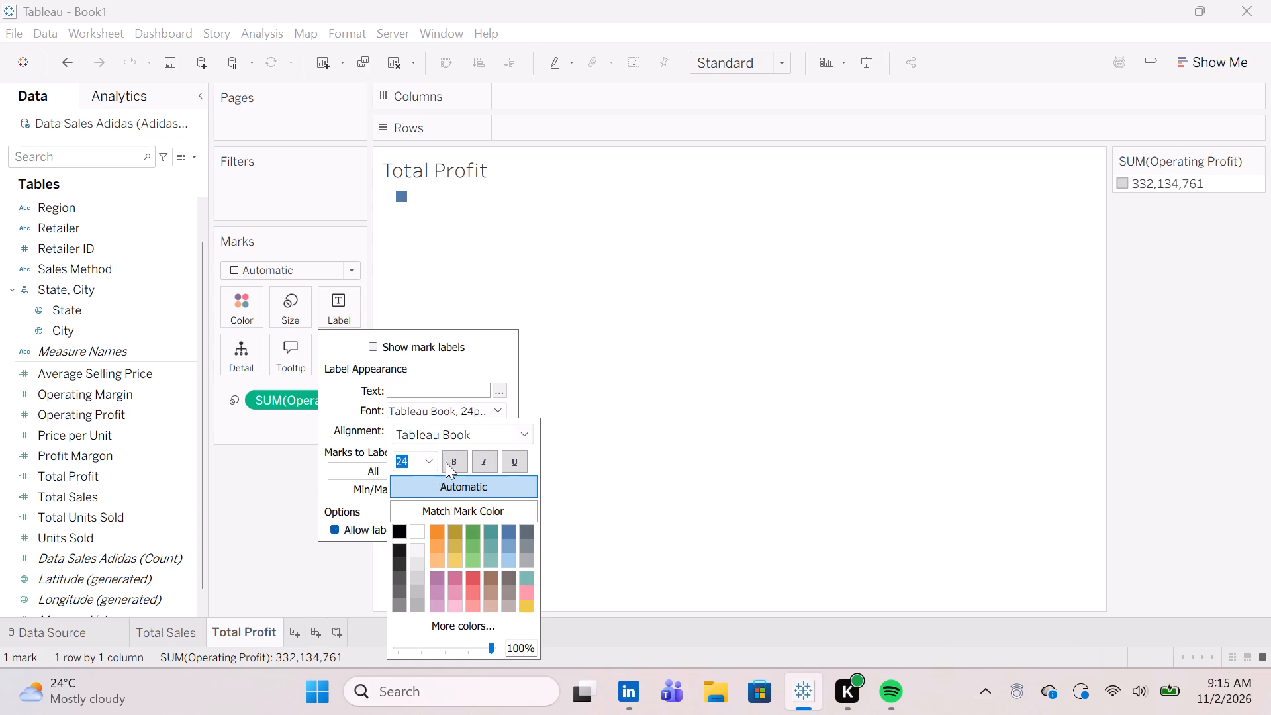
{"action": "left_click", "coordinate": [508, 518]}
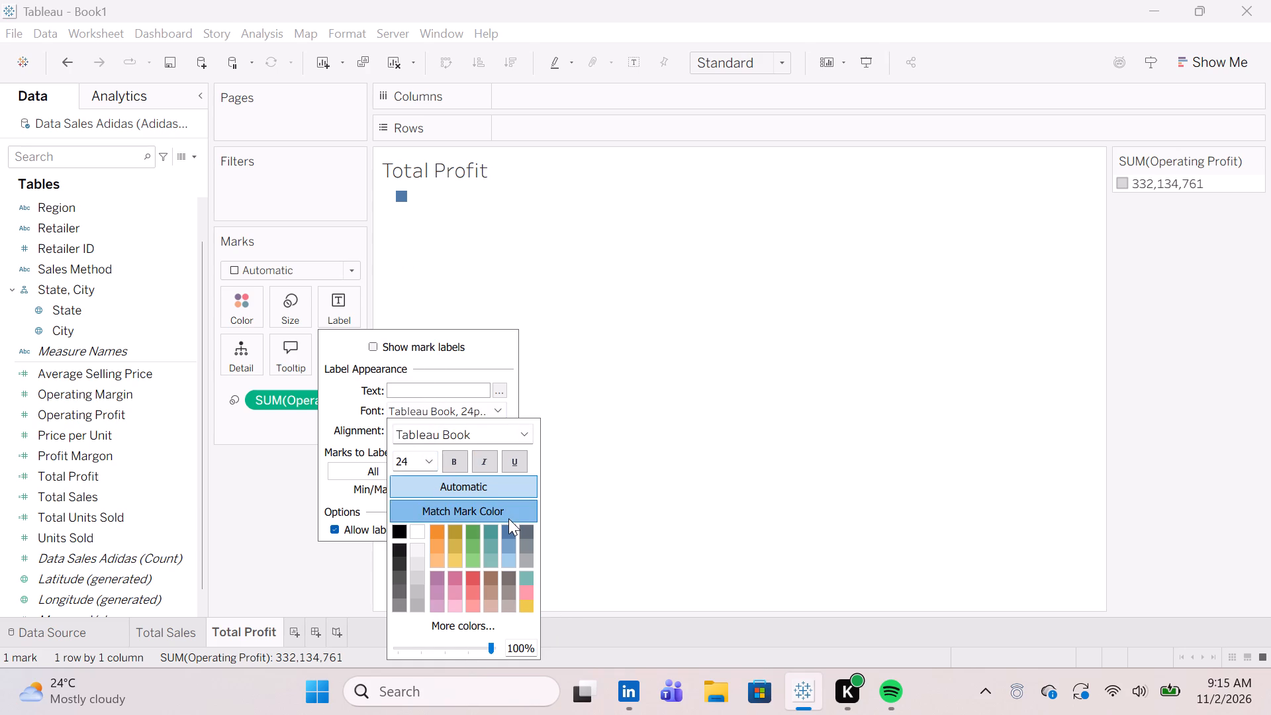
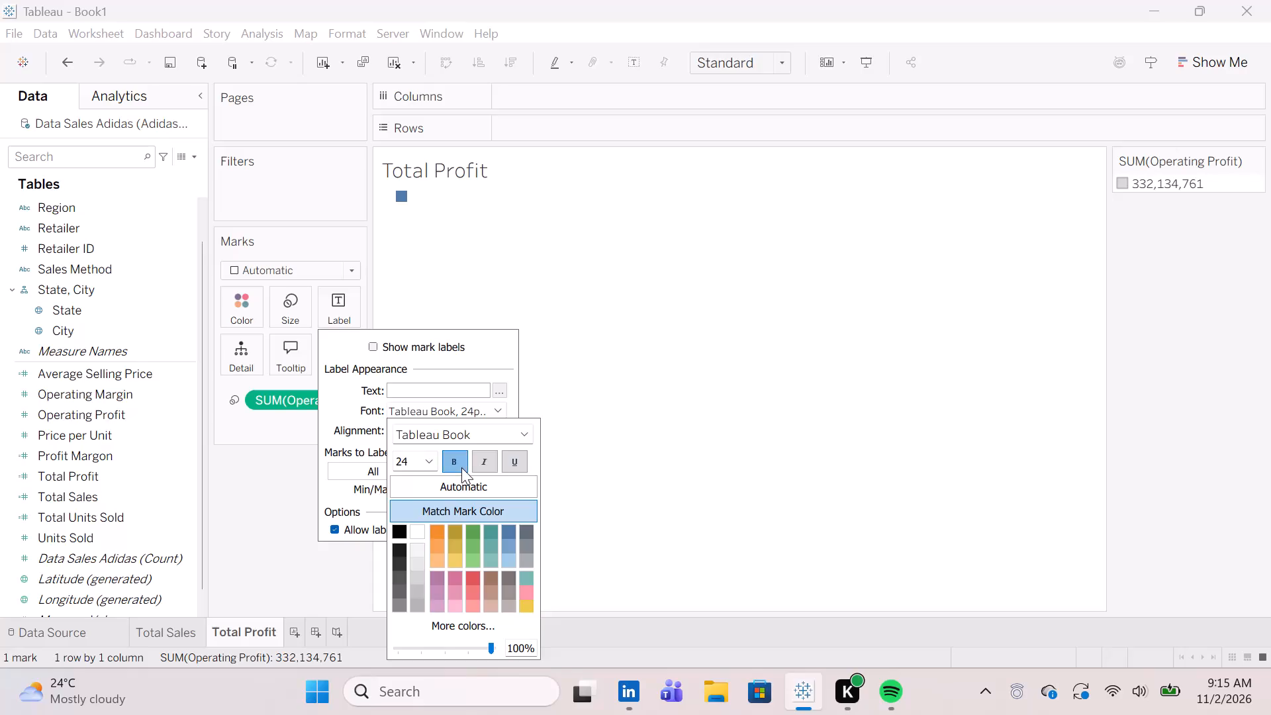
Apply Match Mark Color to the Total Profit sheet's mark label font and finish the font settings.
{"action": "left_click", "coordinate": [463, 512]}
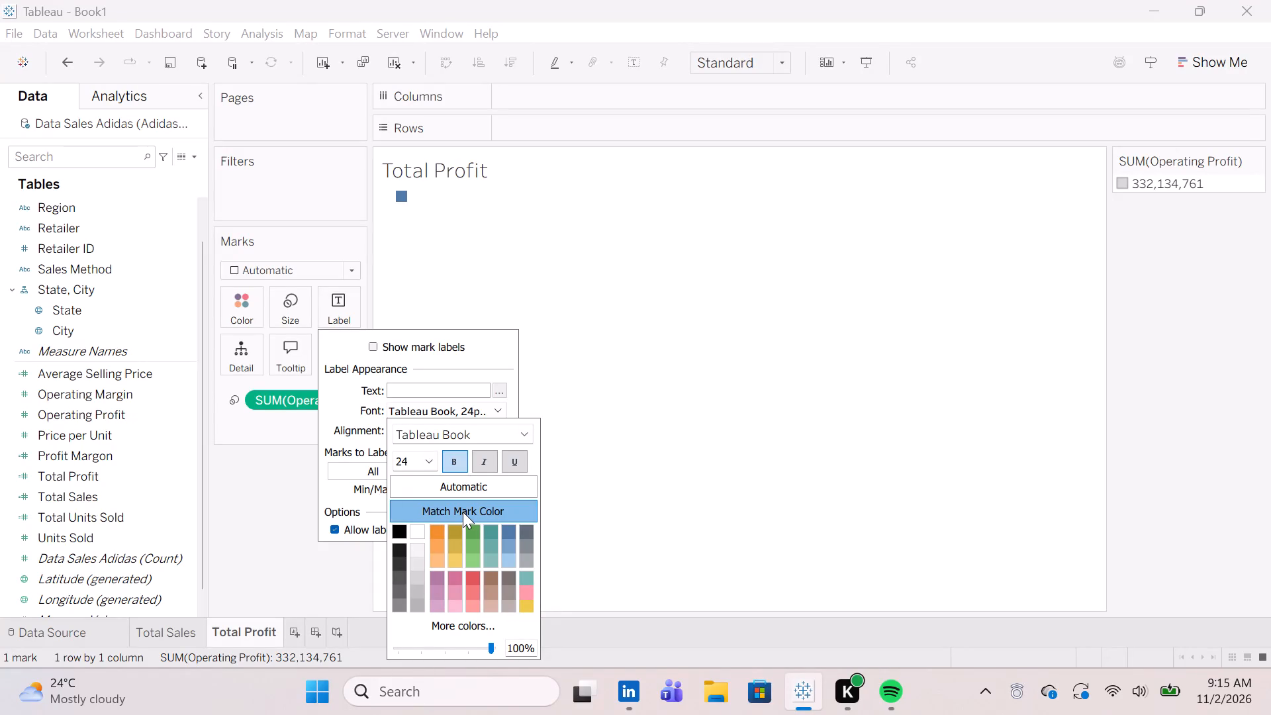
{"action": "left_click", "coordinate": [596, 465]}
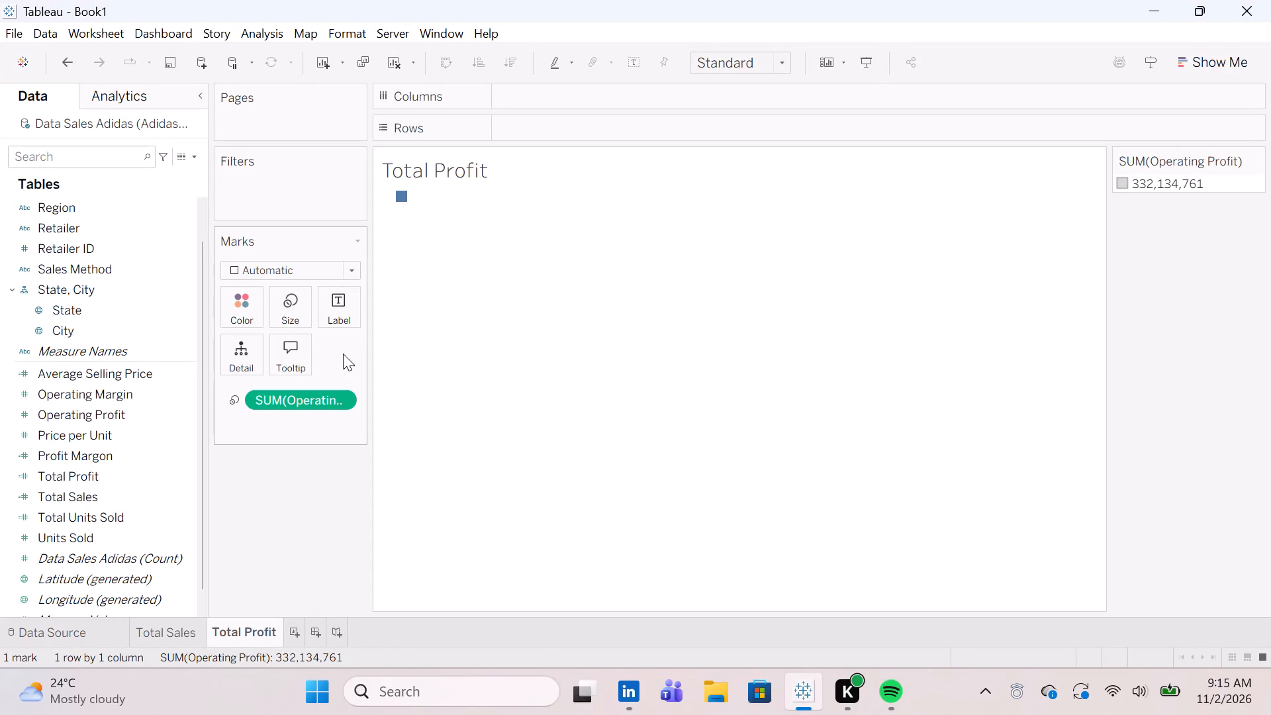
Set the horizontal alignment of the Total Profit sheet's mark label to Center.
{"action": "right_click", "coordinate": [343, 311]}
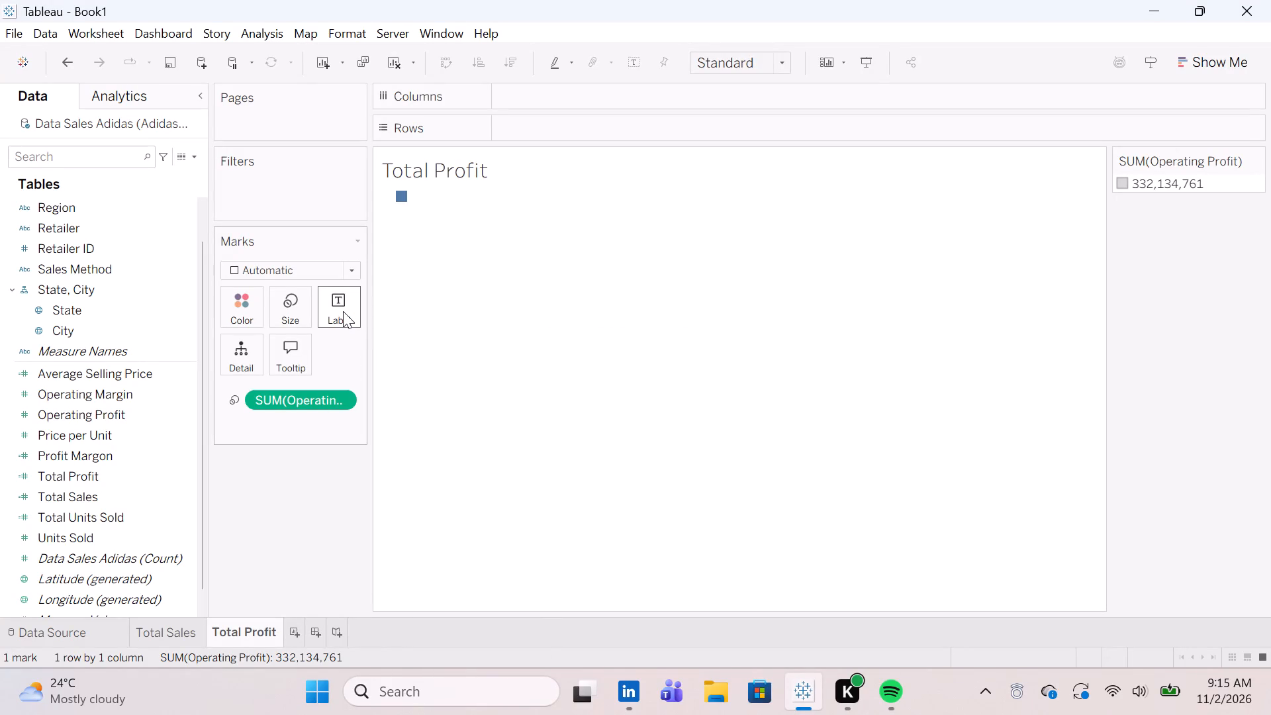
{"action": "left_click", "coordinate": [343, 311]}
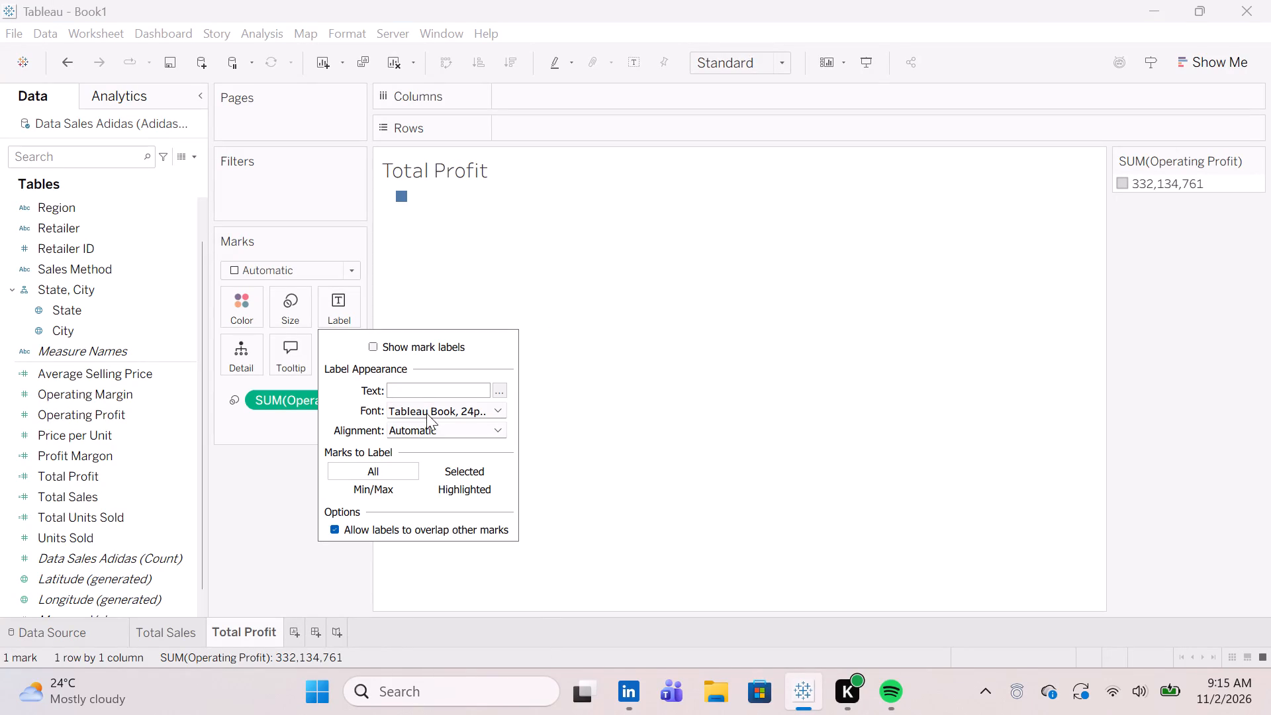
{"action": "left_click", "coordinate": [438, 429]}
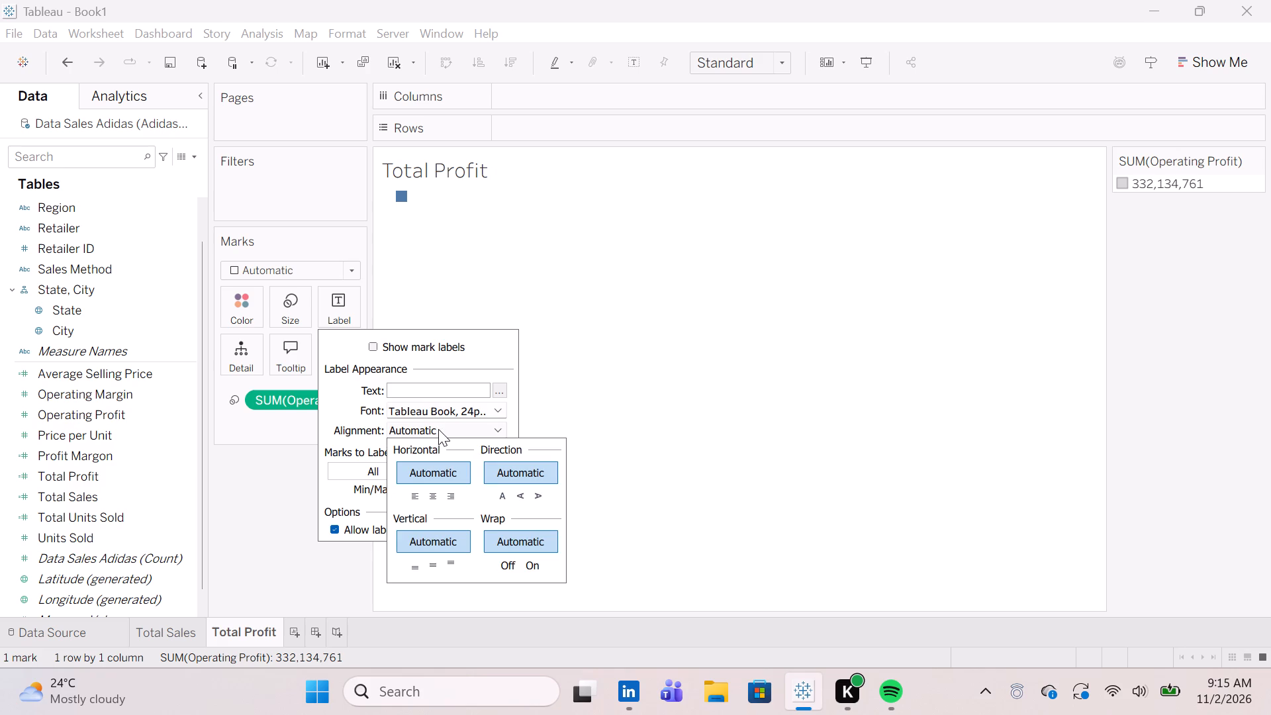
{"action": "left_click", "coordinate": [426, 501]}
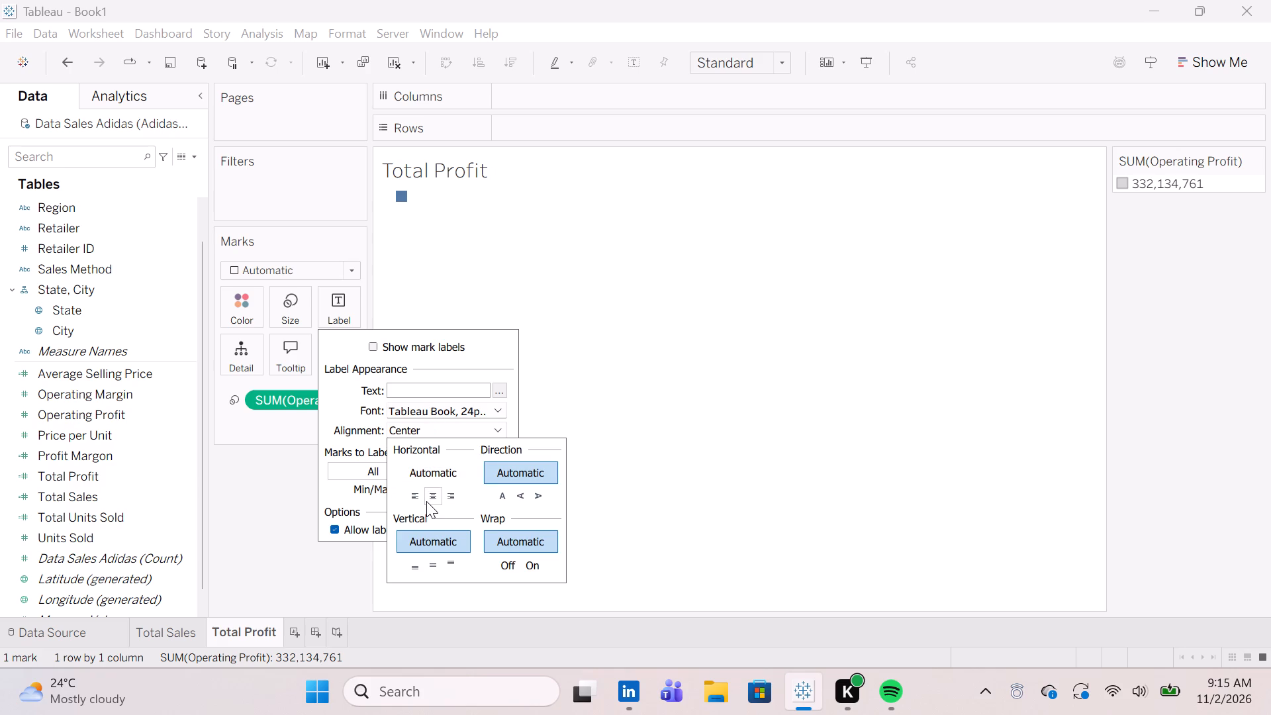
{"action": "left_click", "coordinate": [426, 501]}
{"action": "left_click", "coordinate": [518, 416]}
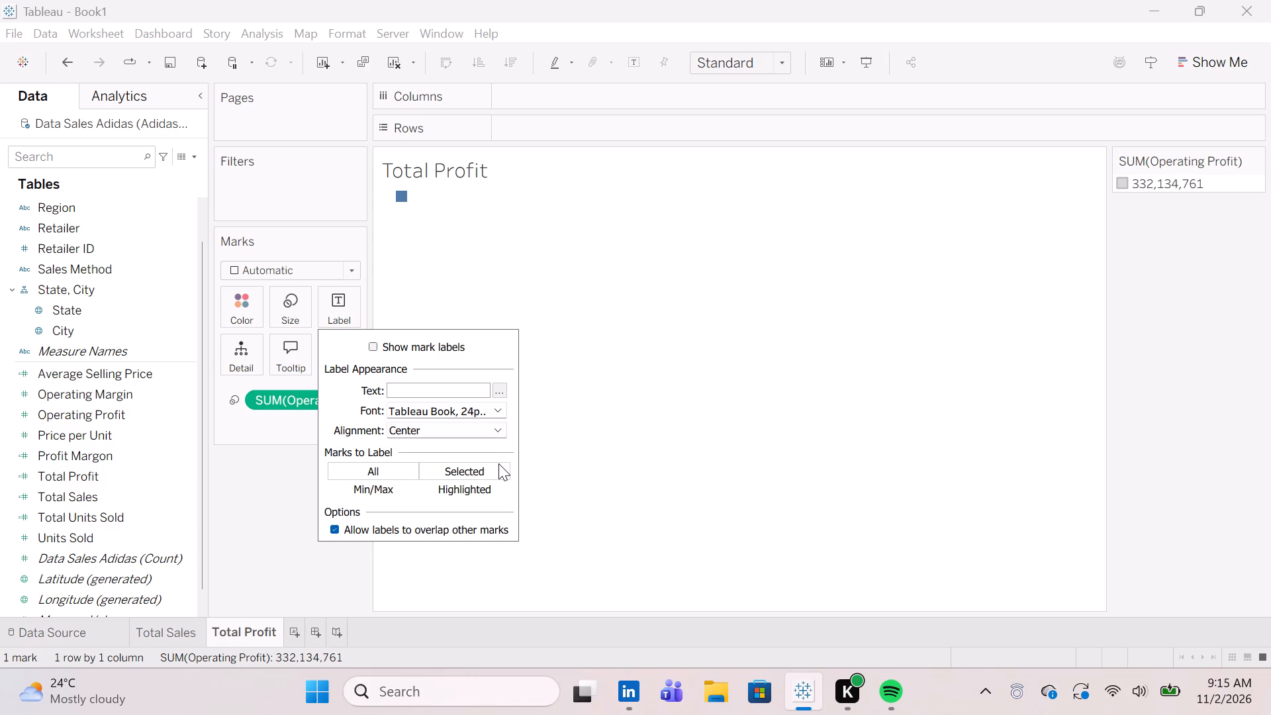
{"action": "left_click", "coordinate": [585, 499]}
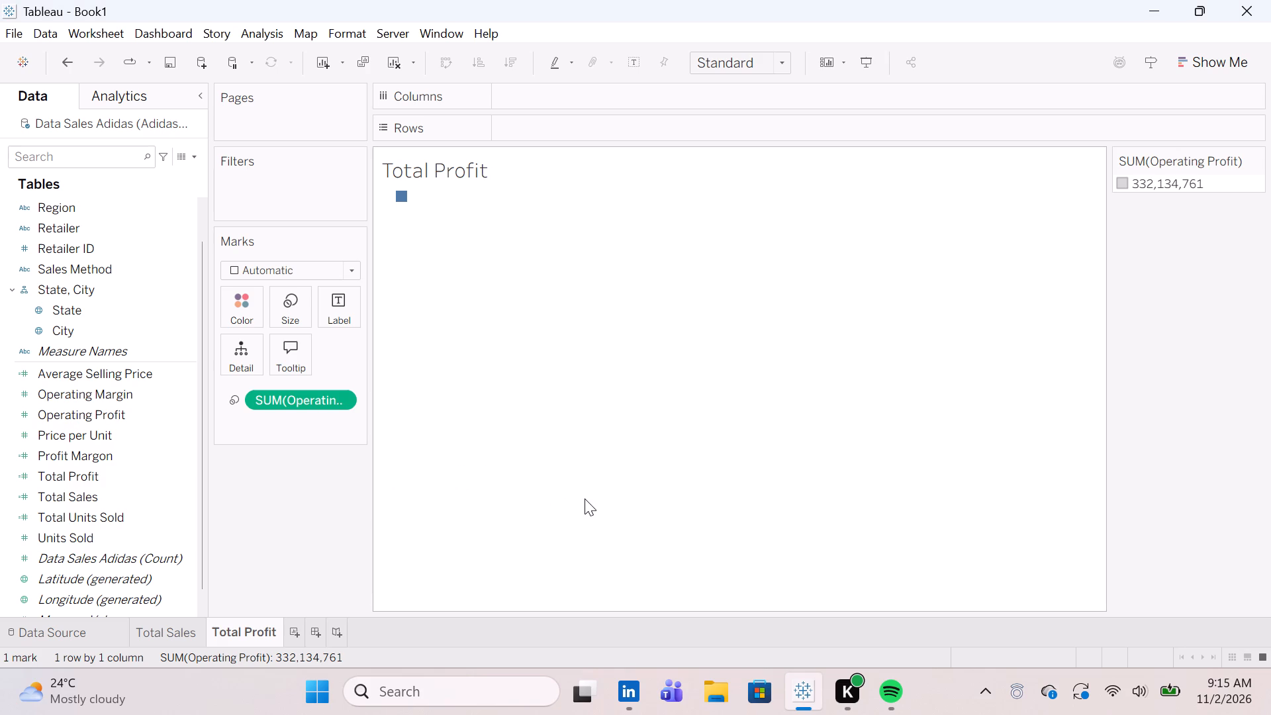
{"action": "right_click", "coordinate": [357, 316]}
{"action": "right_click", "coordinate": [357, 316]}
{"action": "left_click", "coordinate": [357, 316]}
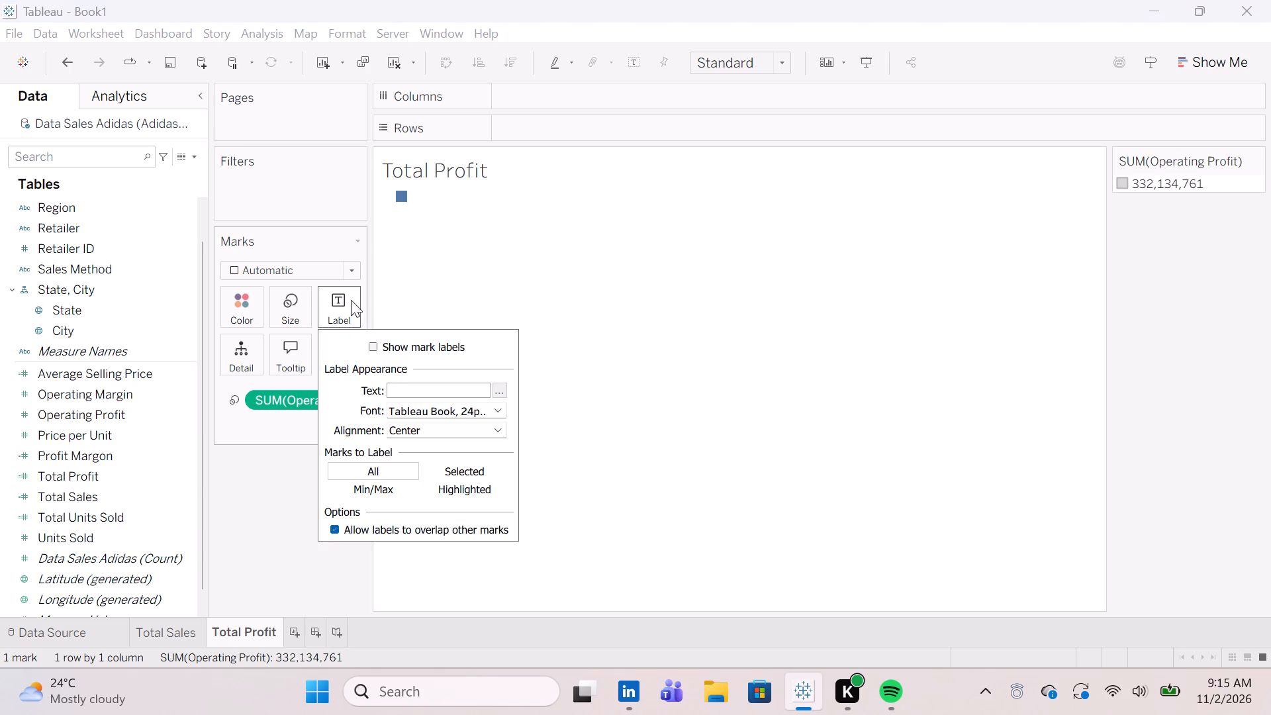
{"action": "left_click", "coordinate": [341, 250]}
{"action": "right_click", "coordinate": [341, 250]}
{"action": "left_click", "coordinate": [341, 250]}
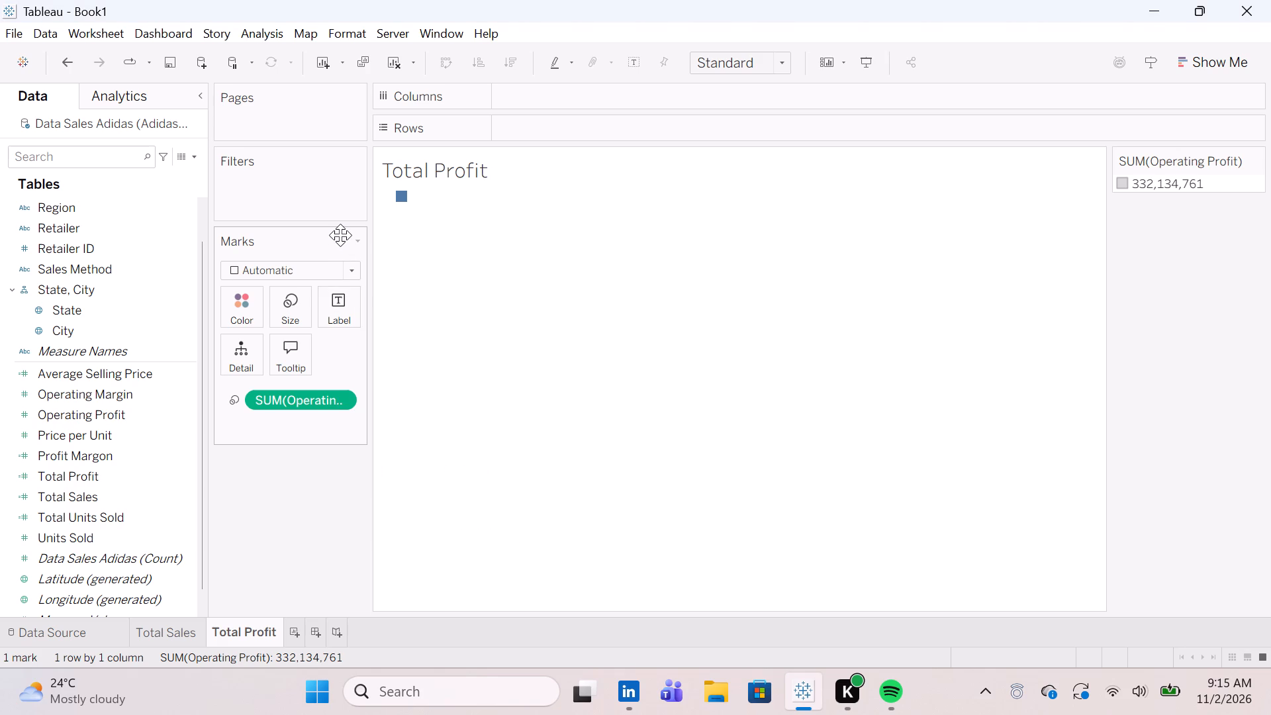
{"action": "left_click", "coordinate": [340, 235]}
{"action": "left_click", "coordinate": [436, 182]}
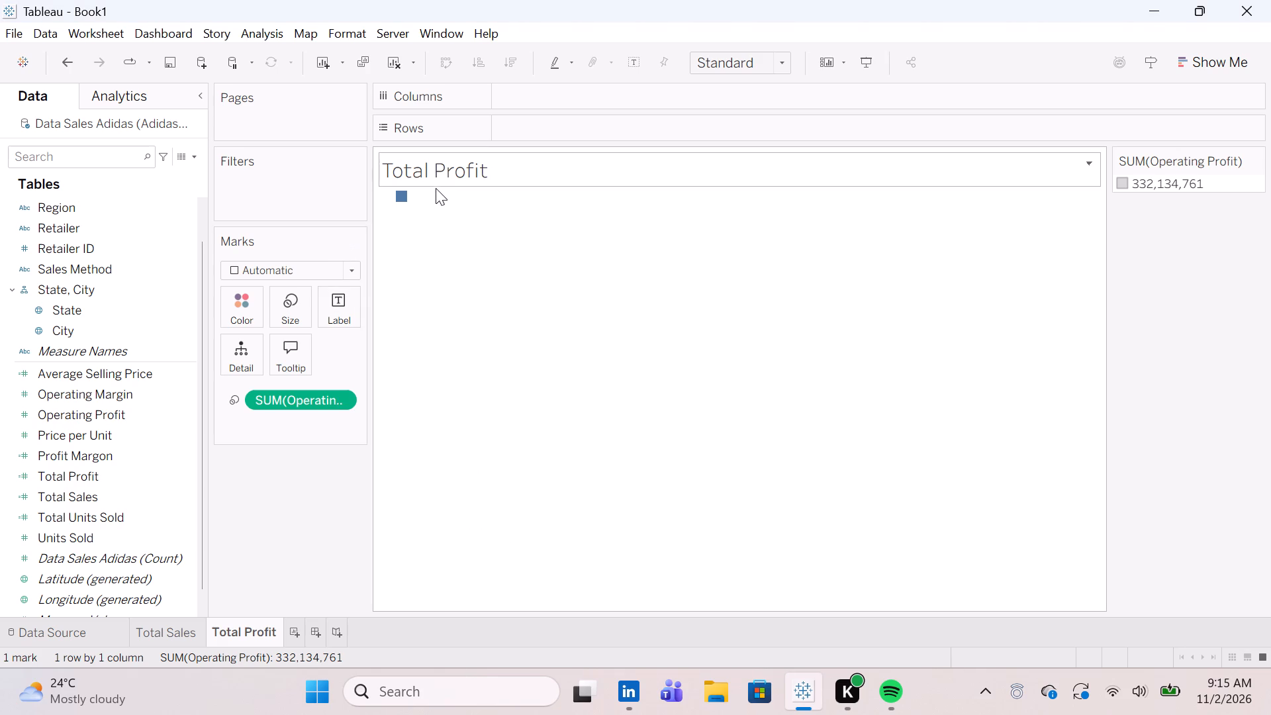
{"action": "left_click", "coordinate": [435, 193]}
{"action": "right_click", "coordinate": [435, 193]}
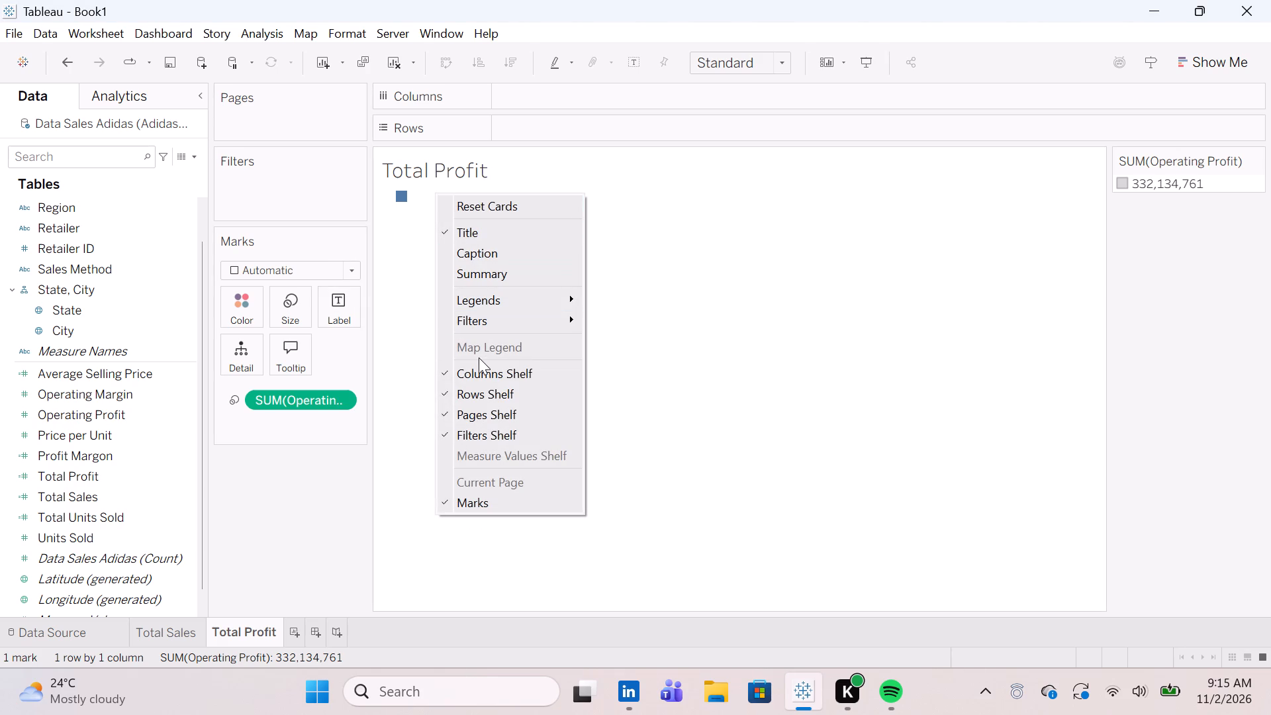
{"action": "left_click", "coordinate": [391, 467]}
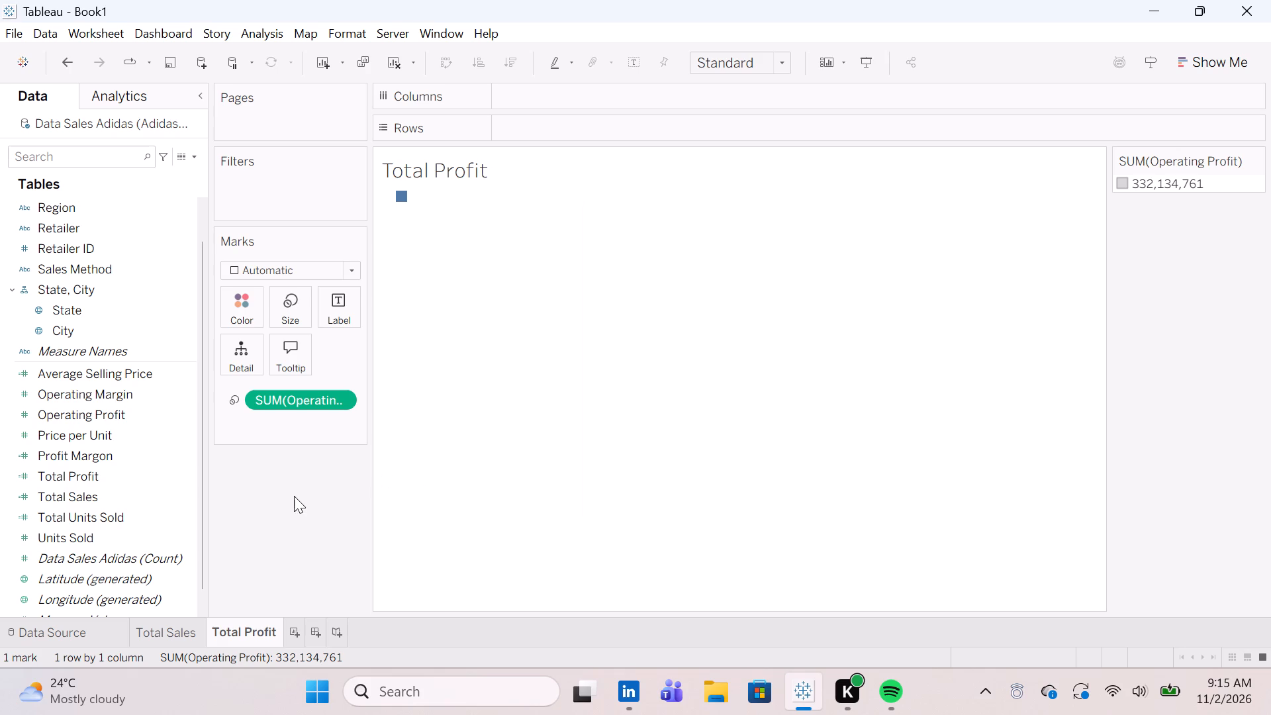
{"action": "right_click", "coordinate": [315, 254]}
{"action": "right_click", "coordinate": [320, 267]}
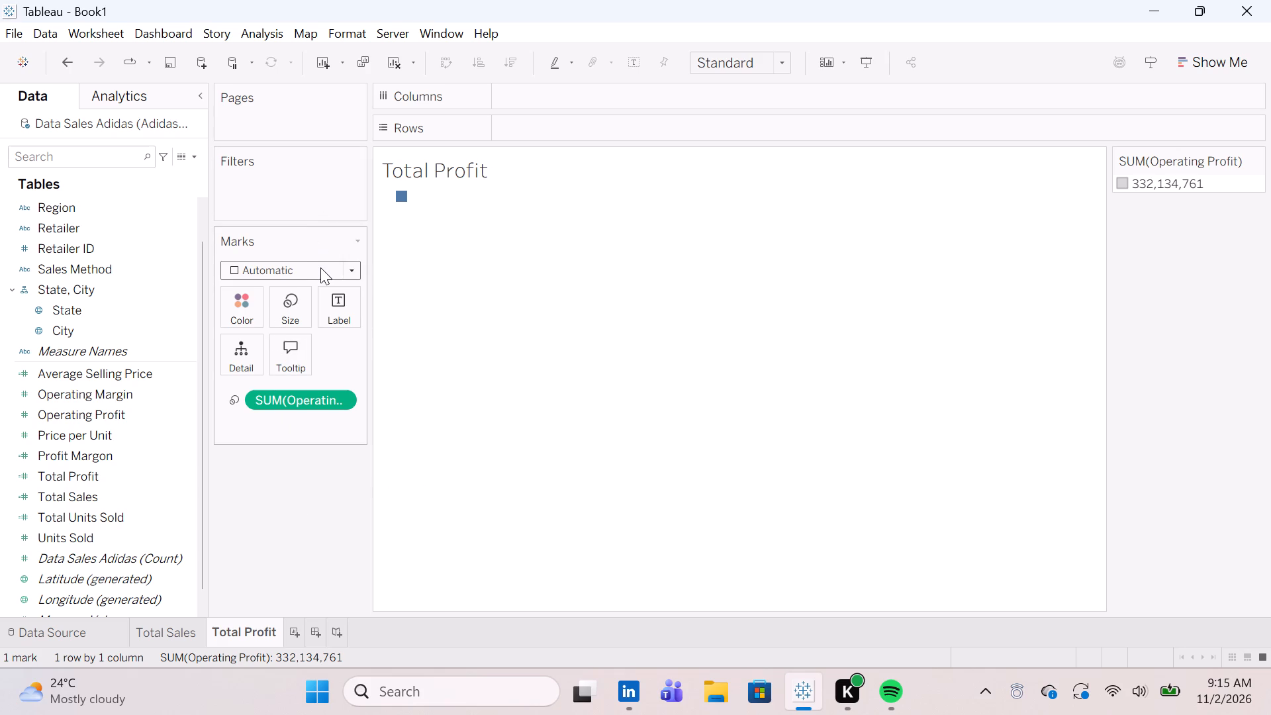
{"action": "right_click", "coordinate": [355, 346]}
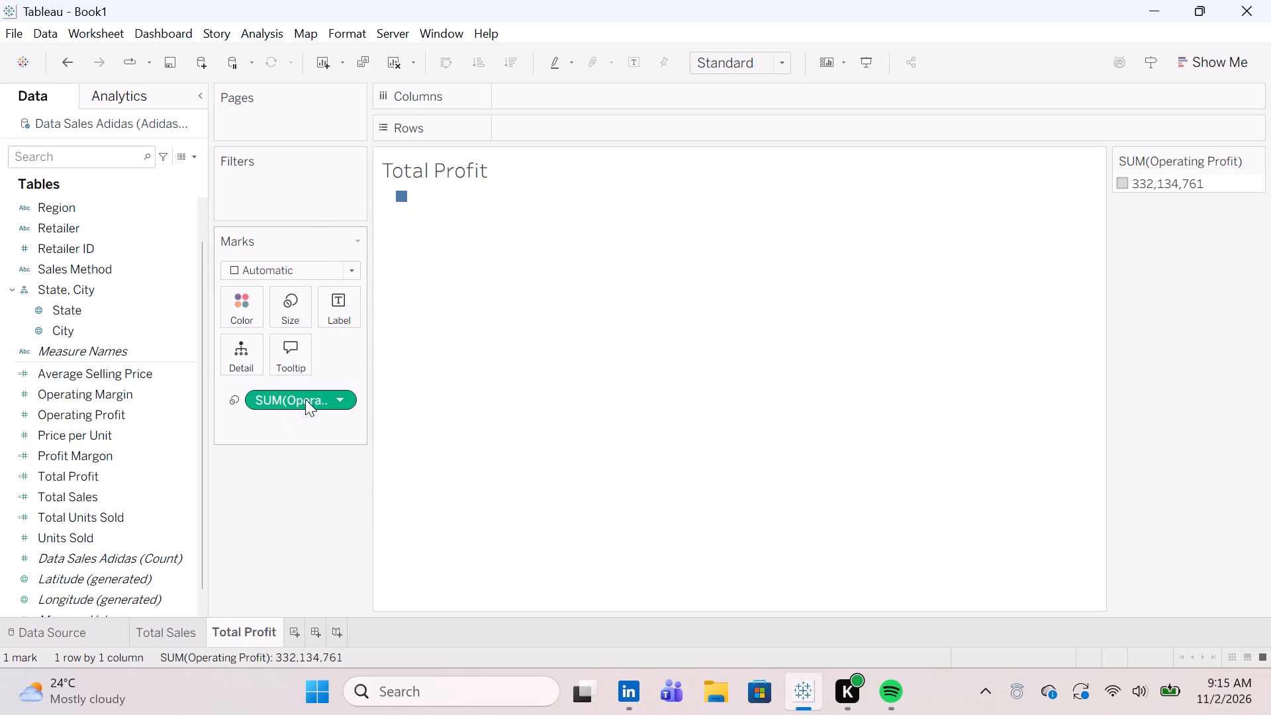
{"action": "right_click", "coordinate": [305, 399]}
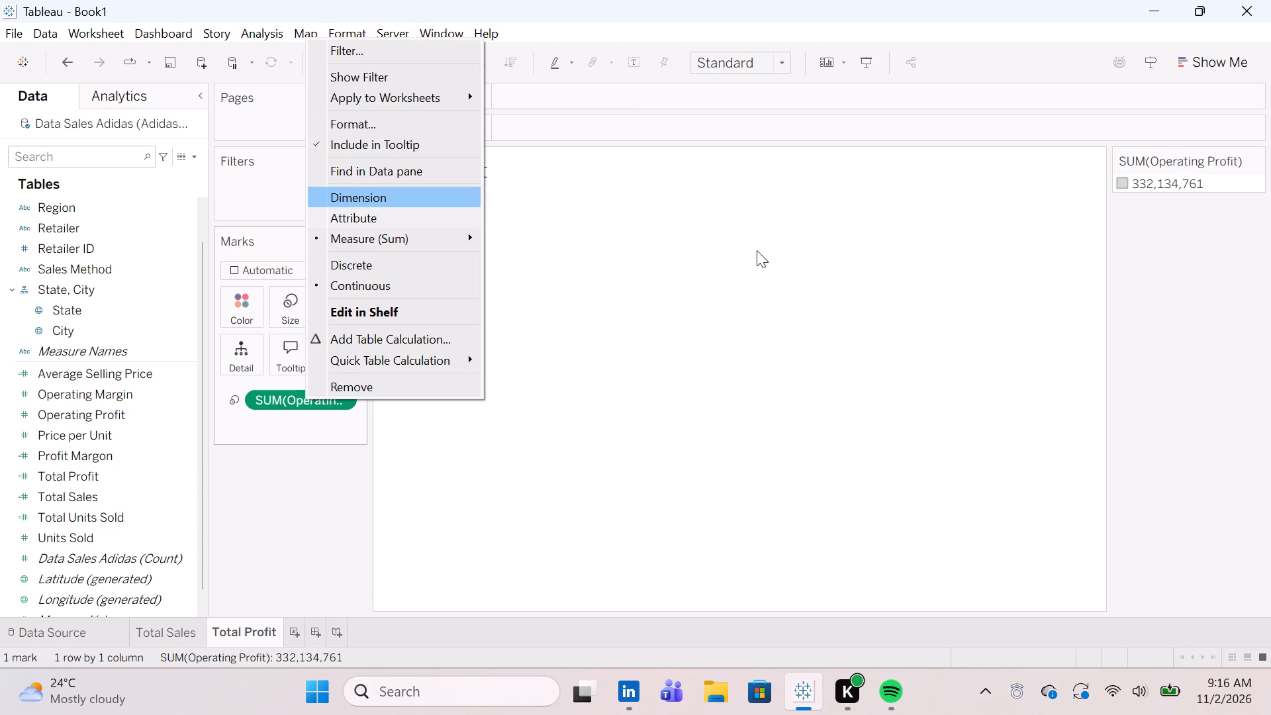
Set the fit of the Total Profit sheet to Entire View.
{"action": "left_click", "coordinate": [788, 60]}
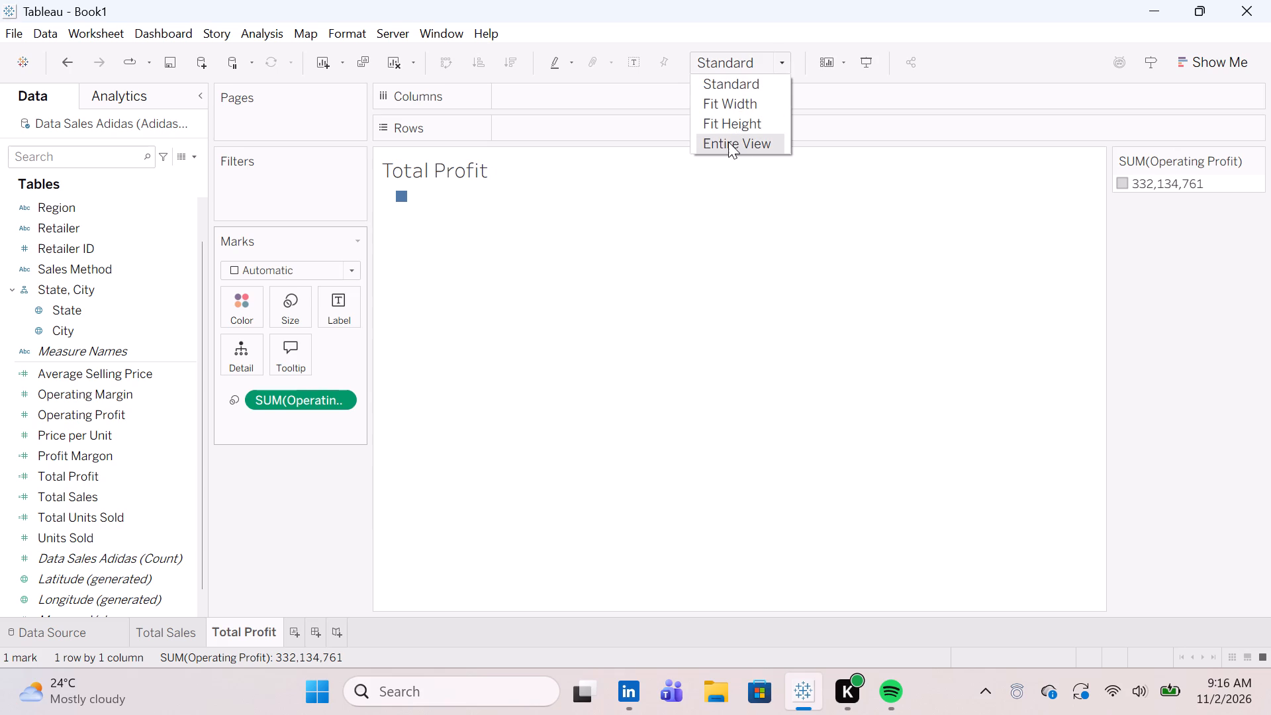
{"action": "left_click", "coordinate": [728, 142]}
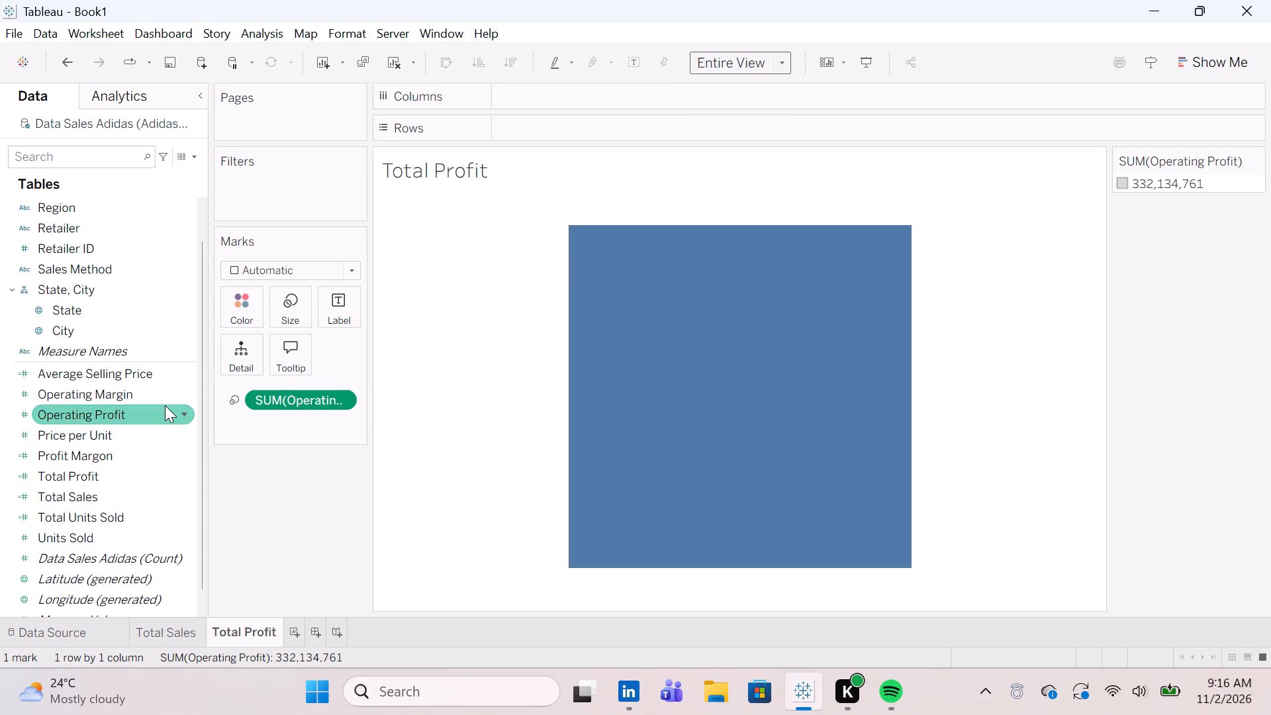
Switch to the Total Sales sheet and set its fit to Entire View.
{"action": "scroll", "coordinate": [155, 495], "scroll_direction": "down", "scroll_amount": 2}
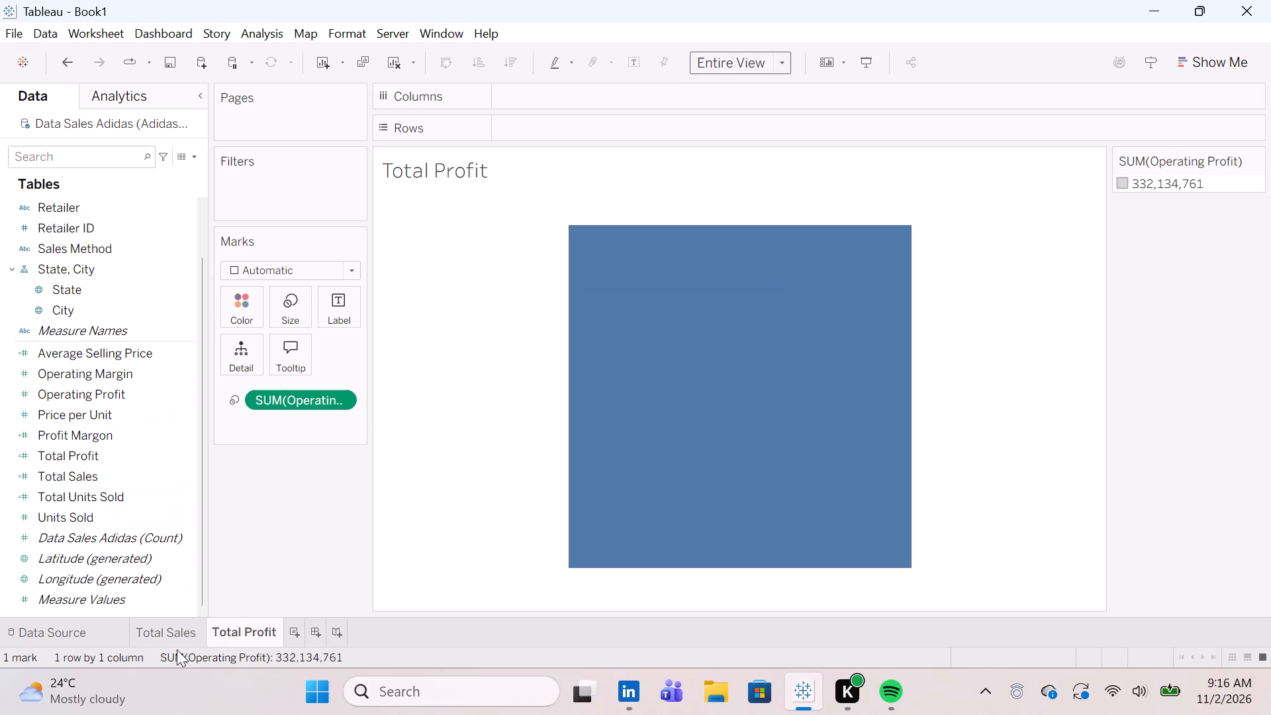
{"action": "left_click", "coordinate": [173, 634]}
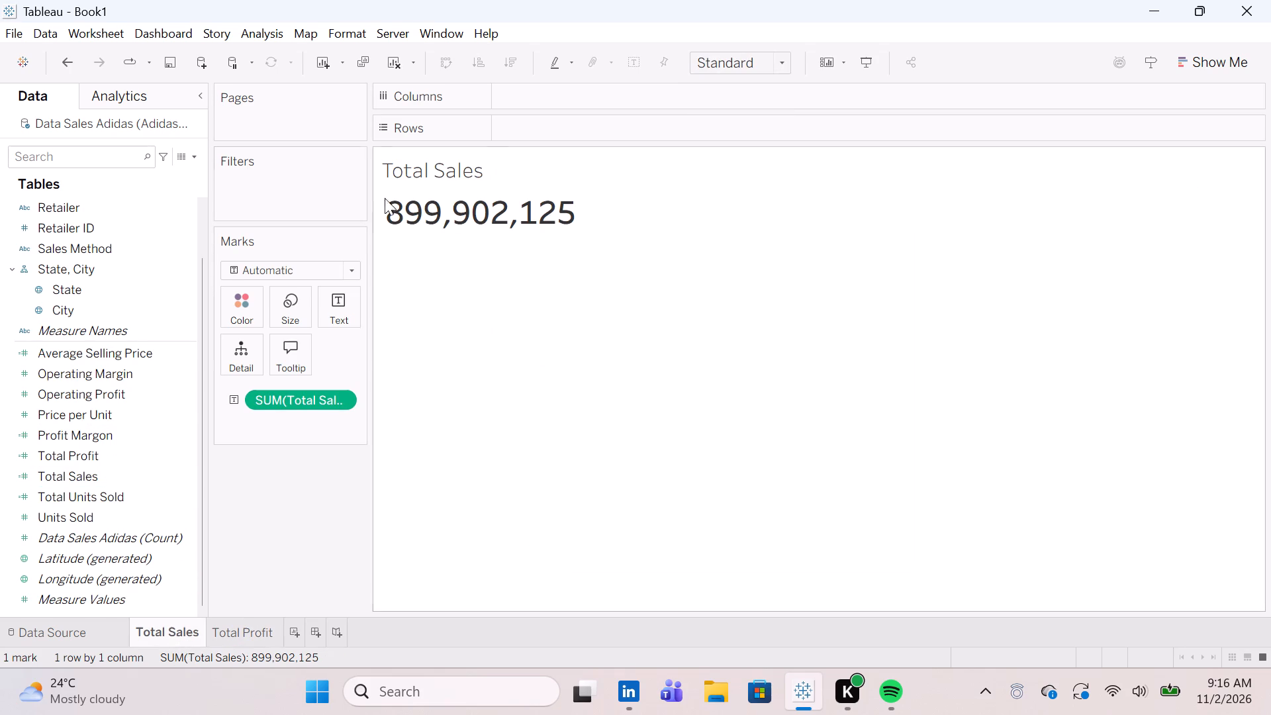
{"action": "left_click", "coordinate": [779, 67]}
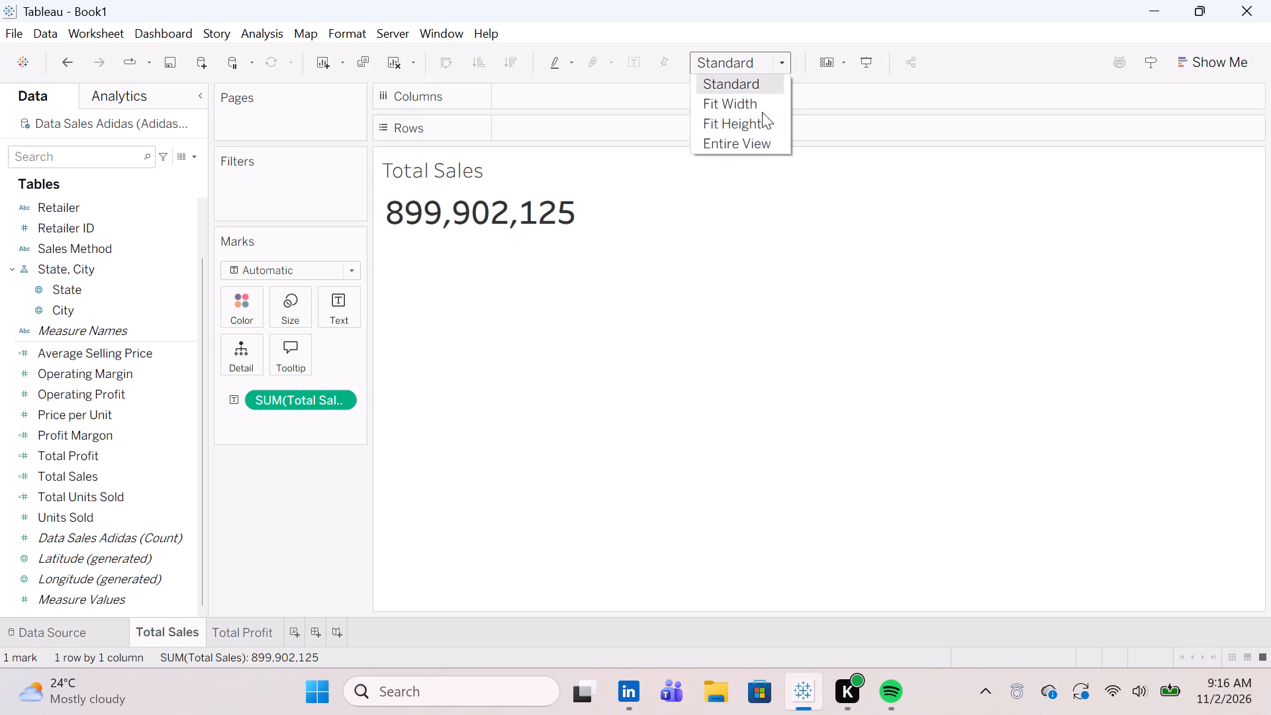
{"action": "left_click", "coordinate": [755, 146]}
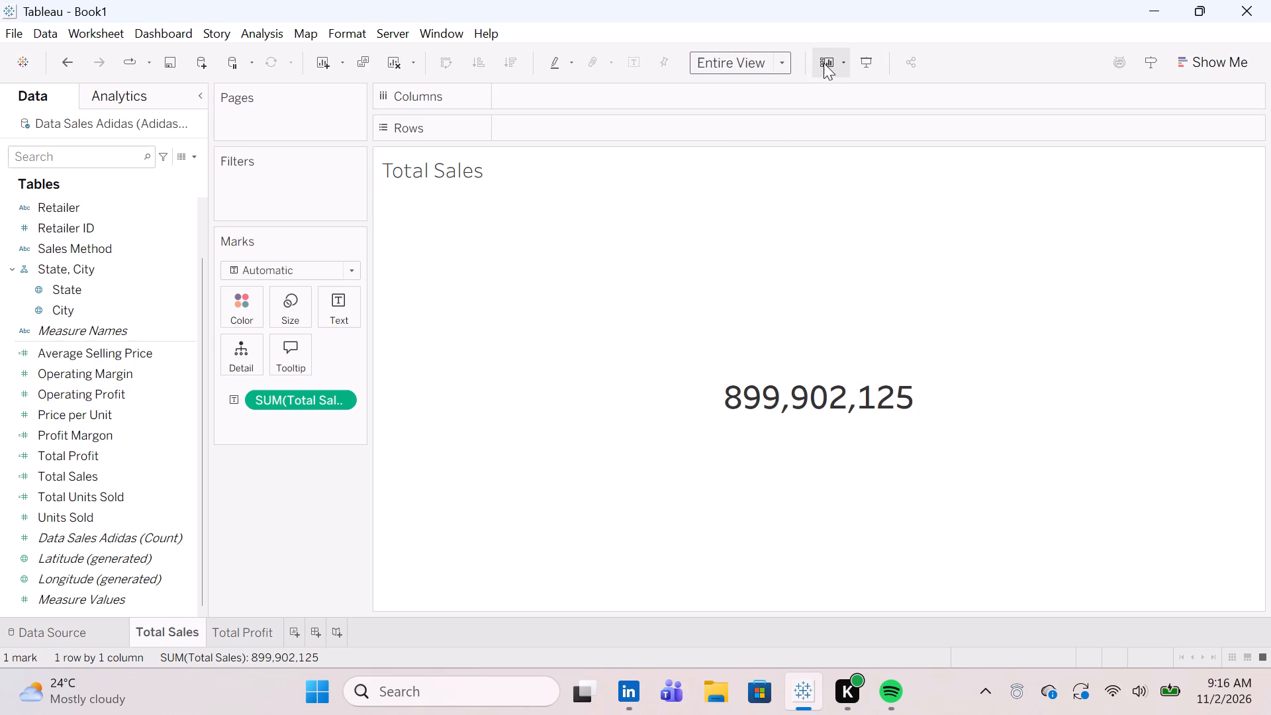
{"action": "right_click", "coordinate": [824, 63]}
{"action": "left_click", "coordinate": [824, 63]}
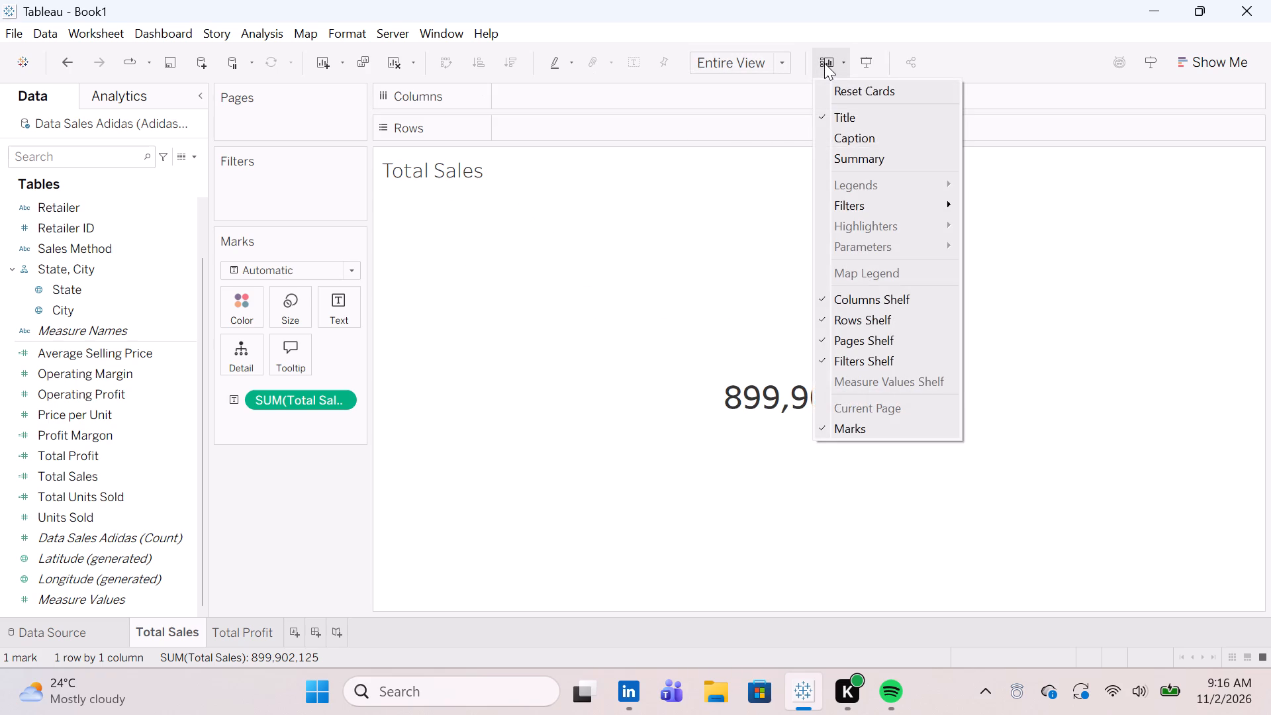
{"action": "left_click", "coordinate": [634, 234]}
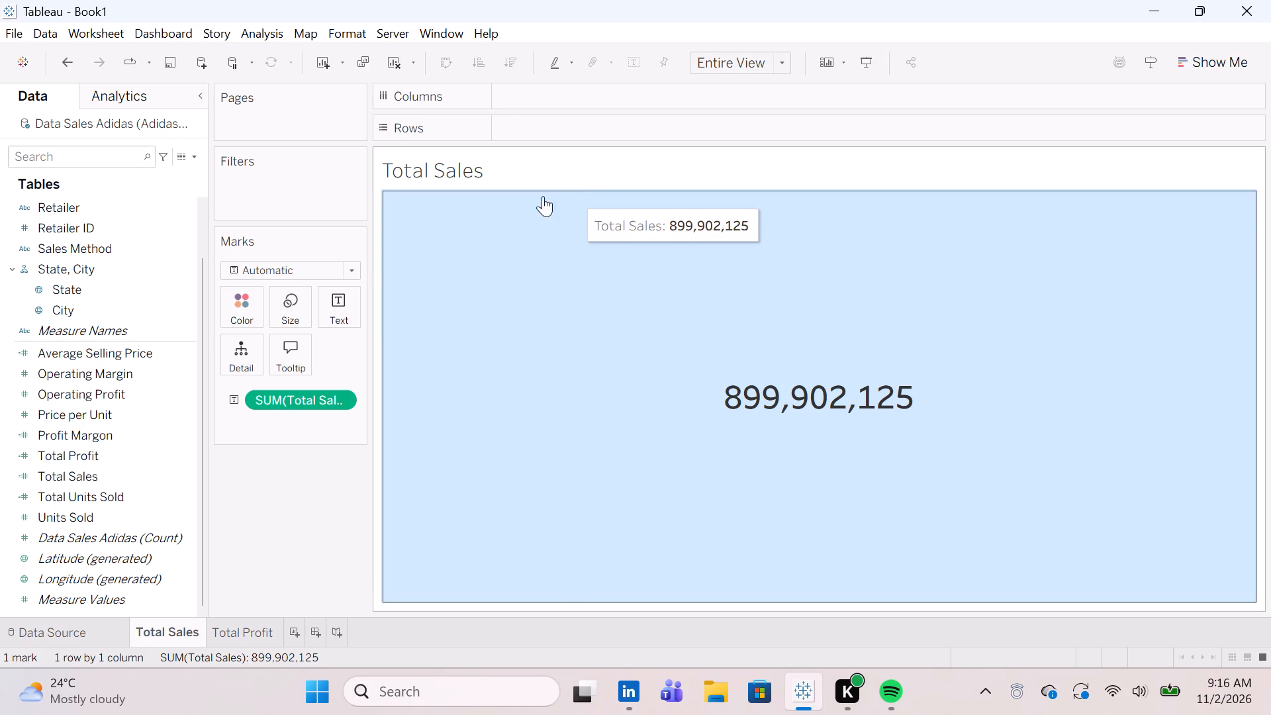
Return to the Total Profit sheet and turn on mark labels for the Operating Profit square.
{"action": "left_click", "coordinate": [235, 634]}
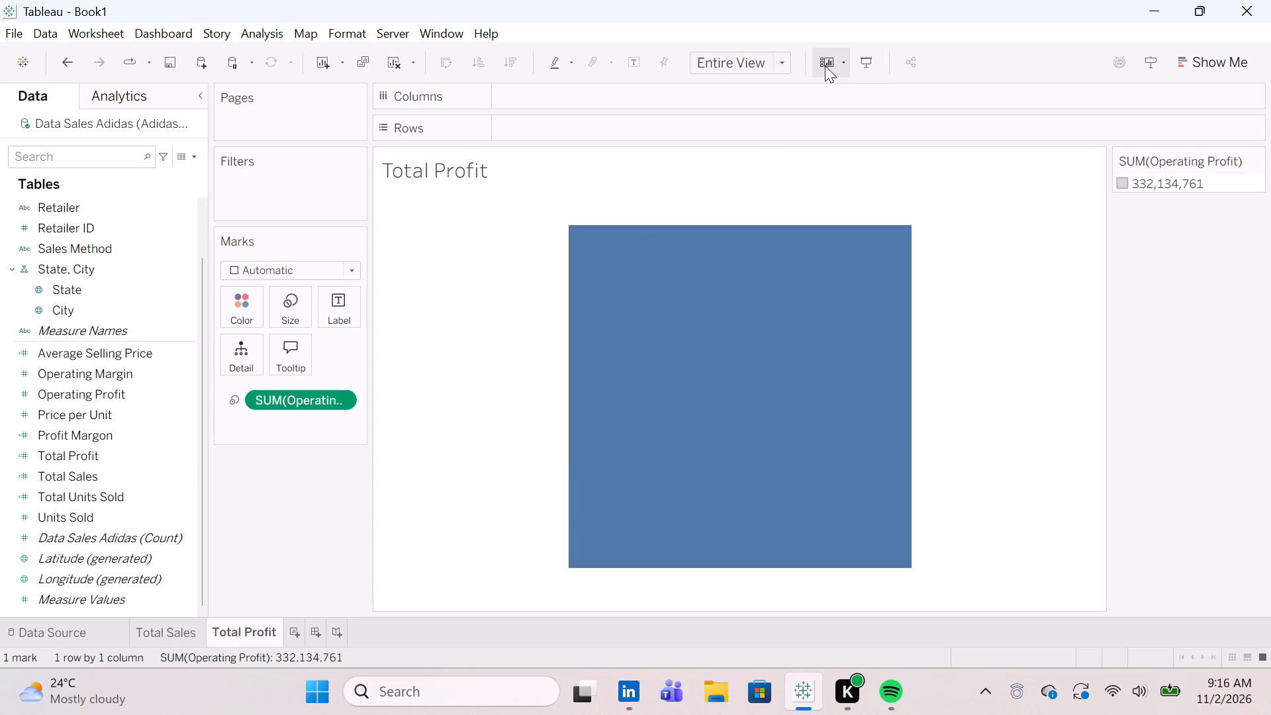
{"action": "left_click", "coordinate": [833, 64]}
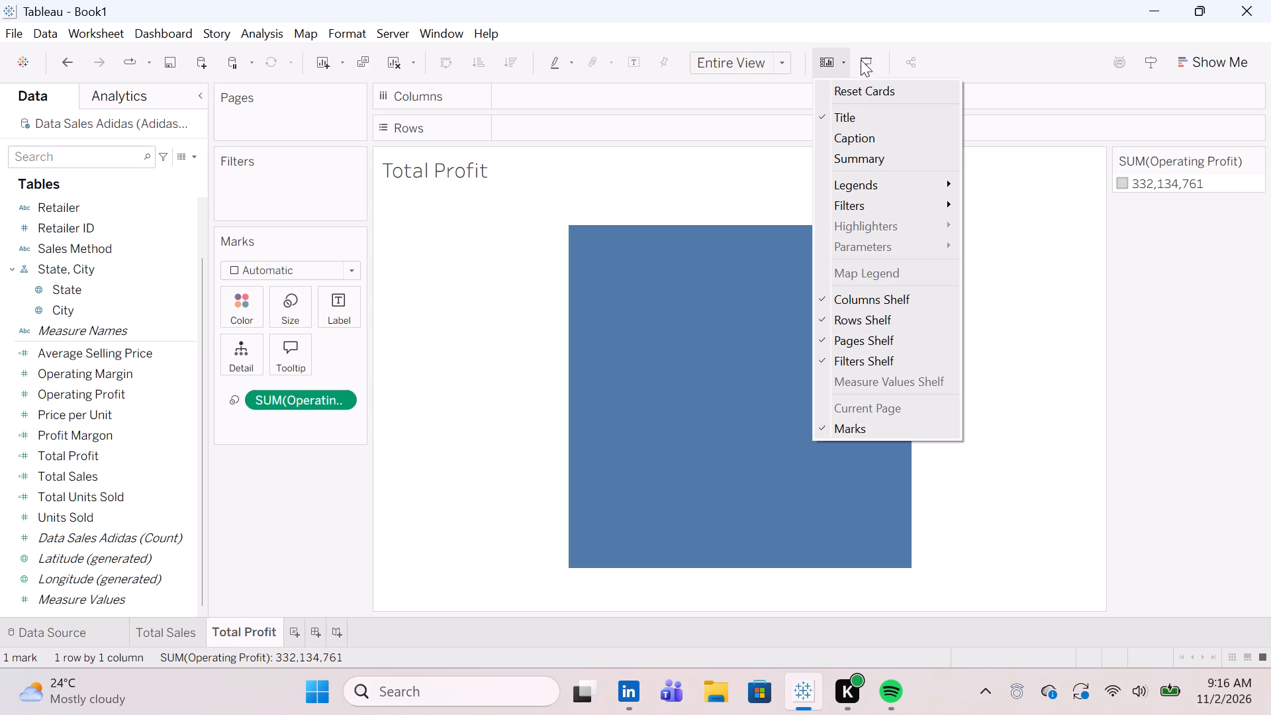
{"action": "left_click", "coordinate": [758, 158]}
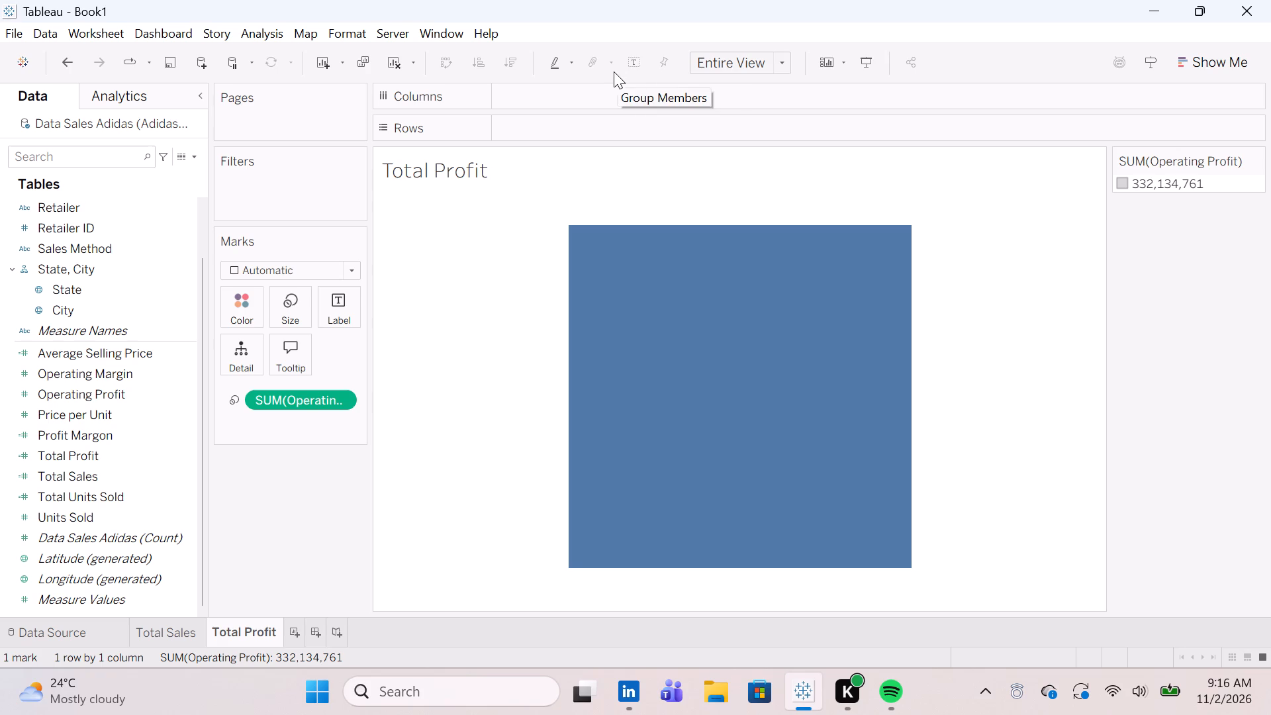
{"action": "right_click", "coordinate": [377, 393]}
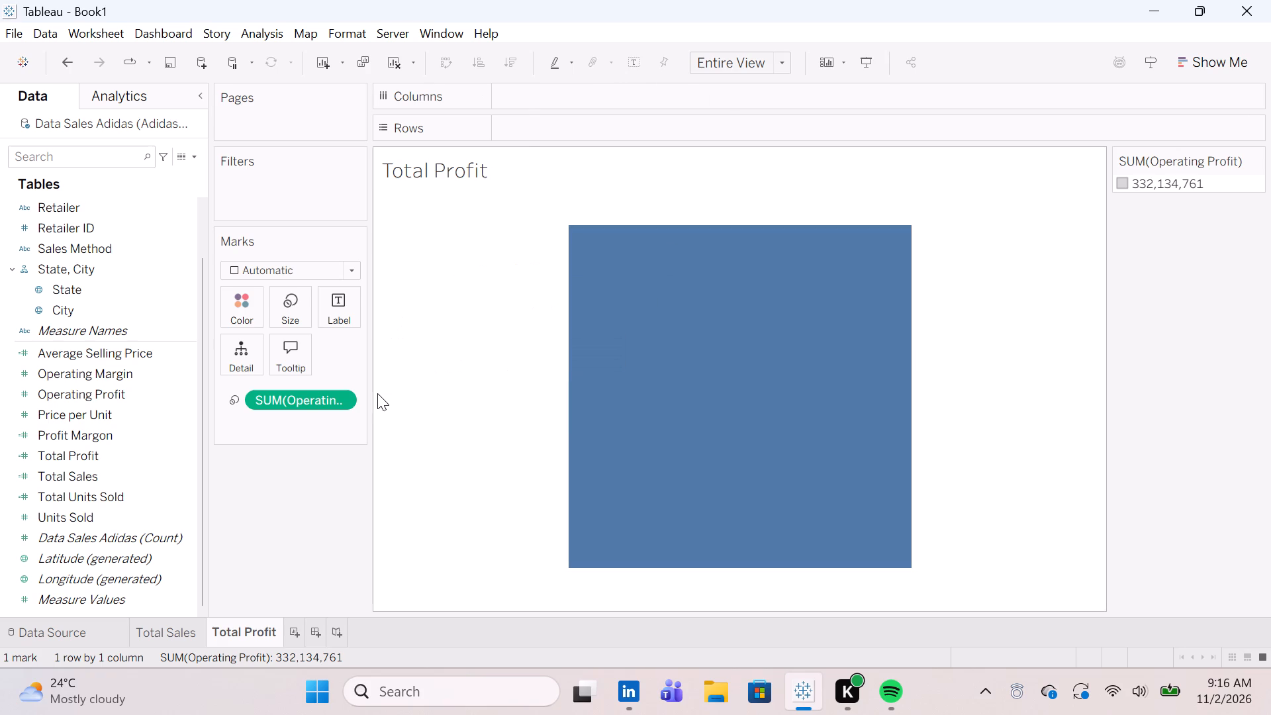
{"action": "left_click", "coordinate": [427, 423]}
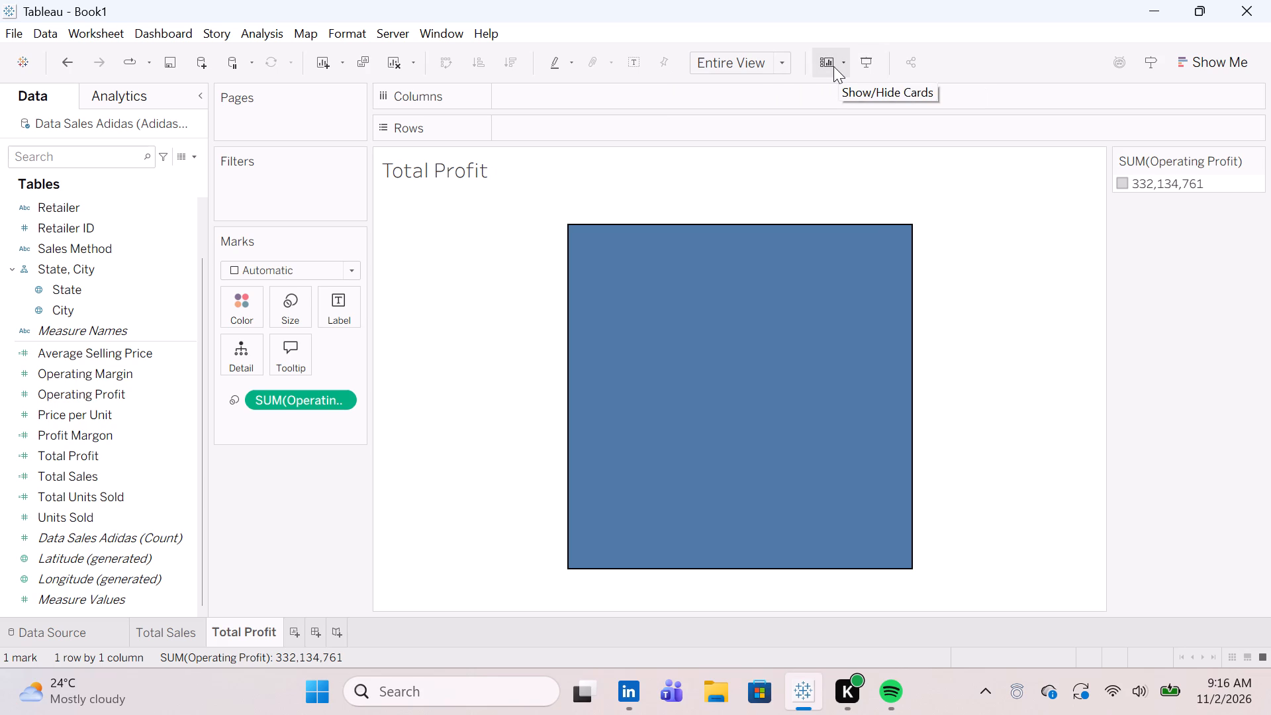
{"action": "left_click", "coordinate": [665, 60]}
{"action": "left_click", "coordinate": [635, 64]}
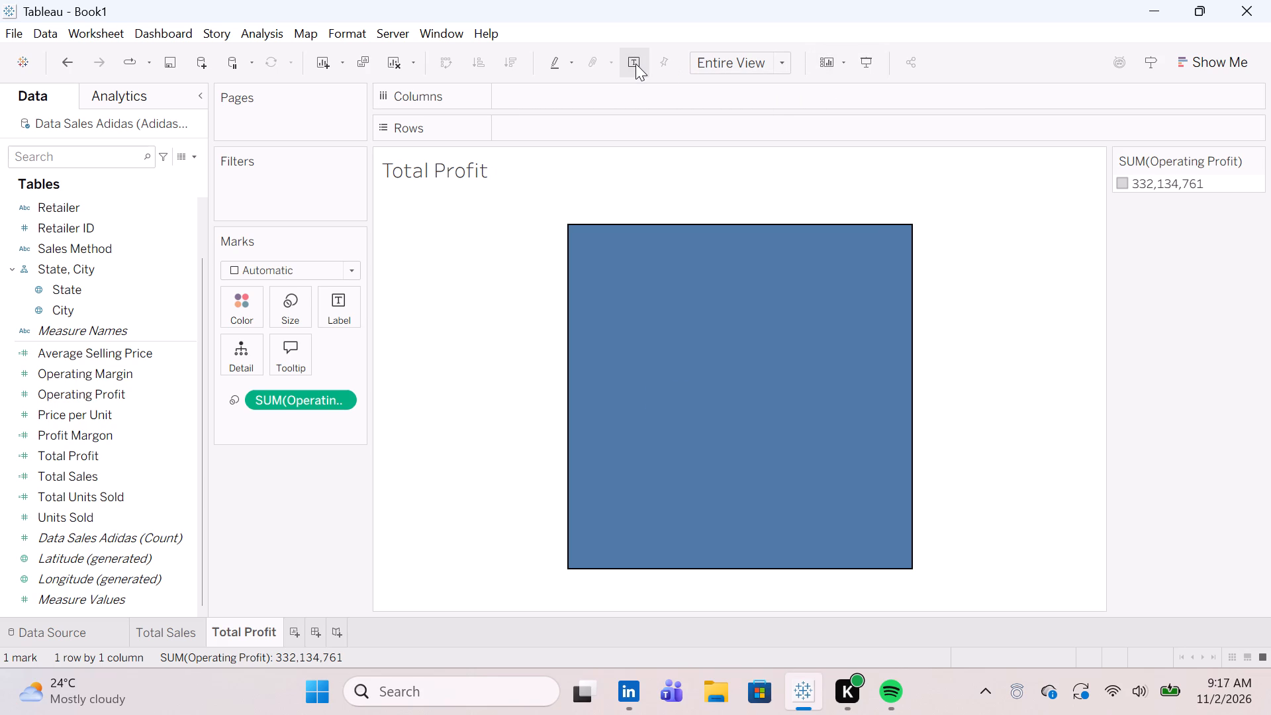
{"action": "left_click", "coordinate": [594, 60]}
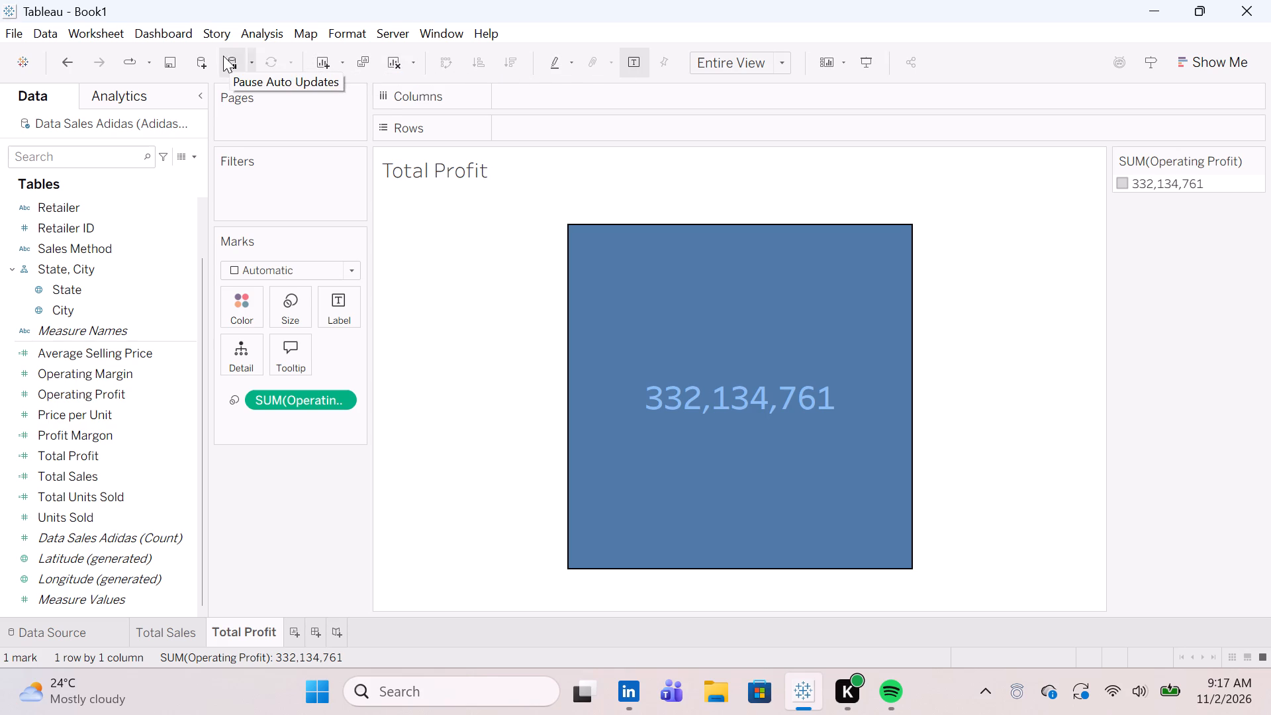
Hide the Operating Profit size legend on the Total Profit sheet.
{"action": "left_click", "coordinate": [28, 31]}
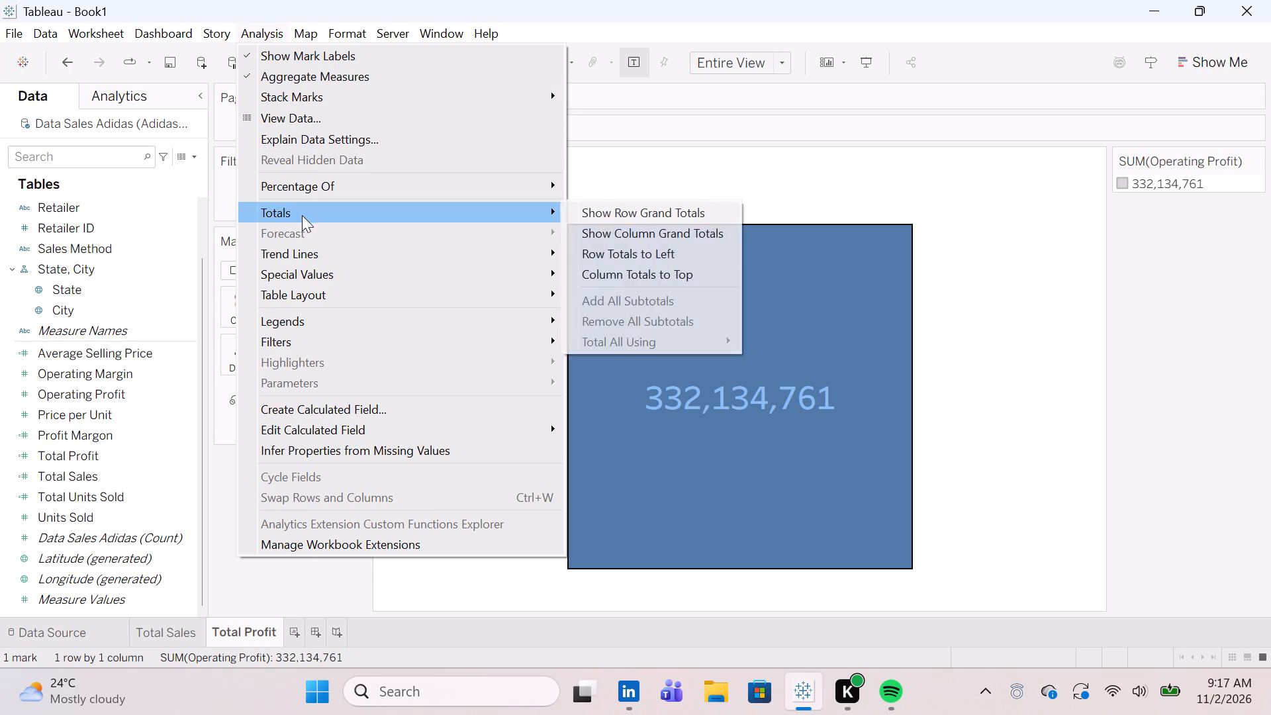
{"action": "left_click", "coordinate": [337, 337]}
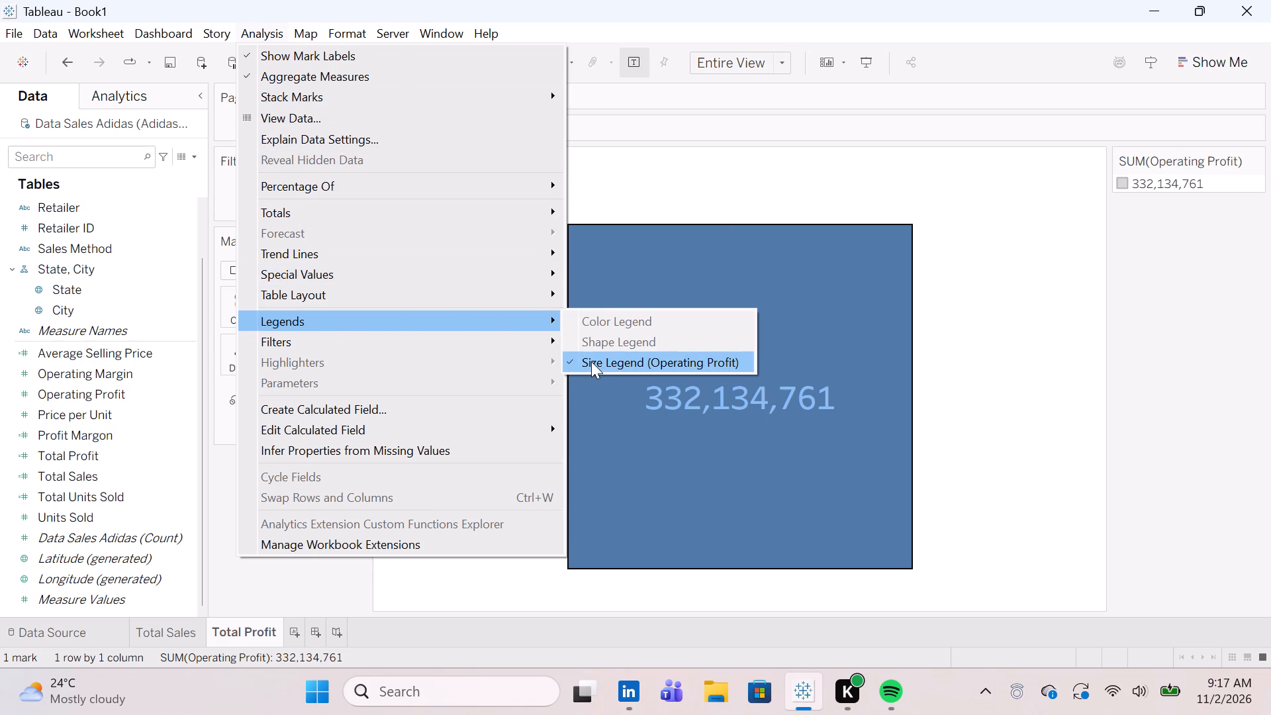
{"action": "left_click", "coordinate": [591, 361]}
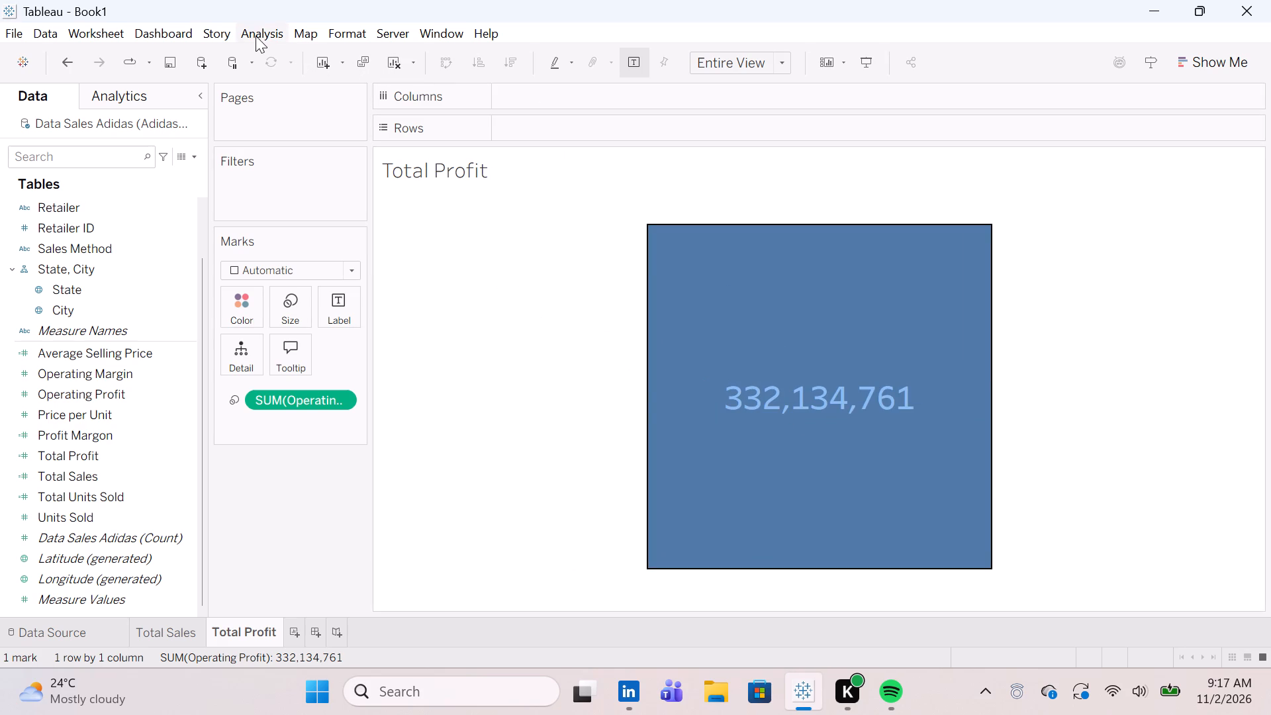
Open the workbook formatting settings and examine the font, grid line and categorical color palette options.
{"action": "left_click", "coordinate": [214, 26]}
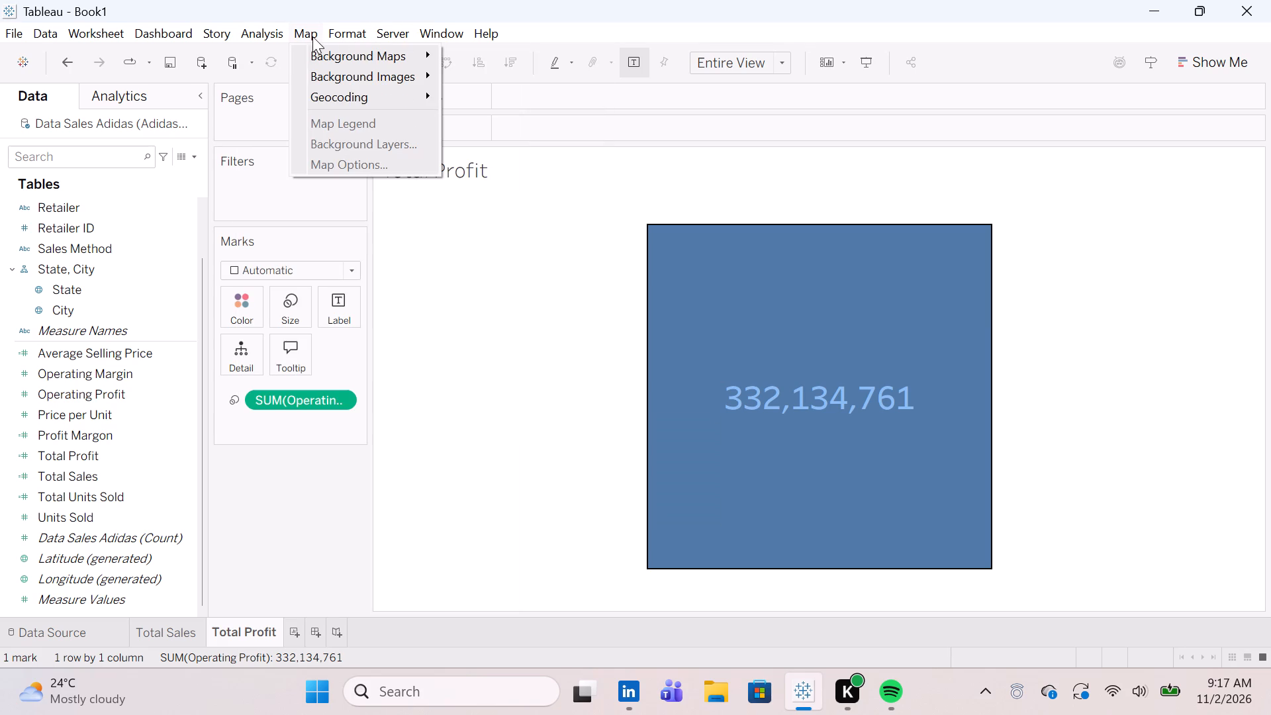
{"action": "left_click", "coordinate": [333, 34]}
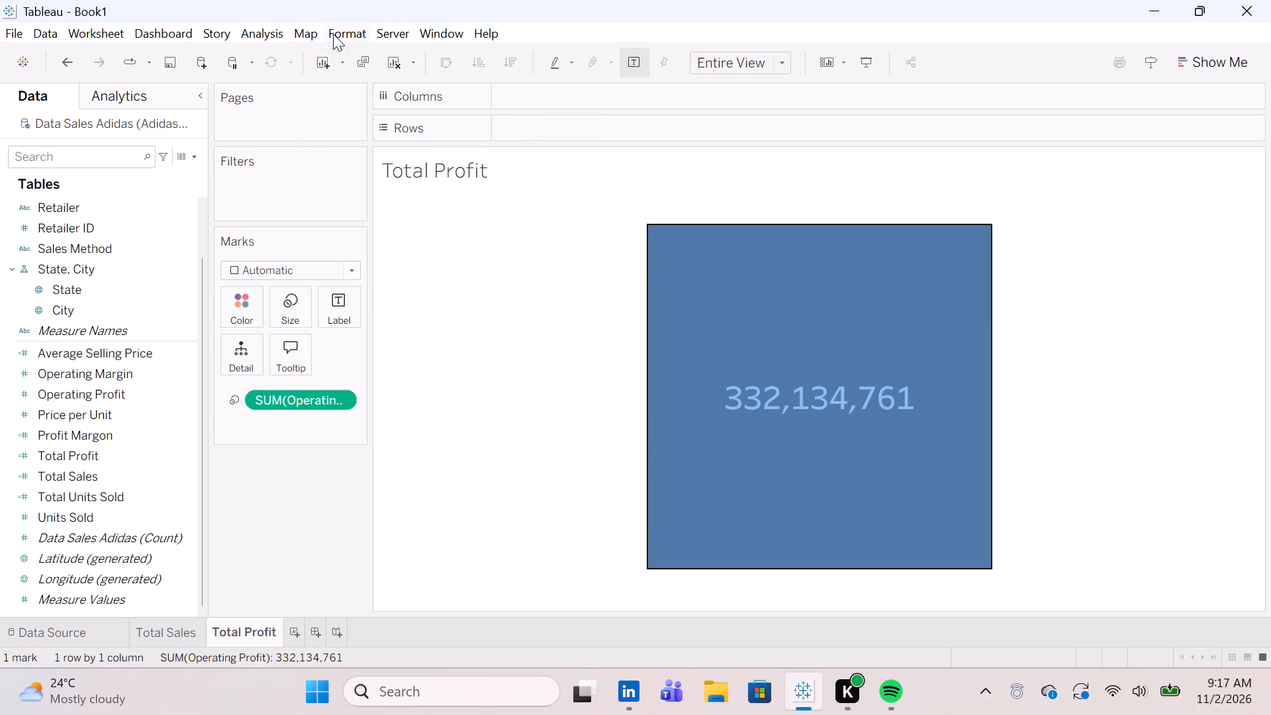
{"action": "left_click", "coordinate": [333, 34]}
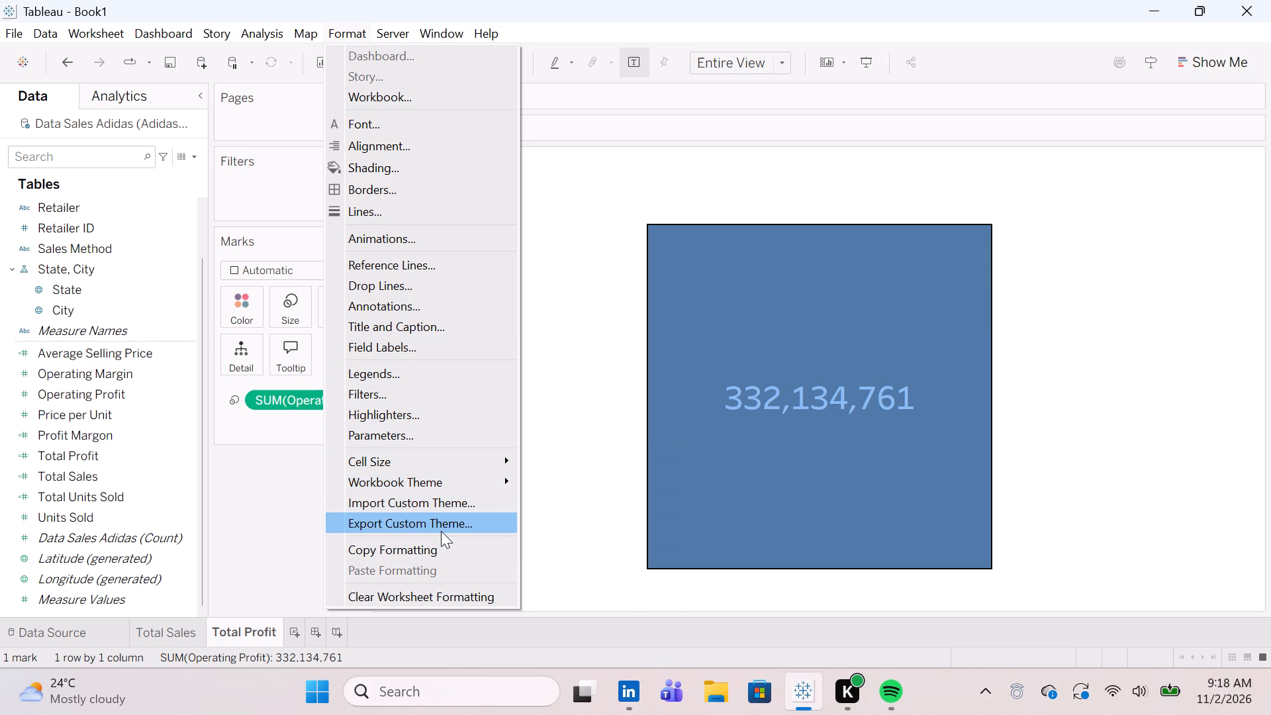
{"action": "scroll", "coordinate": [441, 531], "scroll_direction": "down", "scroll_amount": 1}
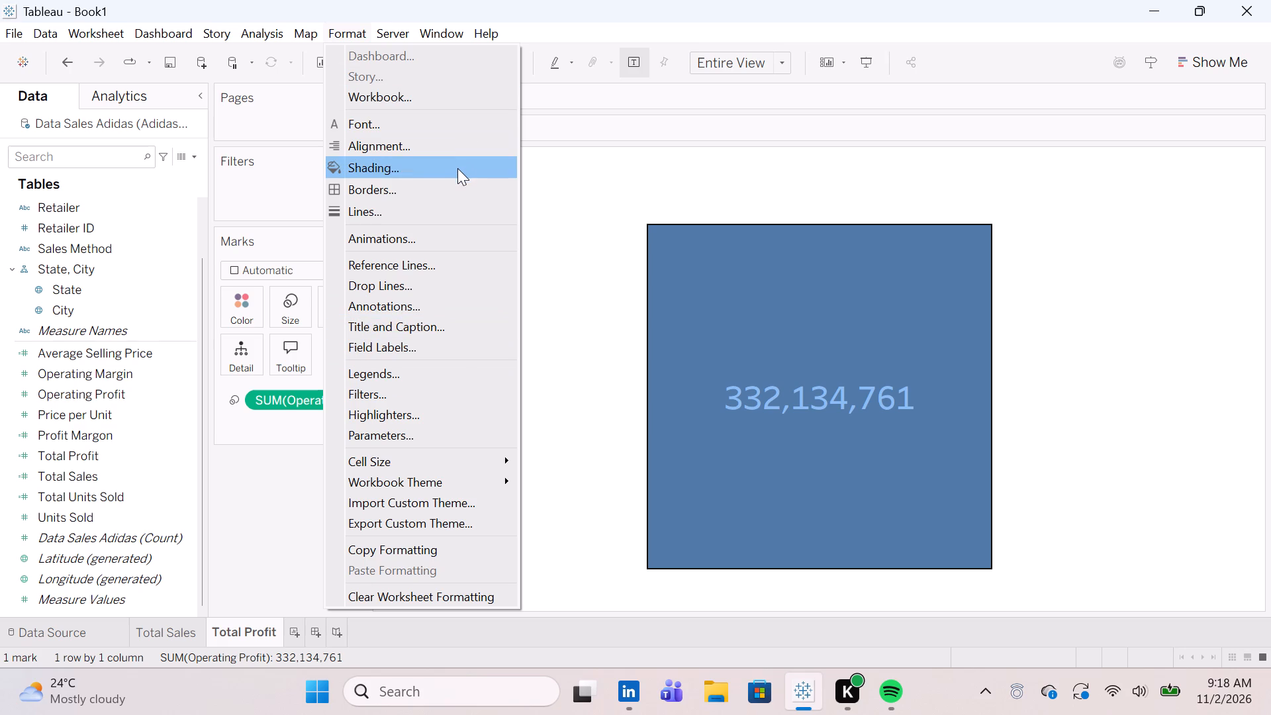
{"action": "left_click", "coordinate": [459, 99]}
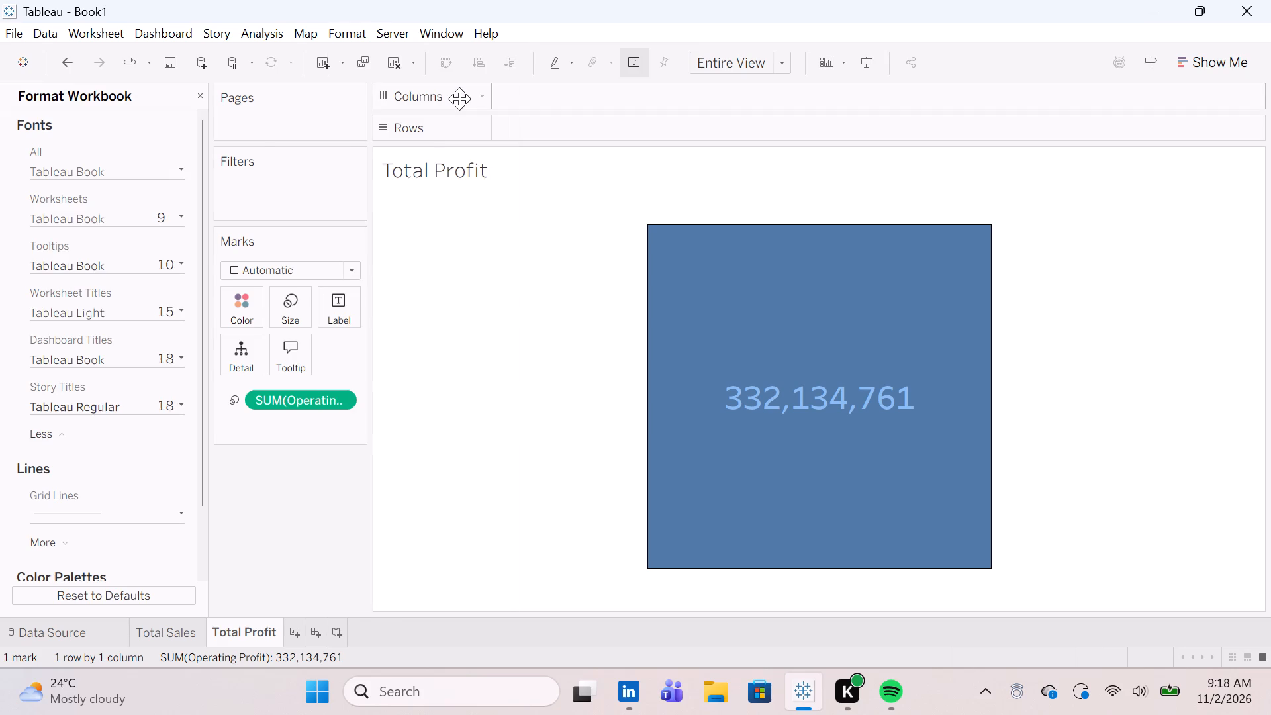
{"action": "scroll", "coordinate": [153, 429], "scroll_direction": "down", "scroll_amount": 1}
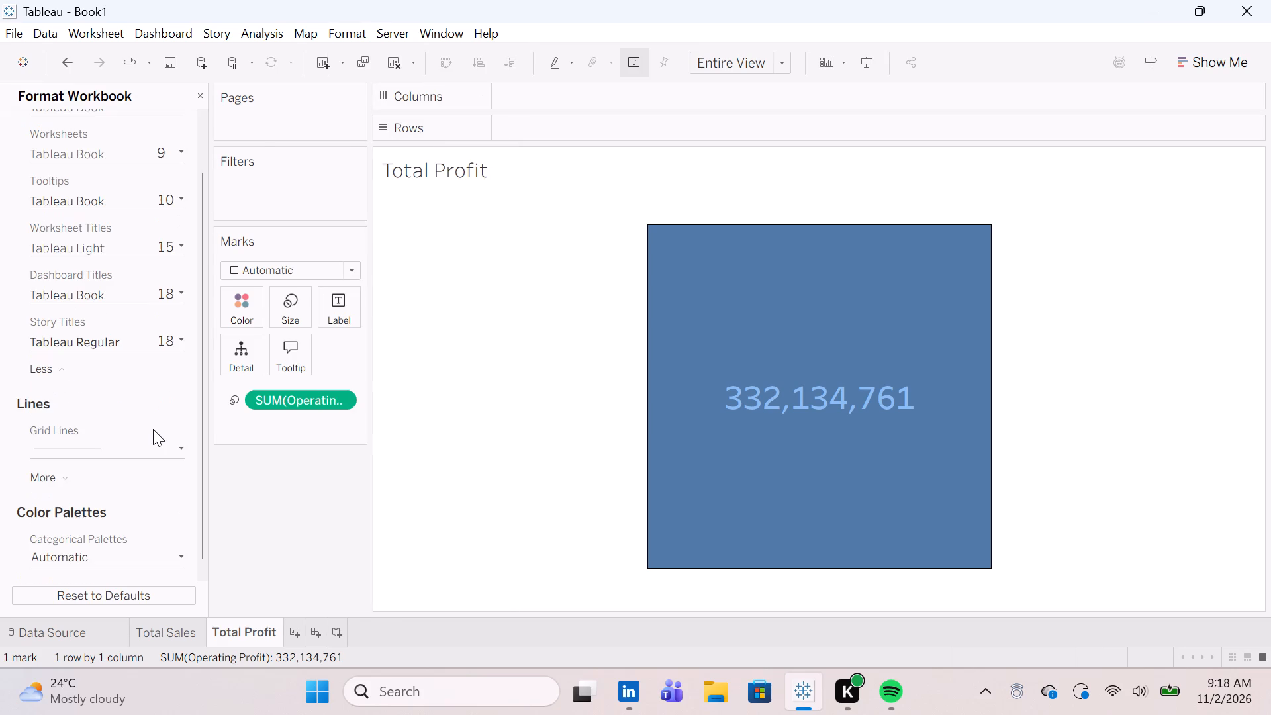
{"action": "scroll", "coordinate": [153, 429], "scroll_direction": "down", "scroll_amount": 1}
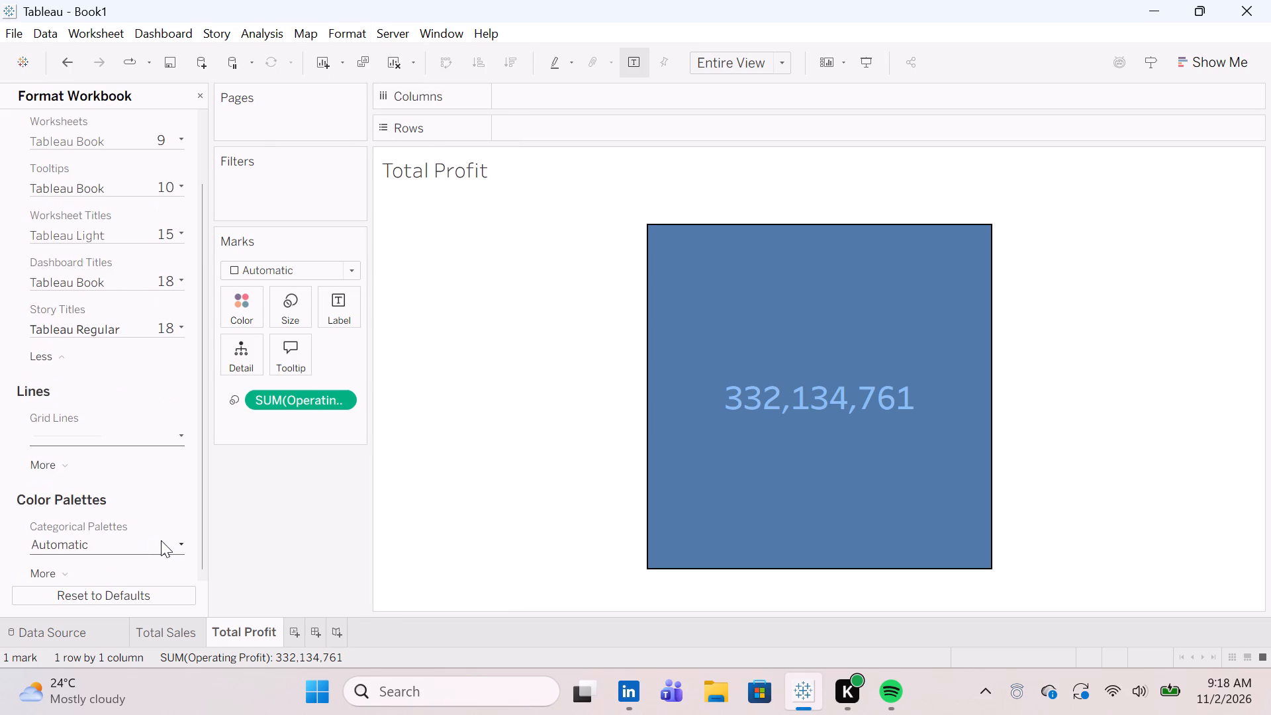
{"action": "left_click", "coordinate": [161, 540]}
{"action": "left_click", "coordinate": [161, 540]}
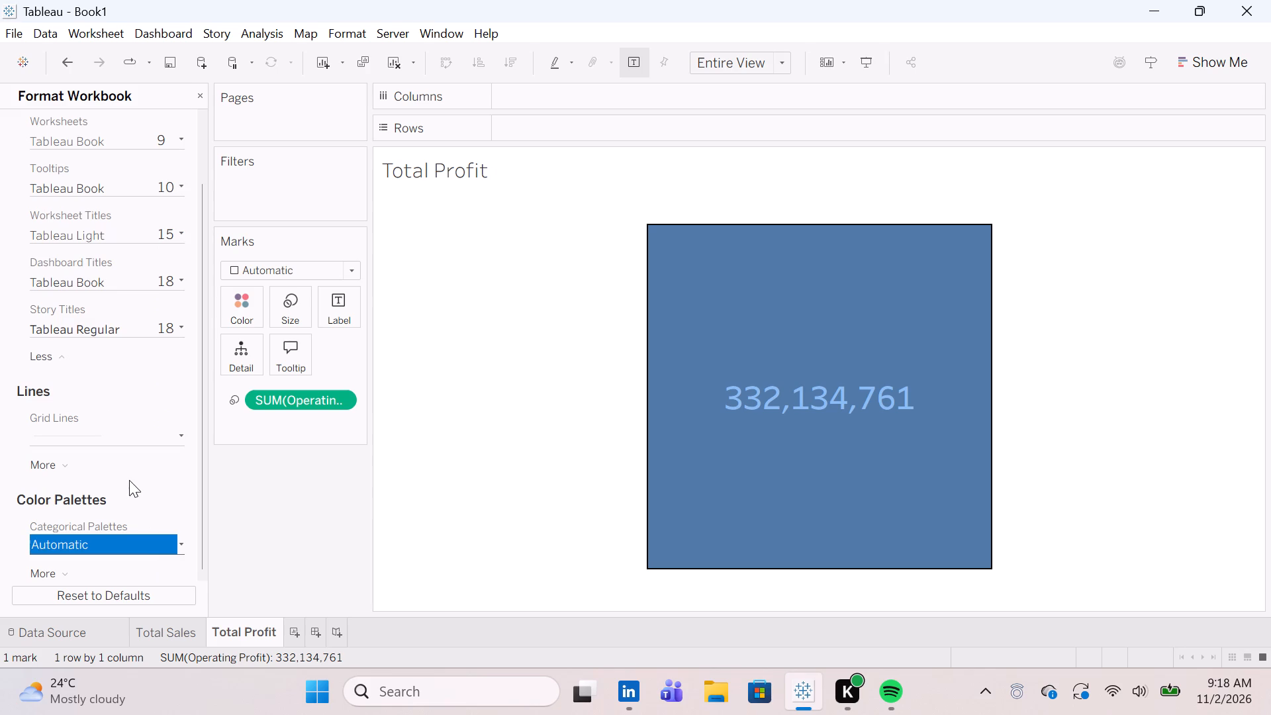
{"action": "scroll", "coordinate": [158, 441], "scroll_direction": "up", "scroll_amount": 3}
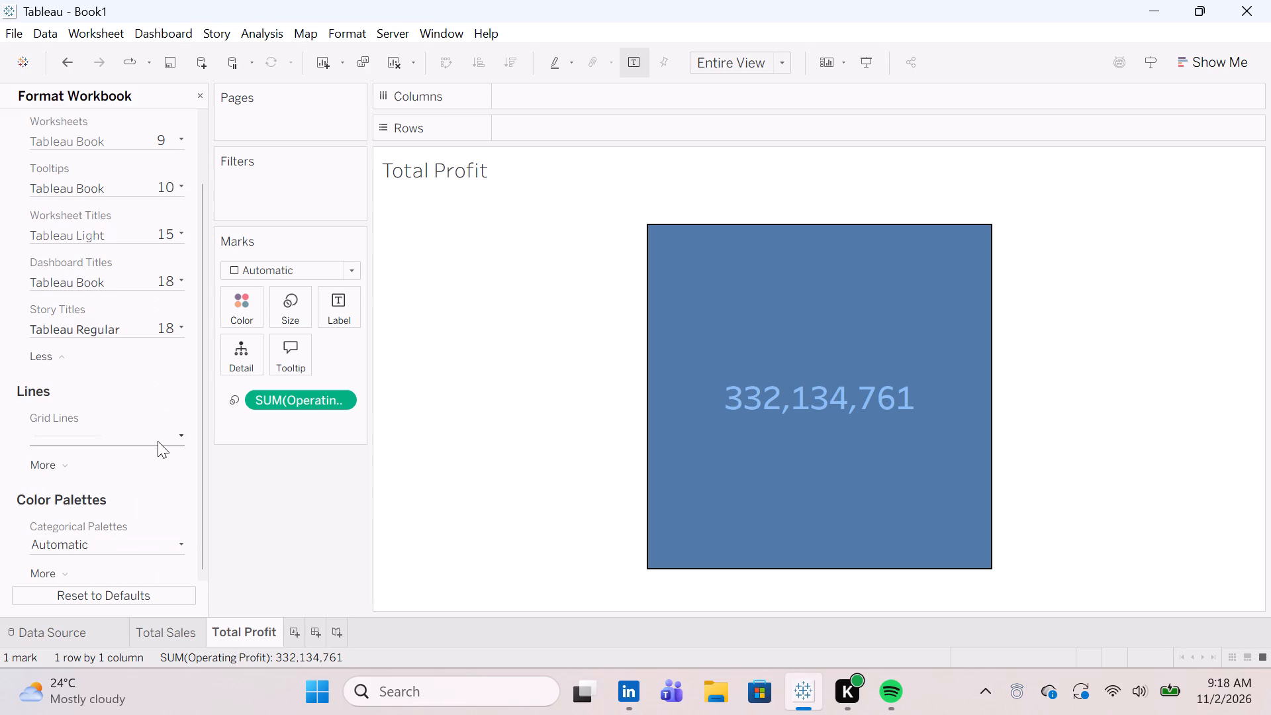
{"action": "scroll", "coordinate": [158, 441], "scroll_direction": "up", "scroll_amount": 1}
{"action": "left_click", "coordinate": [485, 312]}
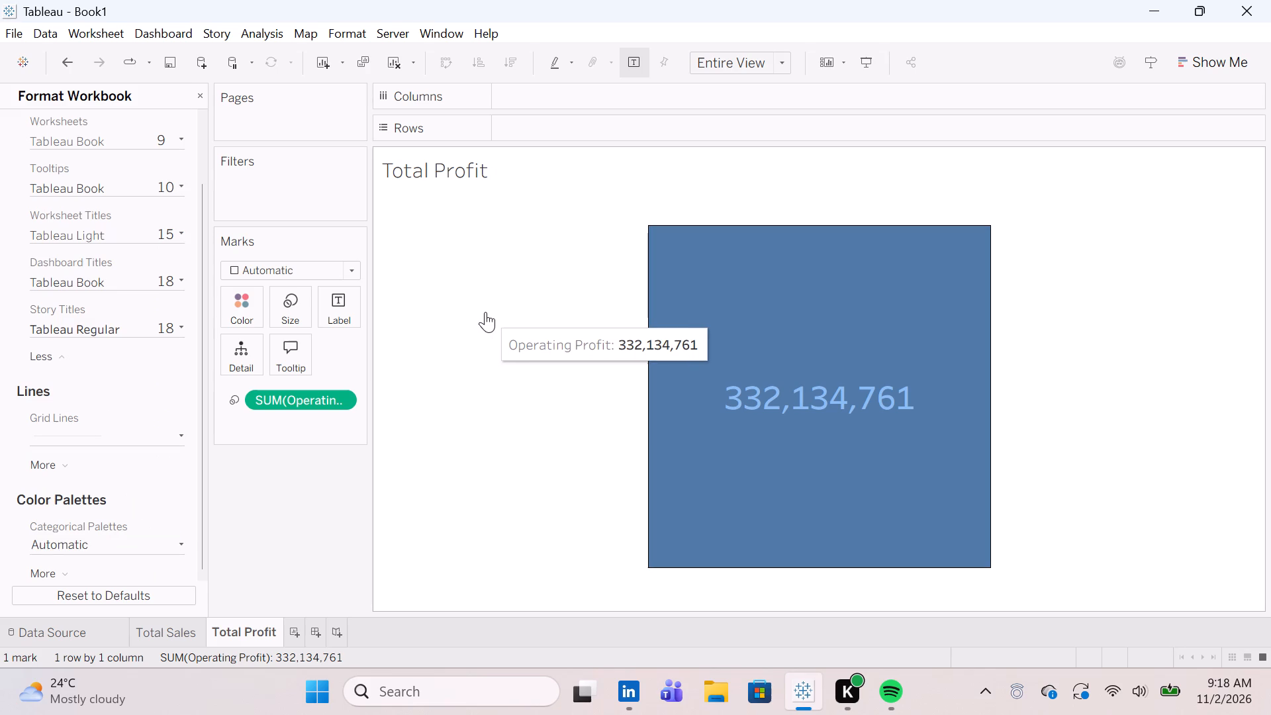
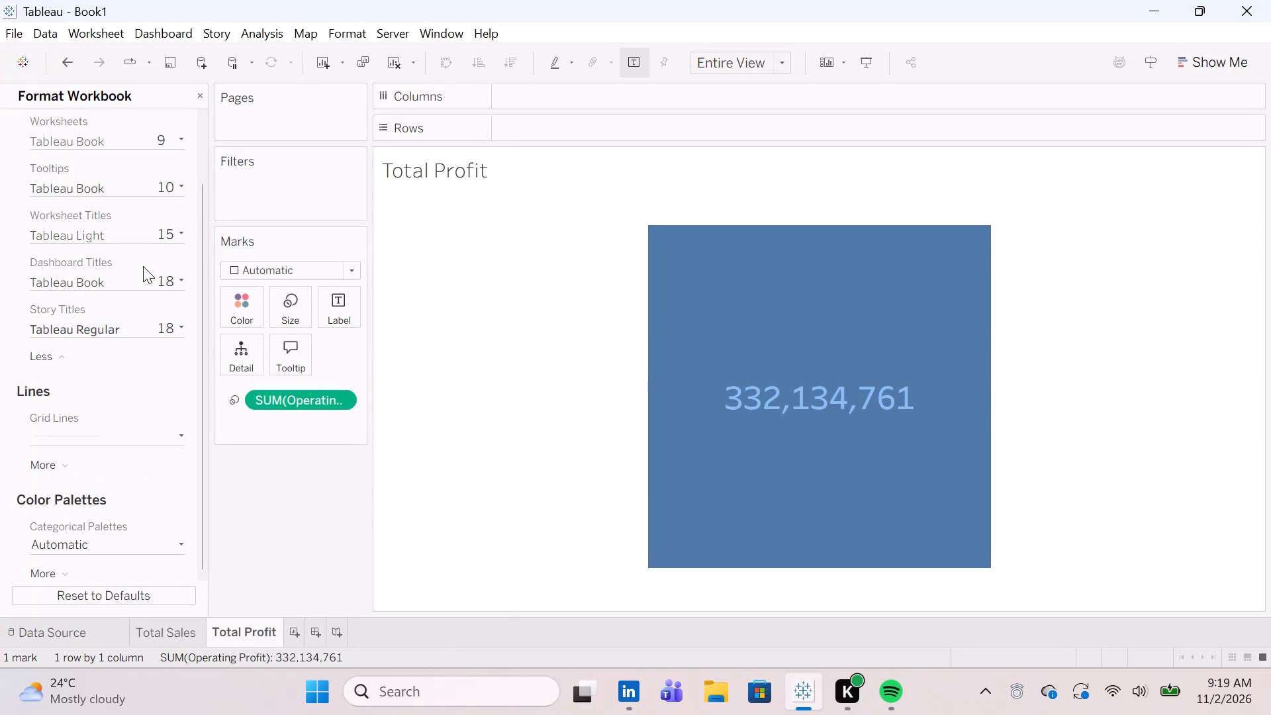
Close the workbook formatting settings and bring up the options for the Total Sales calculated field.
{"action": "left_click", "coordinate": [199, 97]}
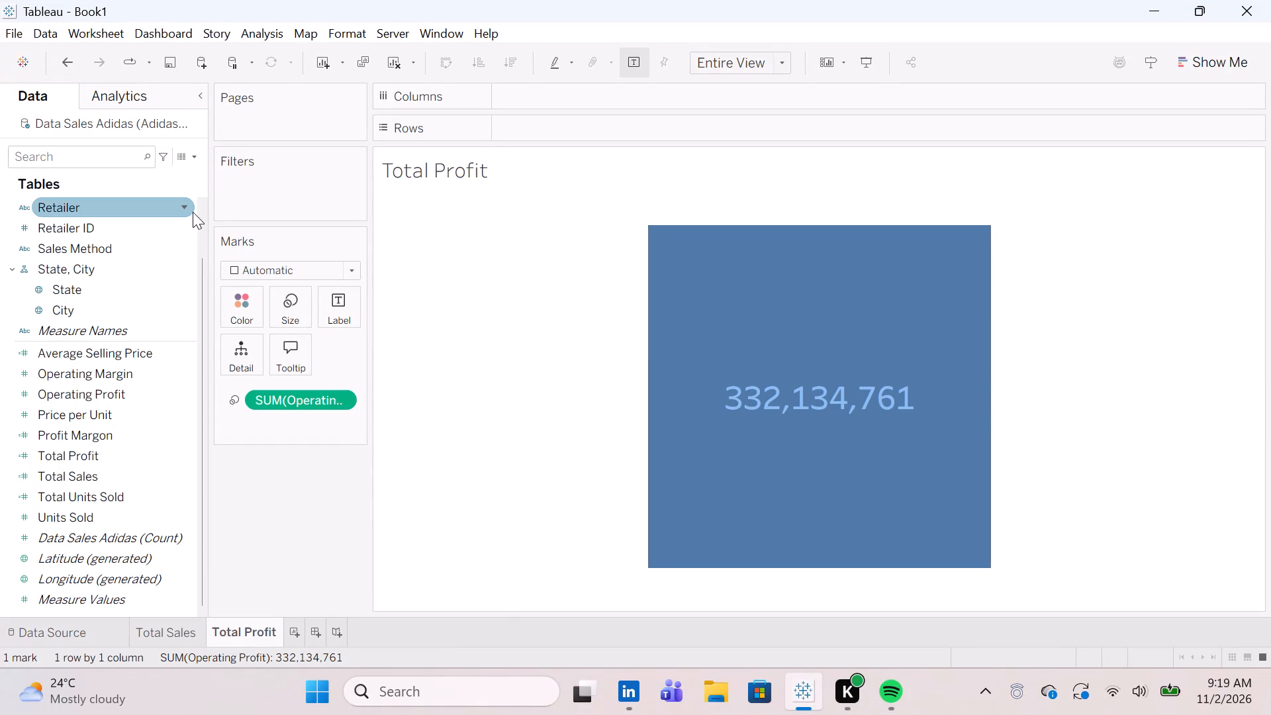
{"action": "right_click", "coordinate": [130, 472]}
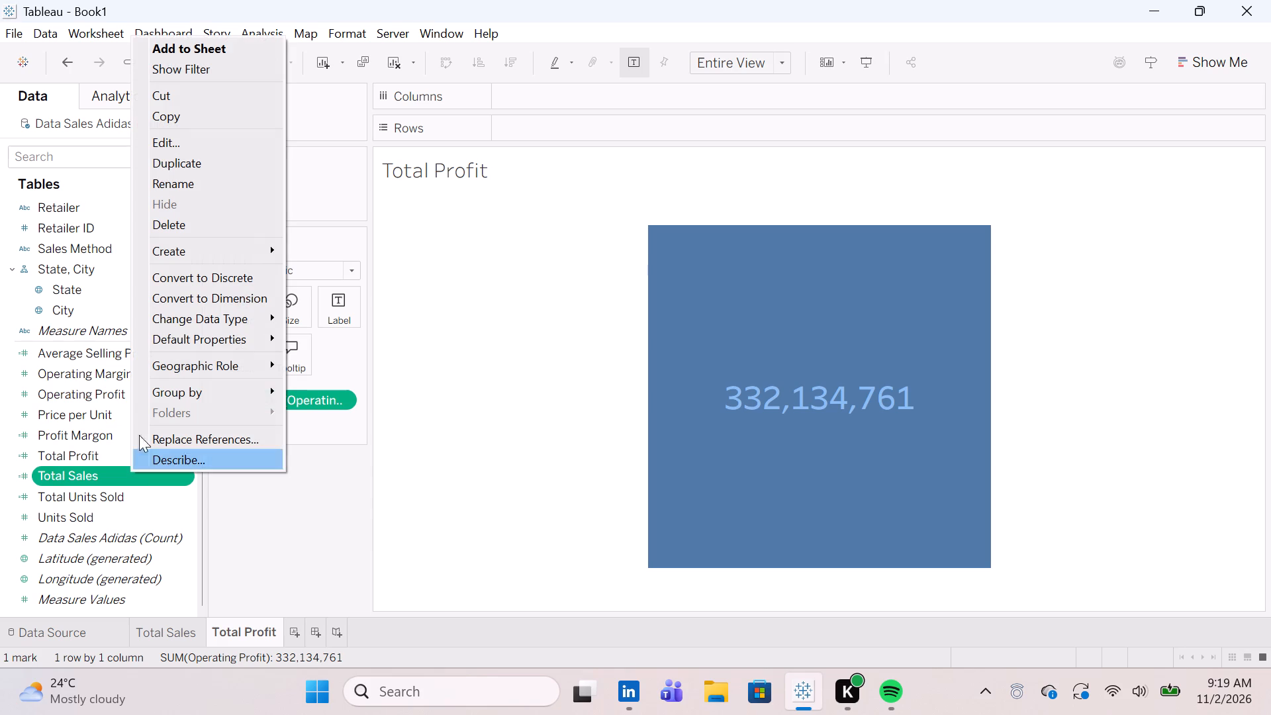
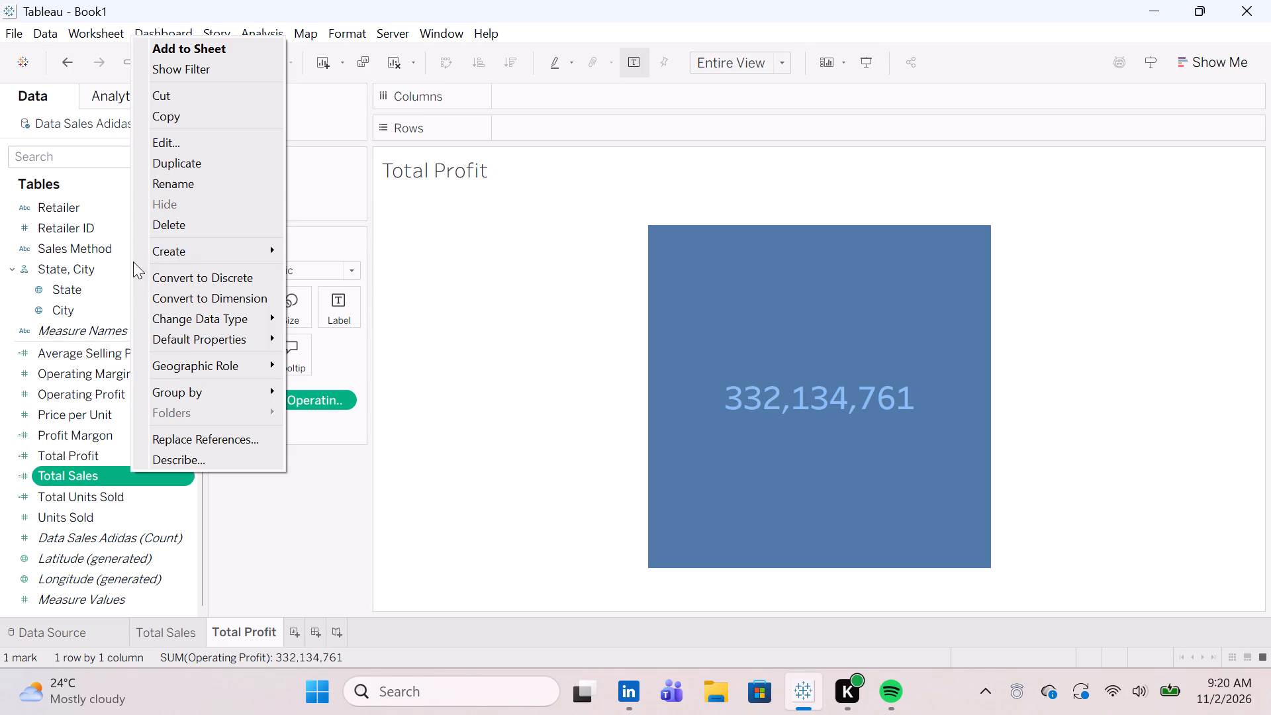
Examine the description of the Total Sales calculated field, including its role and formula, and close it.
{"action": "left_click", "coordinate": [506, 314]}
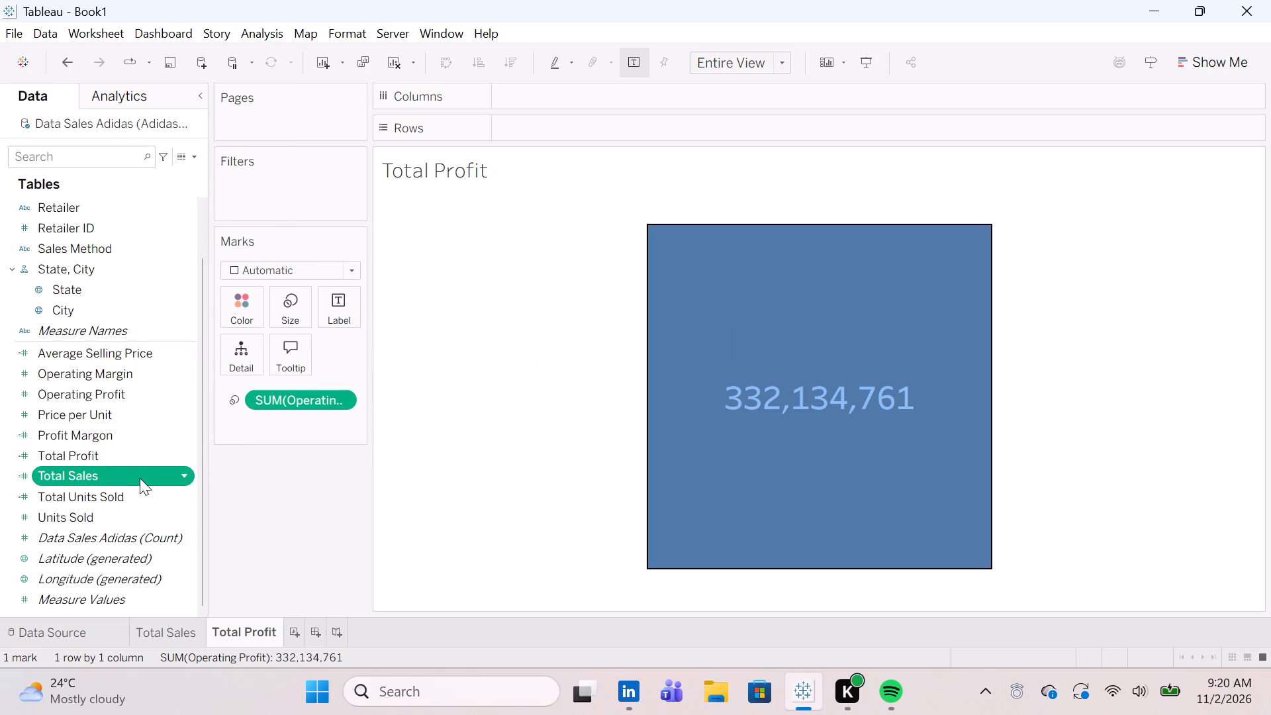
{"action": "right_click", "coordinate": [140, 478]}
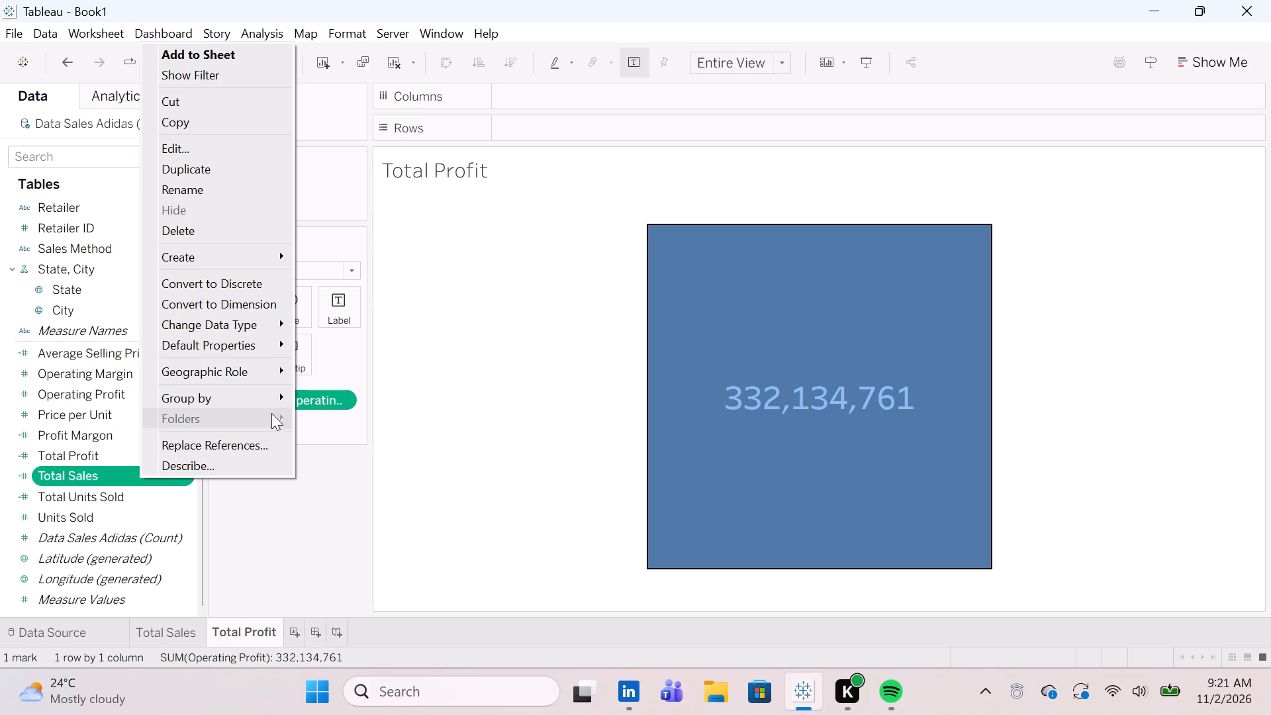
{"action": "left_click", "coordinate": [258, 458]}
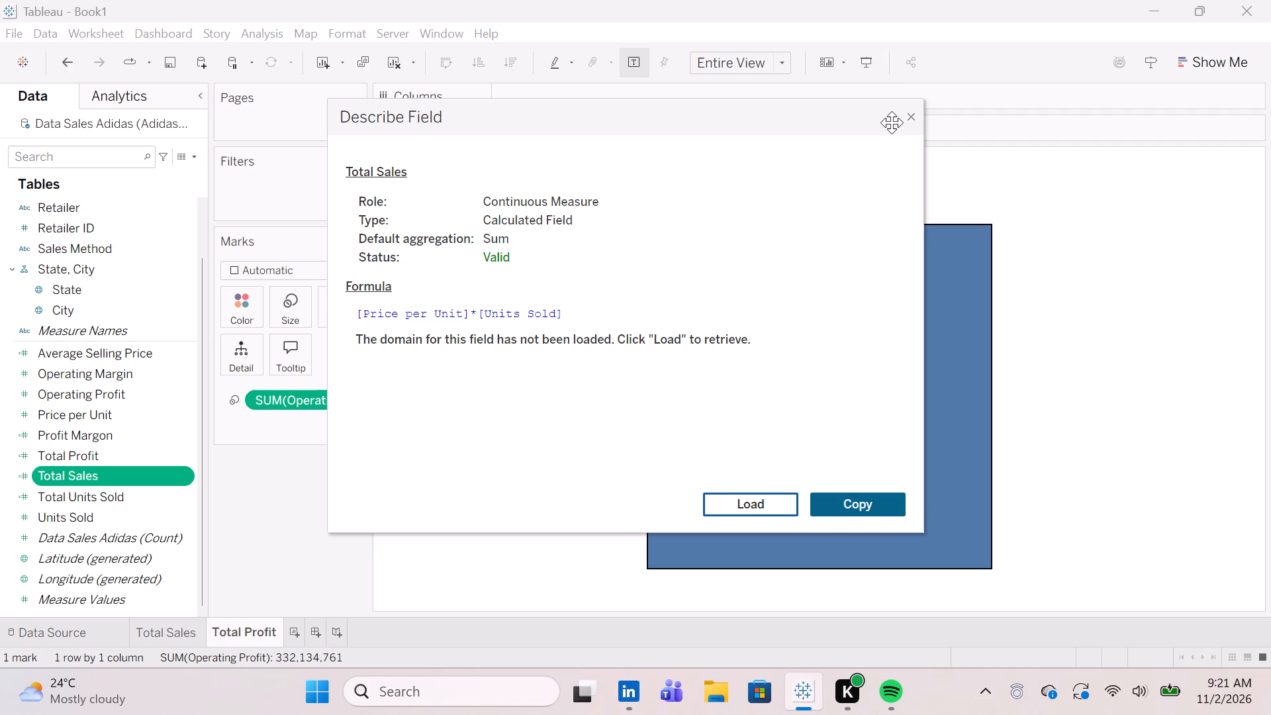
{"action": "left_click", "coordinate": [914, 119]}
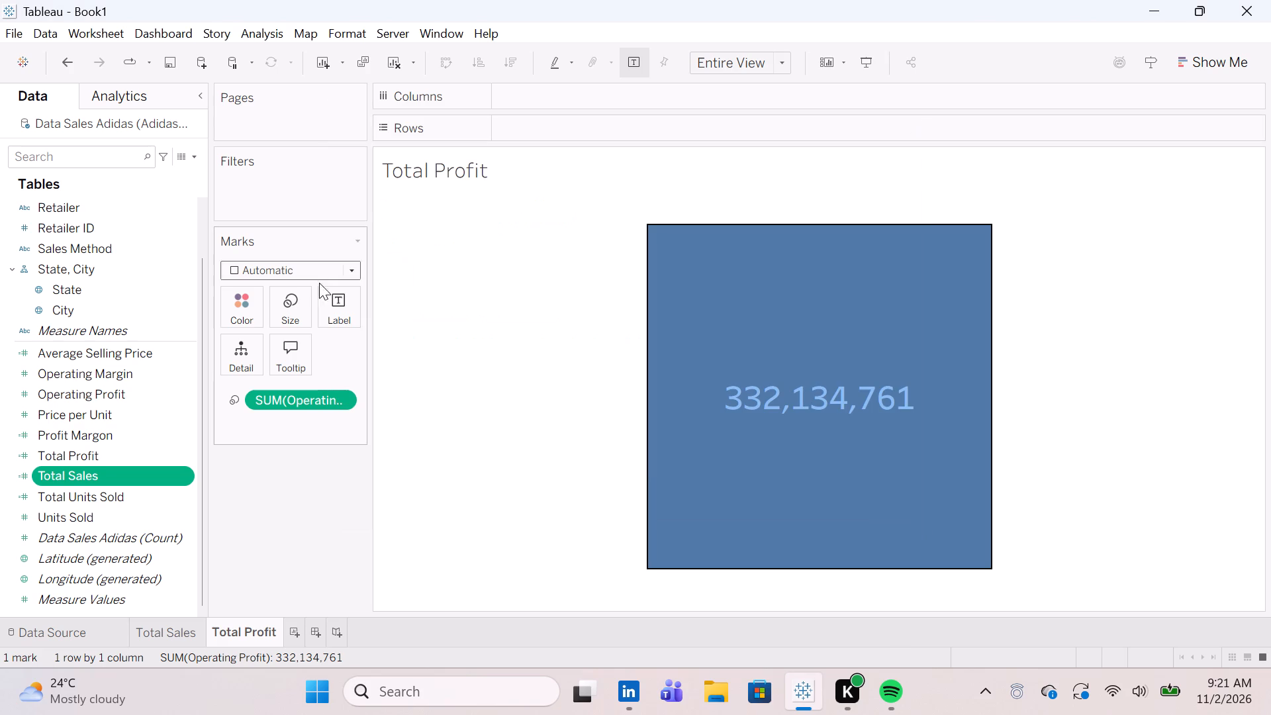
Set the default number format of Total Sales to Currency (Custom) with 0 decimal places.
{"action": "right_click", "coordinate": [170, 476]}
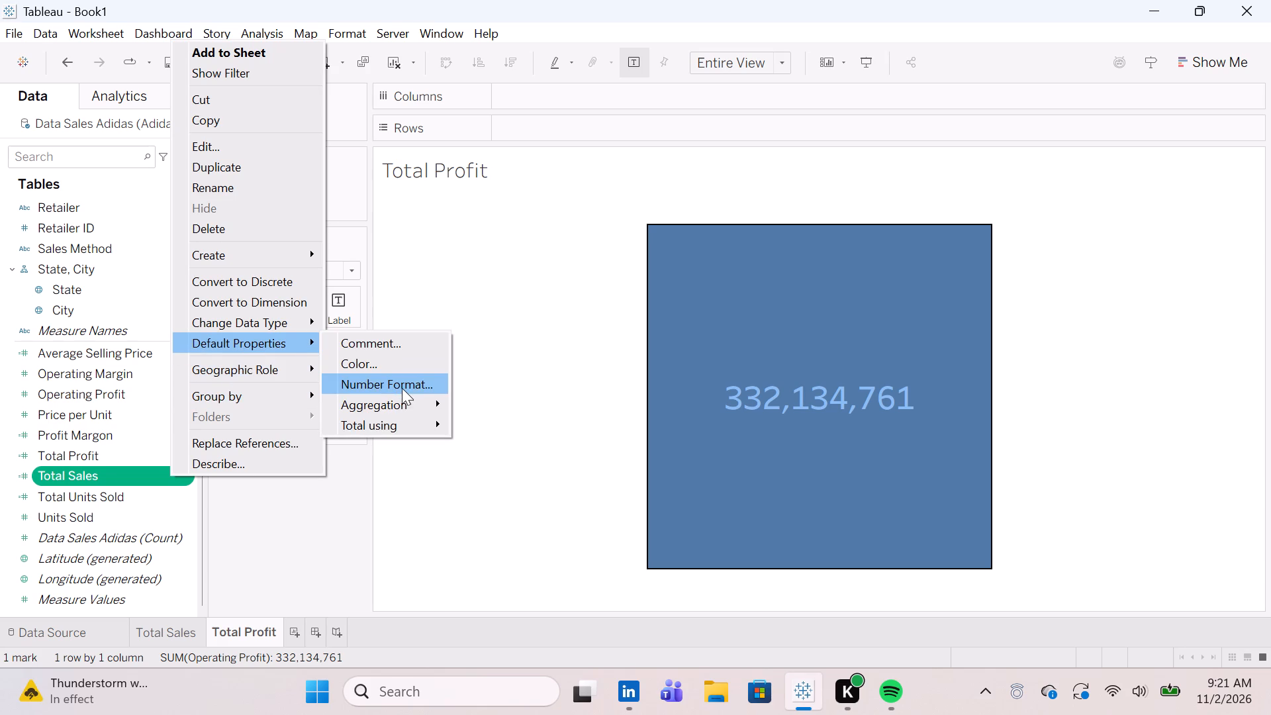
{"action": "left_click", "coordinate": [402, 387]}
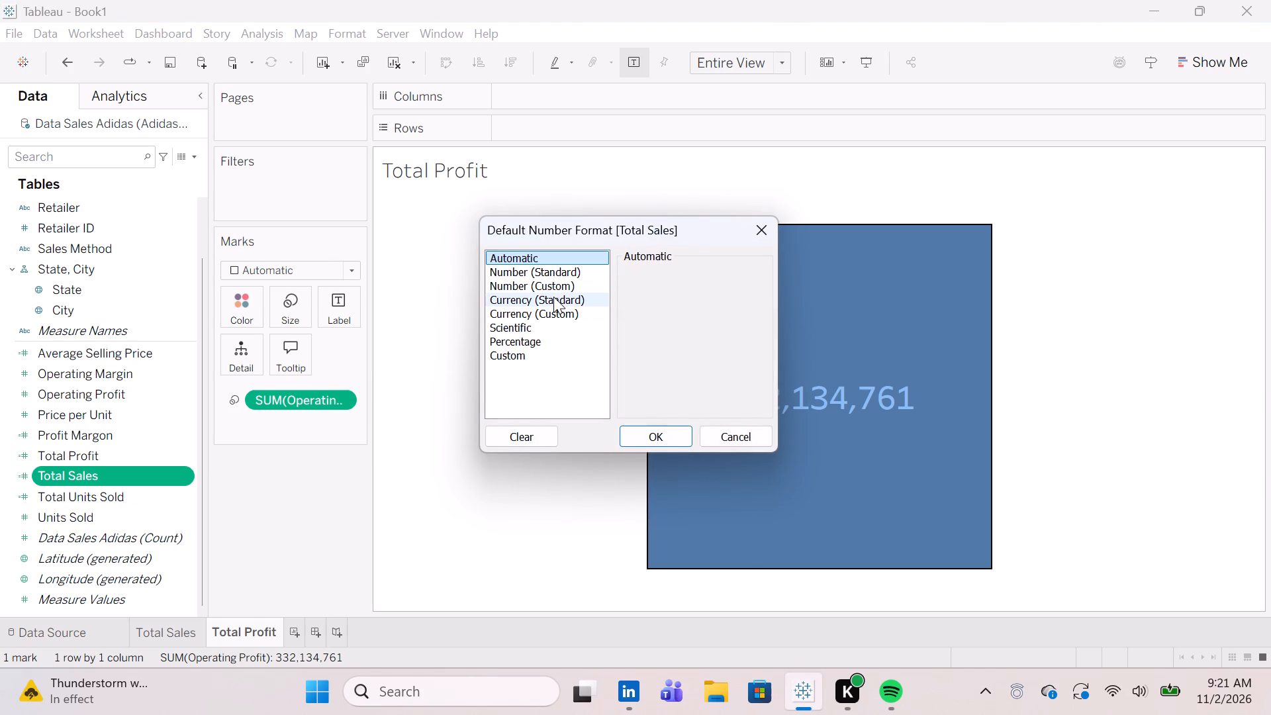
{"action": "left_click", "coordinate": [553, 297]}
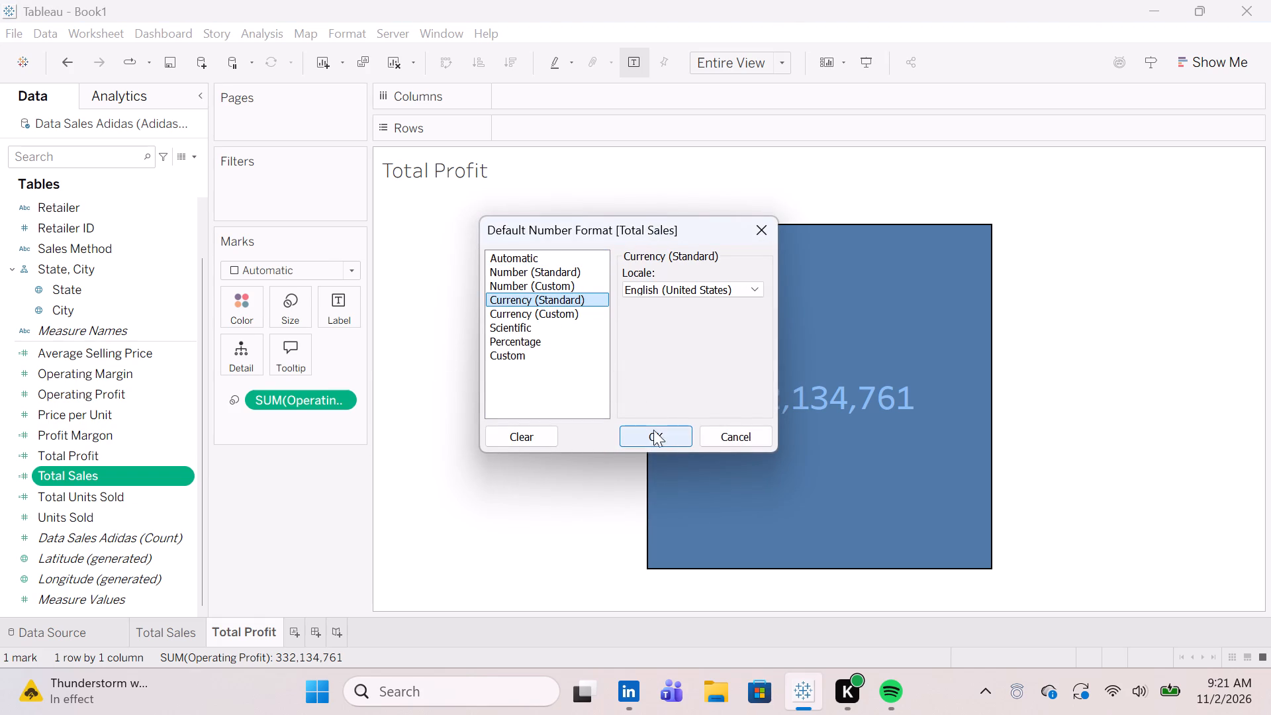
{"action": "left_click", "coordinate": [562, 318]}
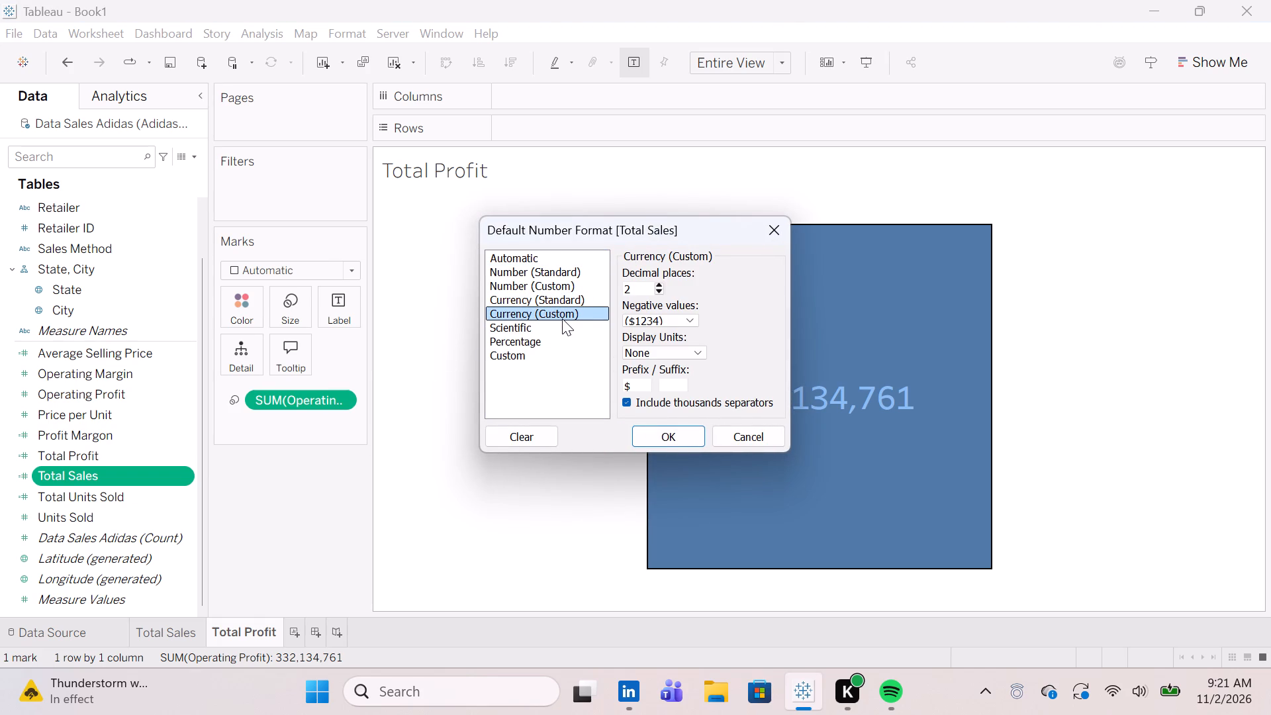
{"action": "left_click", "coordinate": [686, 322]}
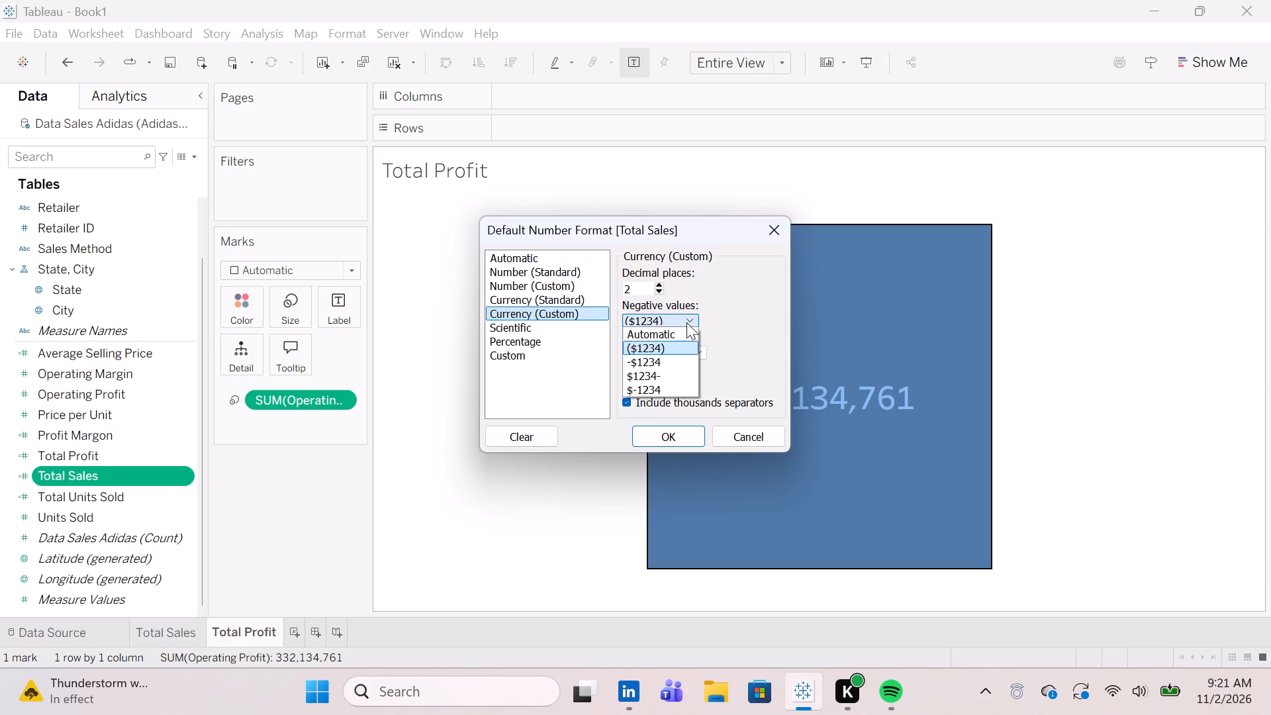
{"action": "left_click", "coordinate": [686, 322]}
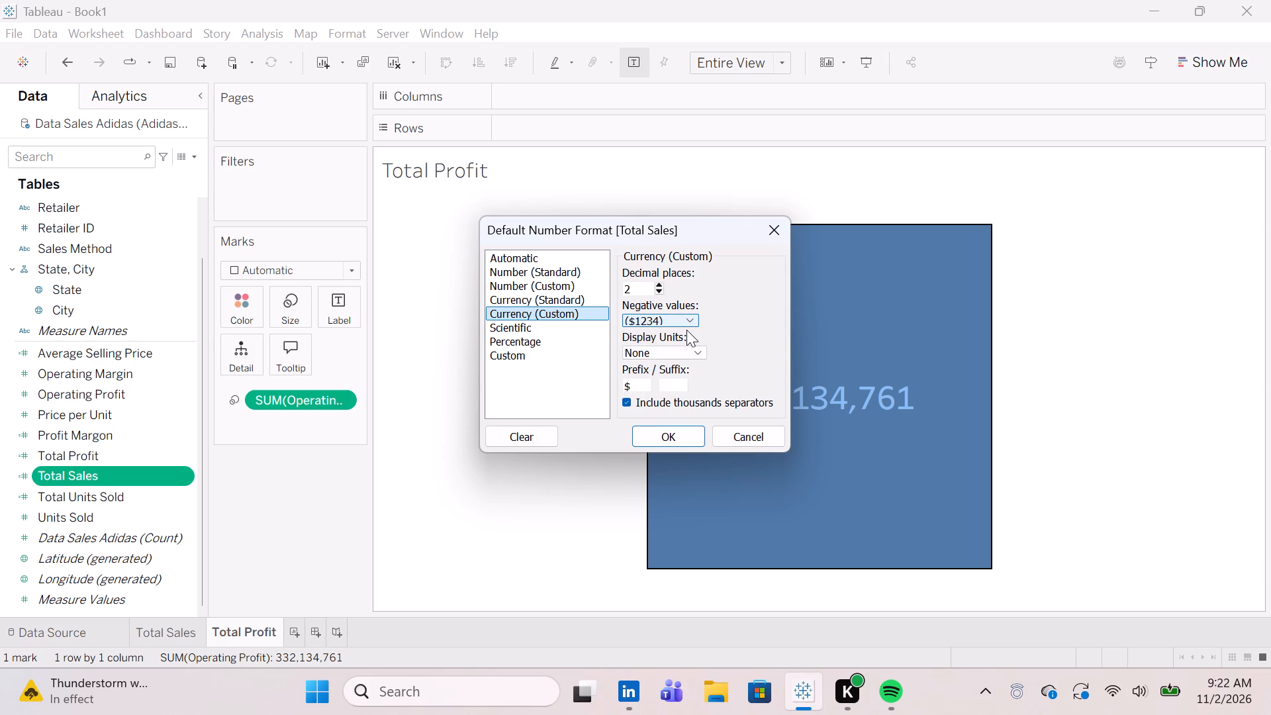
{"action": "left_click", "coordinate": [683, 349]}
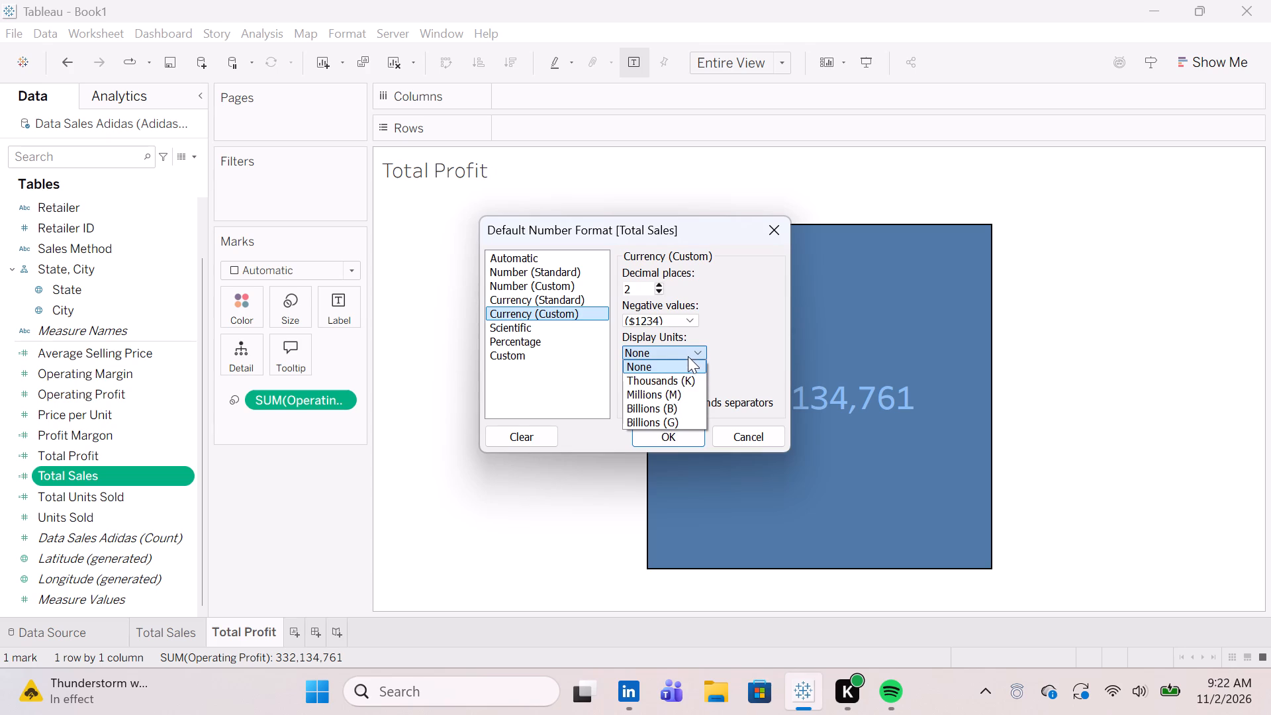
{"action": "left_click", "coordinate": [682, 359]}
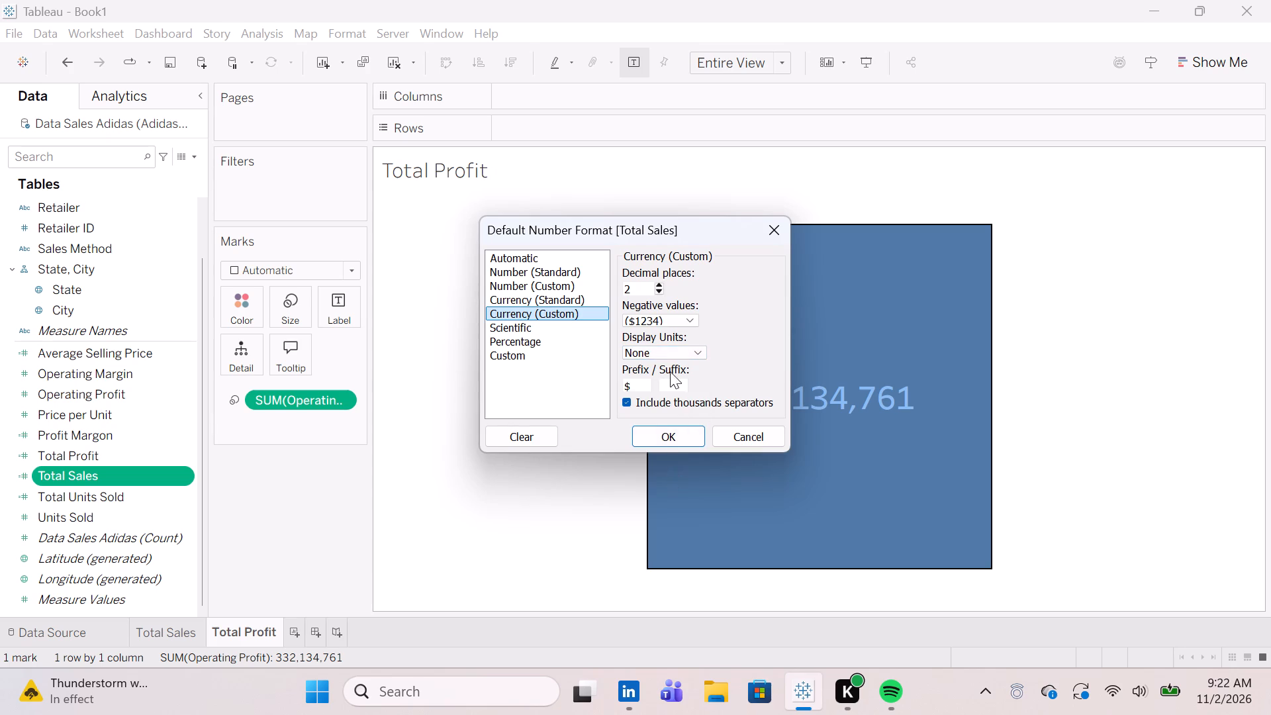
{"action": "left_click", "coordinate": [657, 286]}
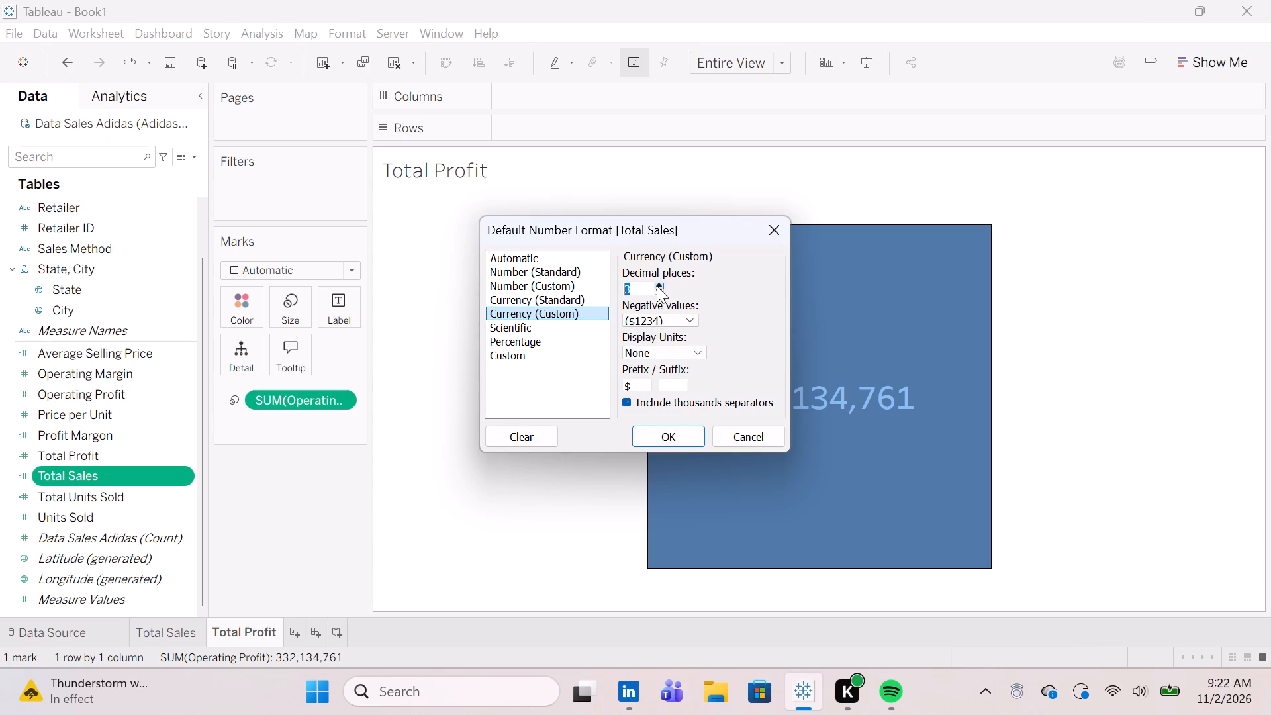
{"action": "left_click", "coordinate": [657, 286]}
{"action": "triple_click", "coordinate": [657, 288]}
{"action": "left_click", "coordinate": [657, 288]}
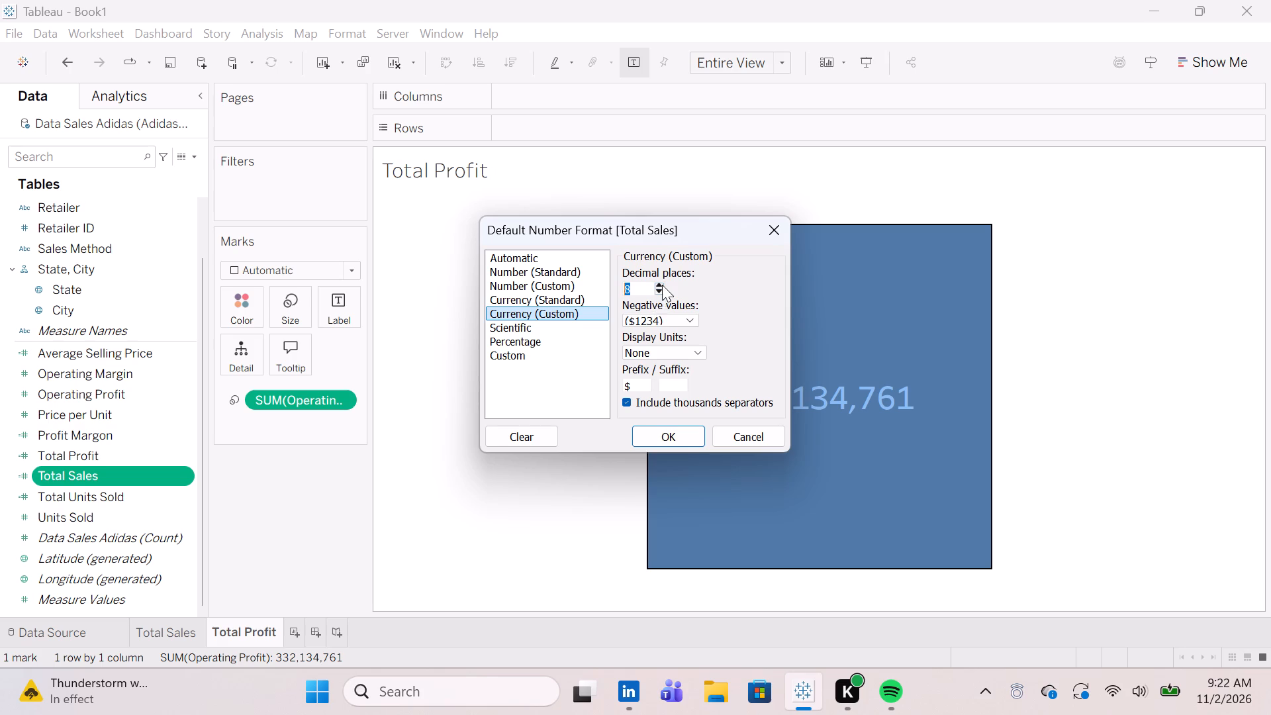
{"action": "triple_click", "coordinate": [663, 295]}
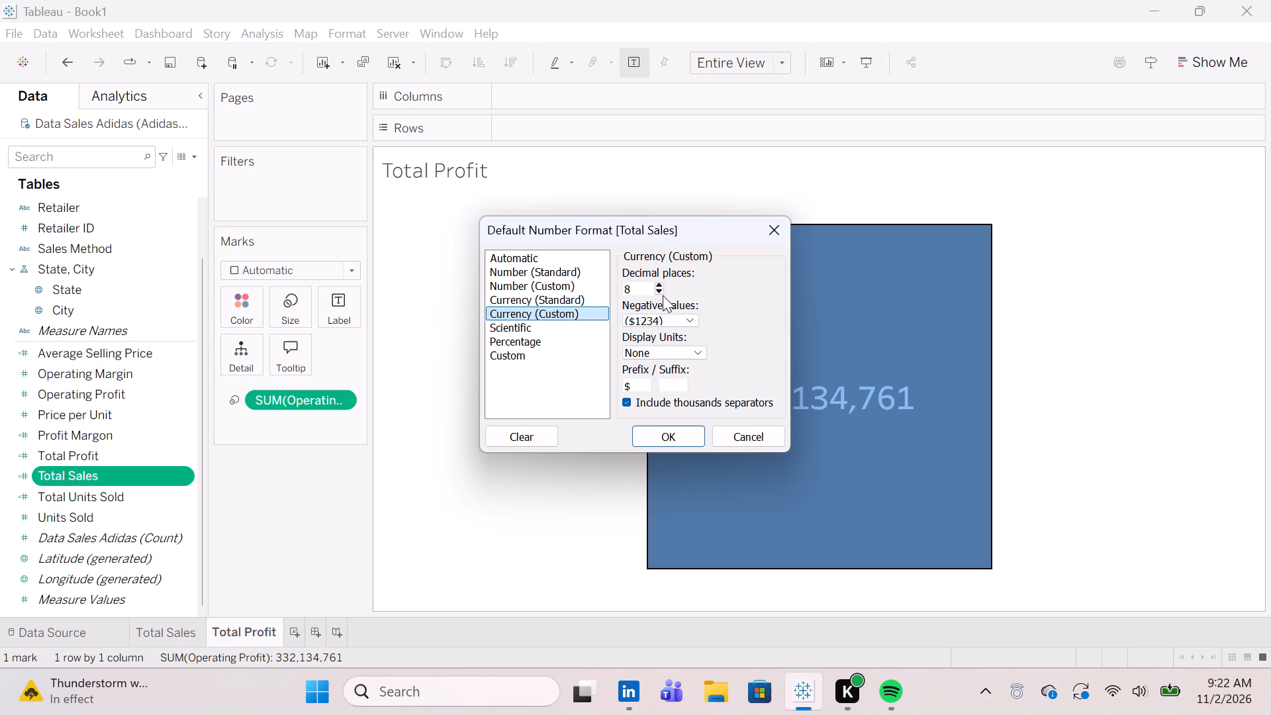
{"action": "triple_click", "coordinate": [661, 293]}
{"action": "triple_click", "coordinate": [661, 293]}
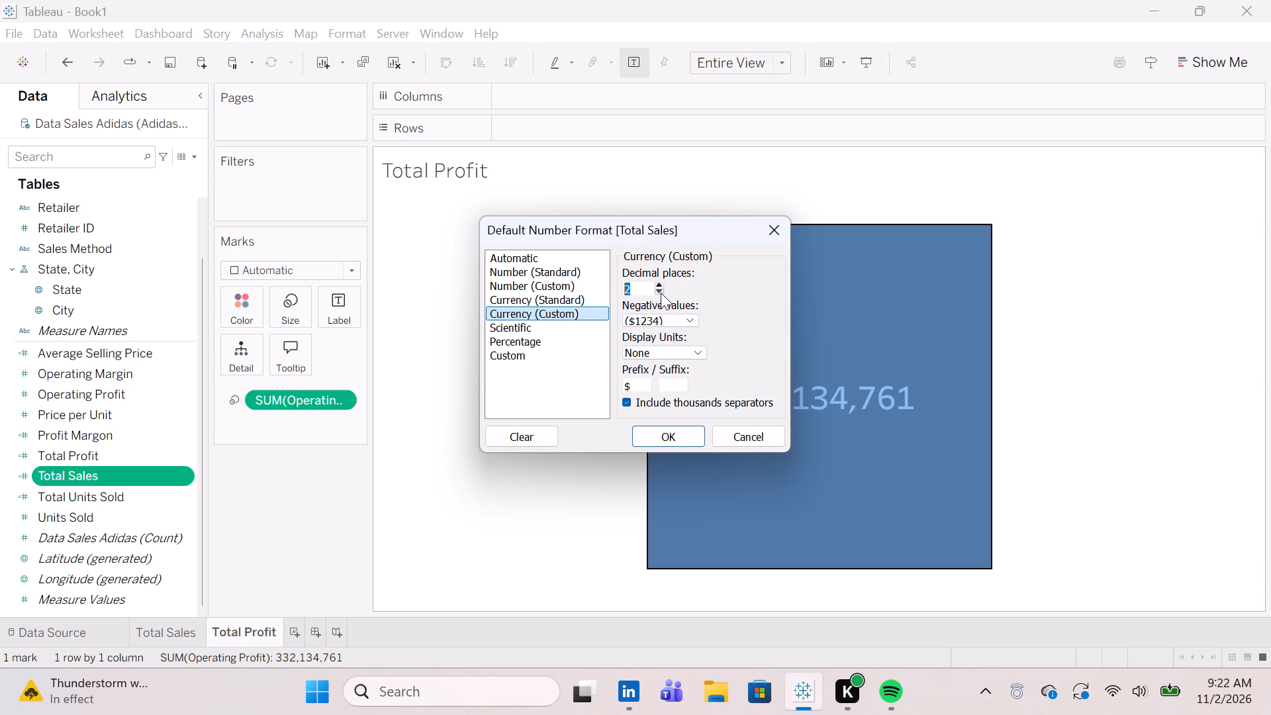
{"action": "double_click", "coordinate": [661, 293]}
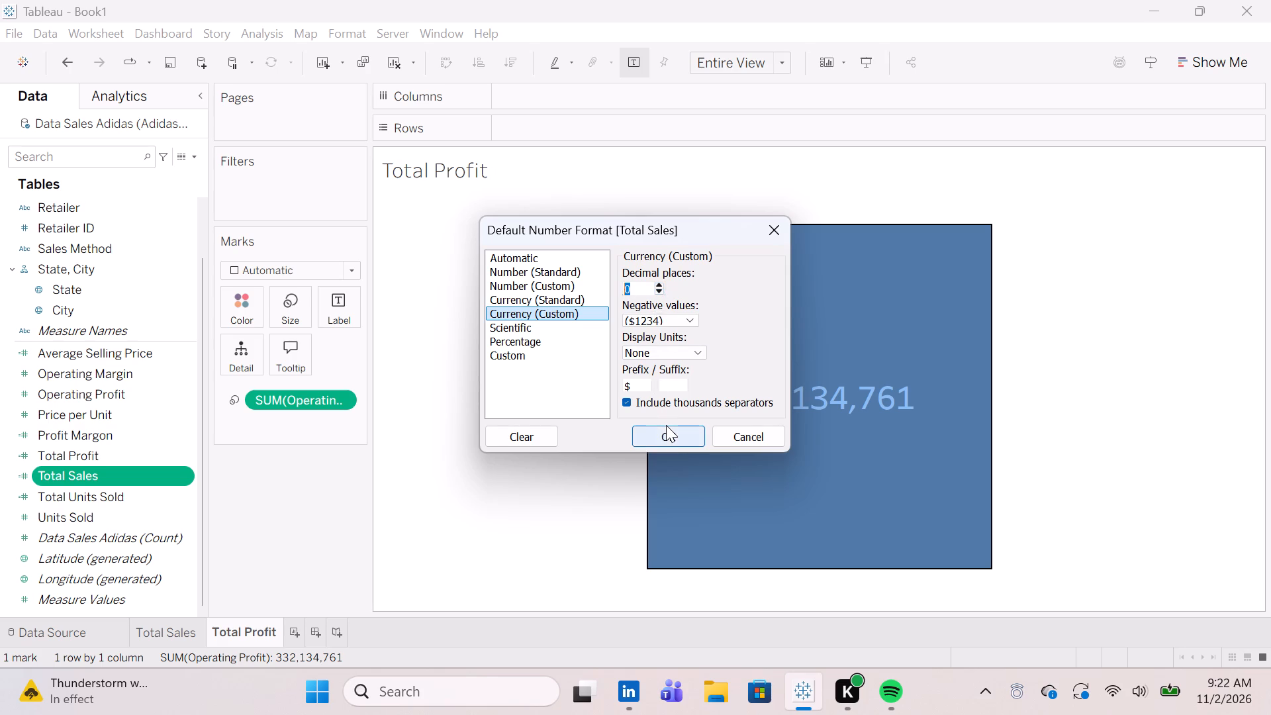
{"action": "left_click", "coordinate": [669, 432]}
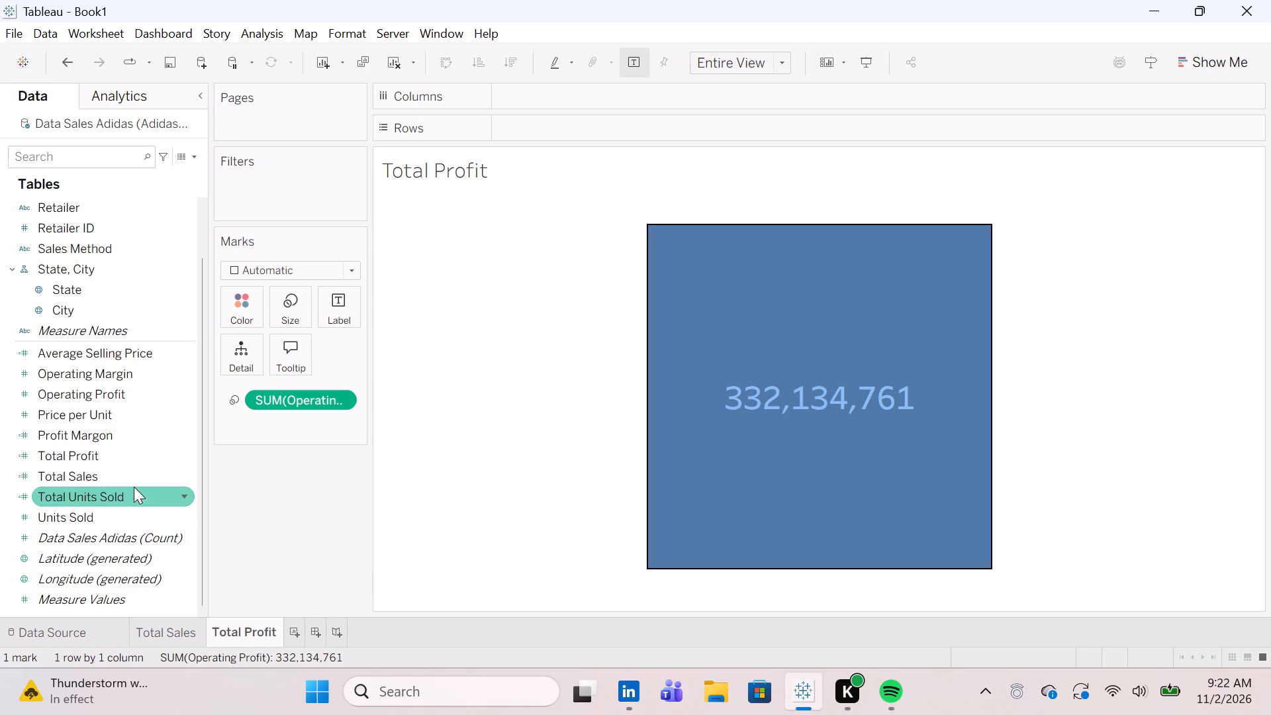
Set the default number format of Total Sales to Currency (Standard) with the English (United States) locale.
{"action": "right_click", "coordinate": [137, 479]}
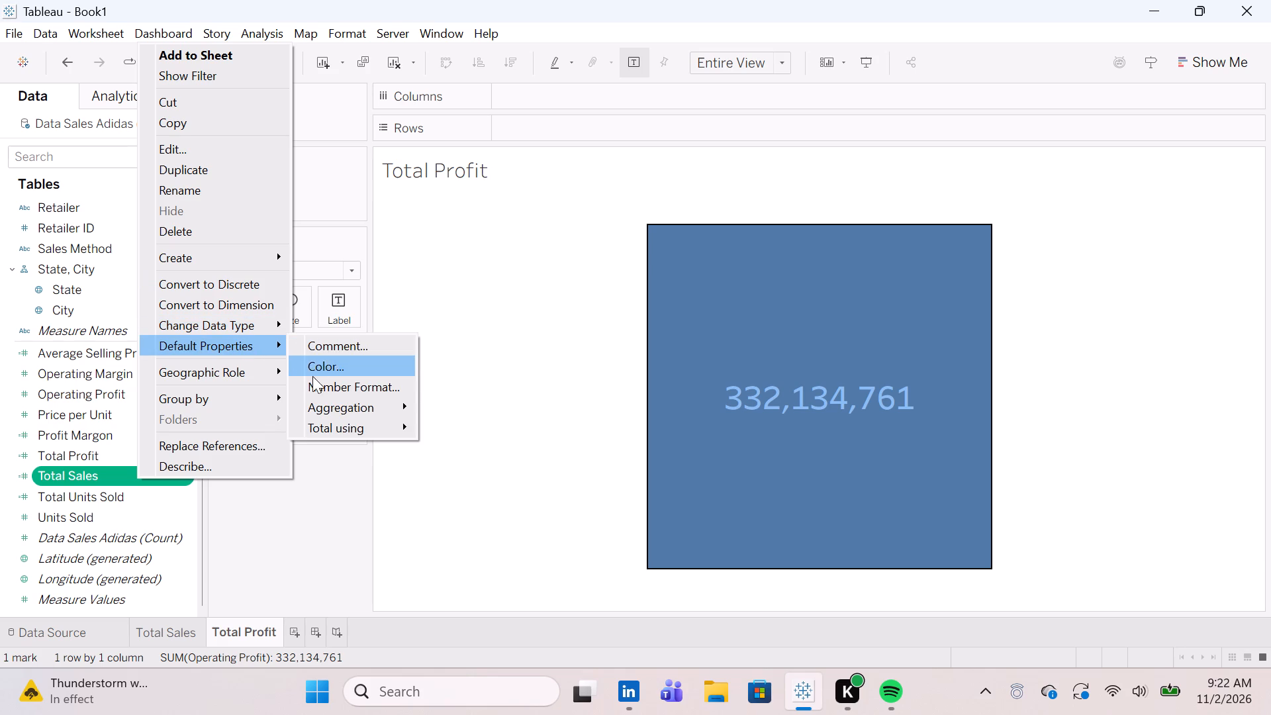
{"action": "left_click", "coordinate": [316, 383]}
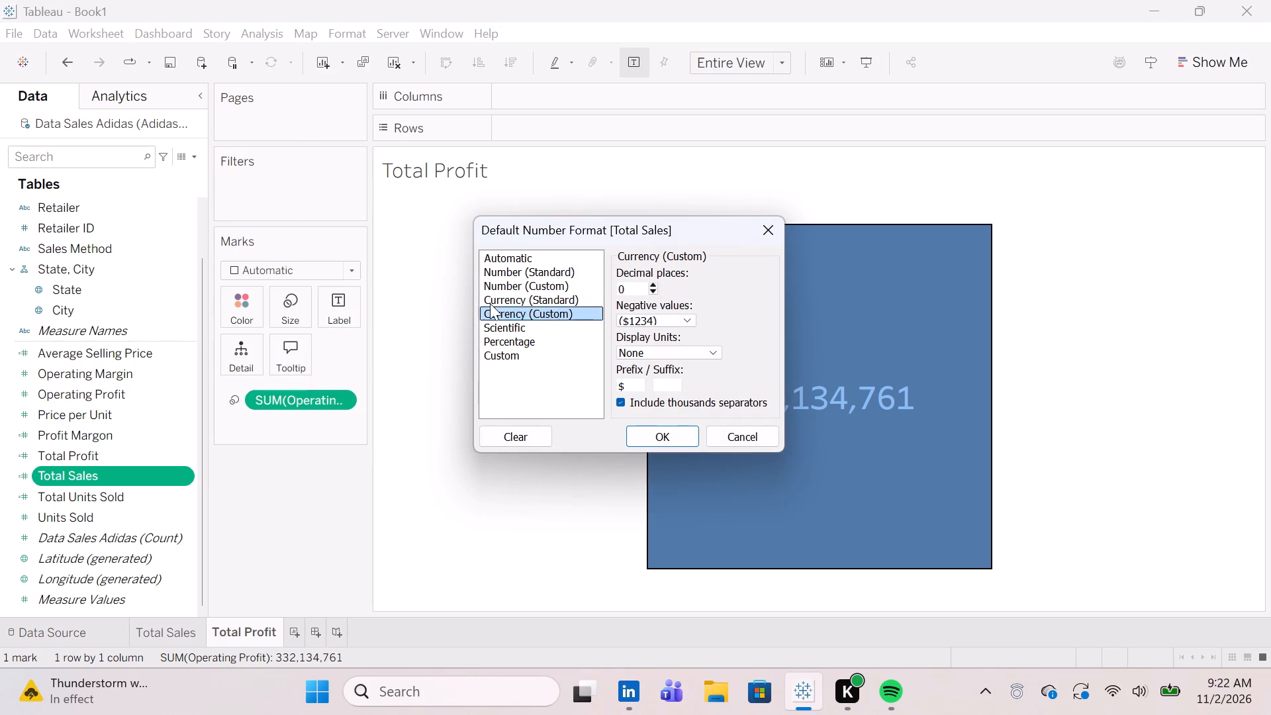
{"action": "left_click", "coordinate": [507, 295]}
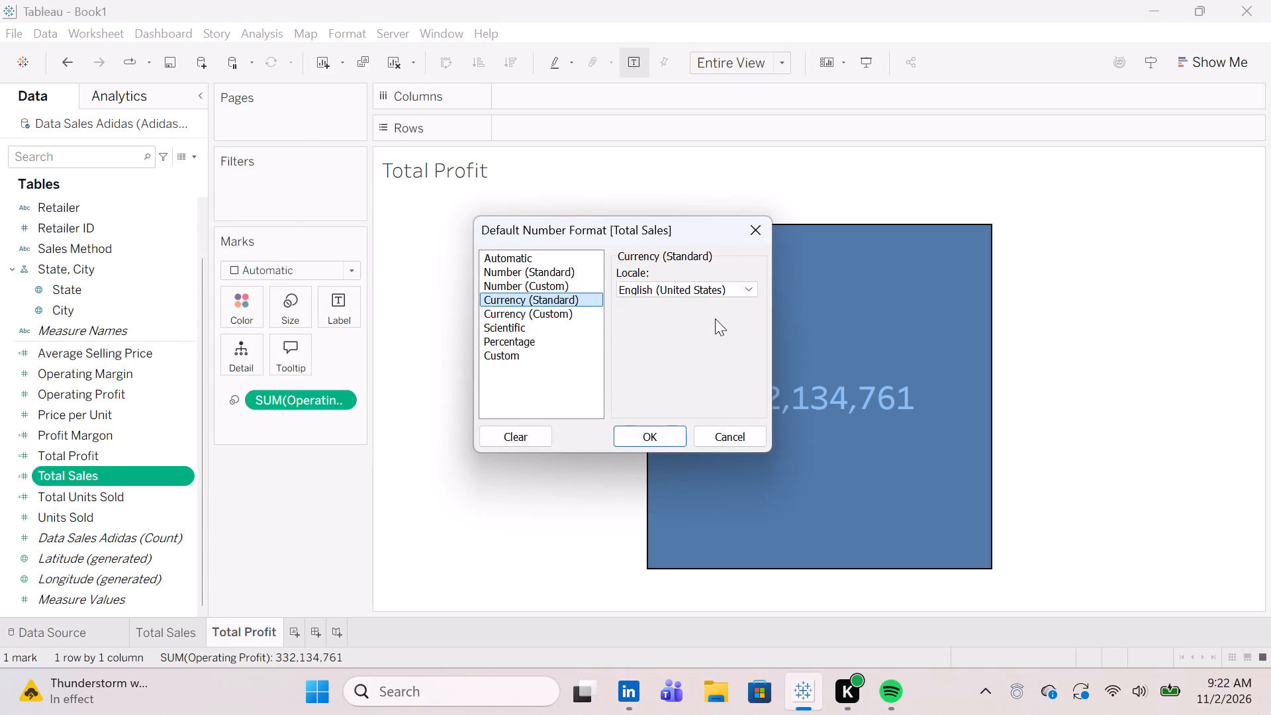
{"action": "left_click", "coordinate": [716, 289]}
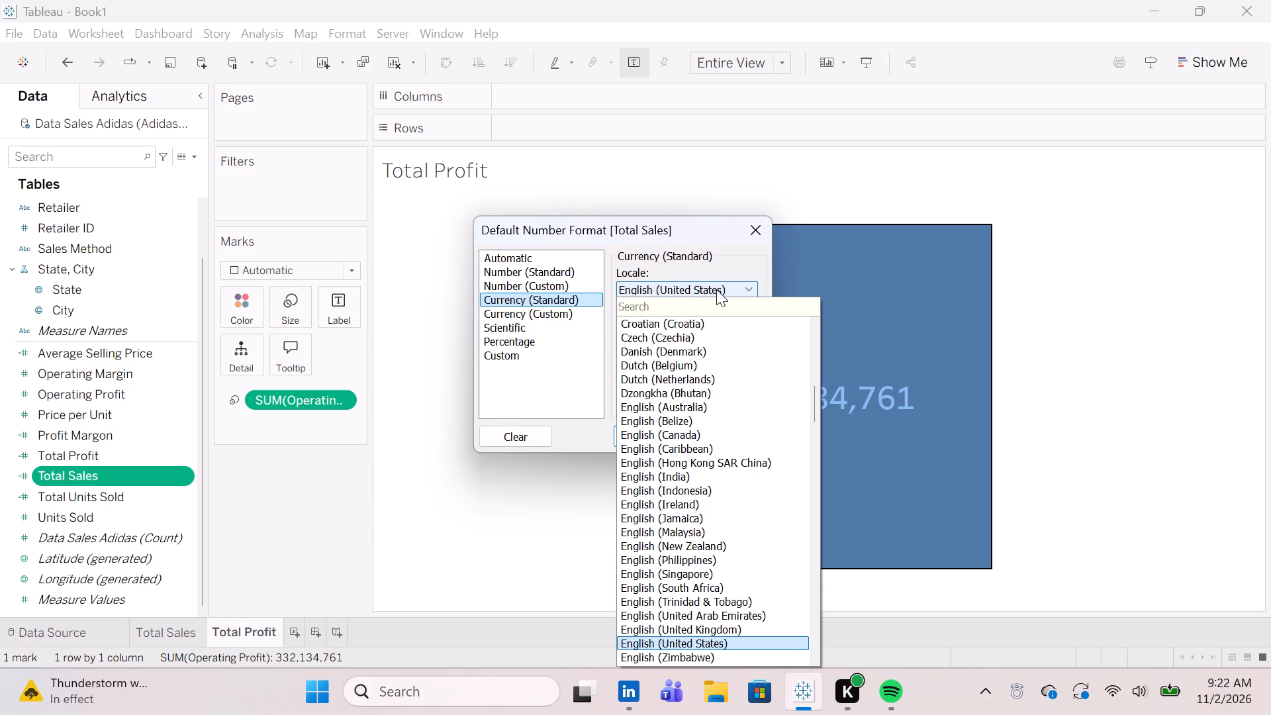
{"action": "left_click", "coordinate": [716, 289]}
{"action": "left_click", "coordinate": [641, 432]}
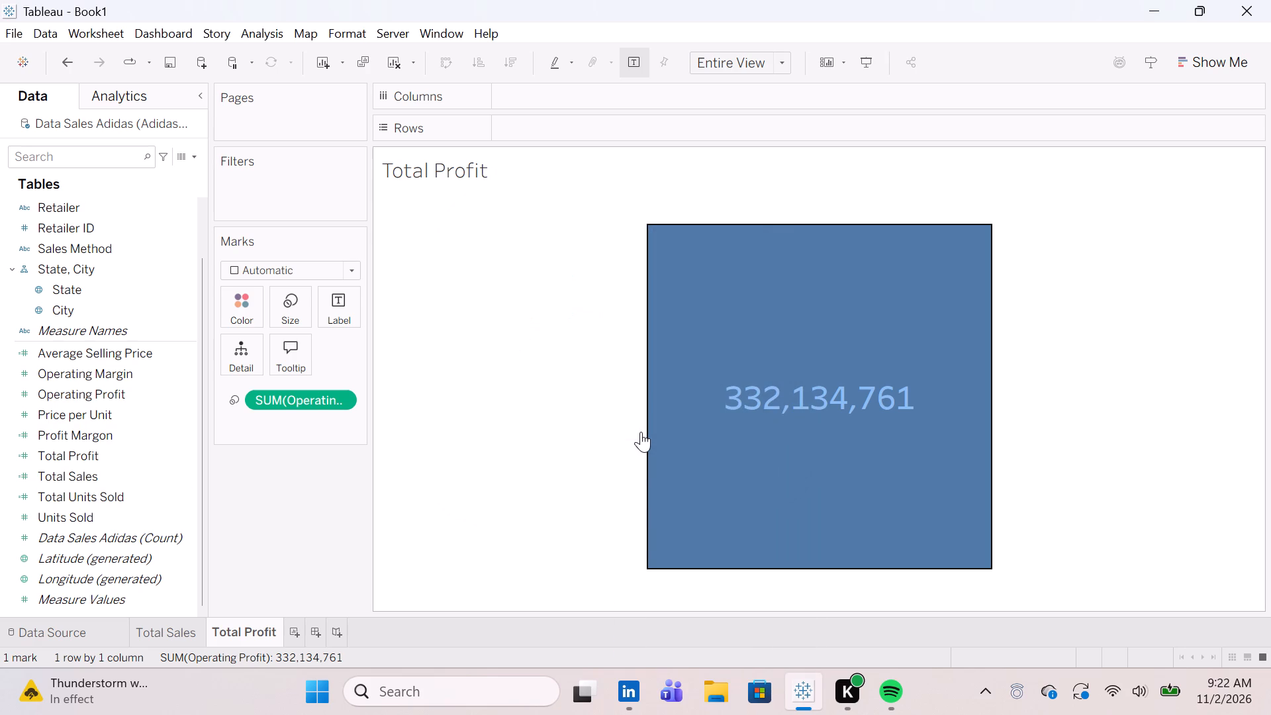
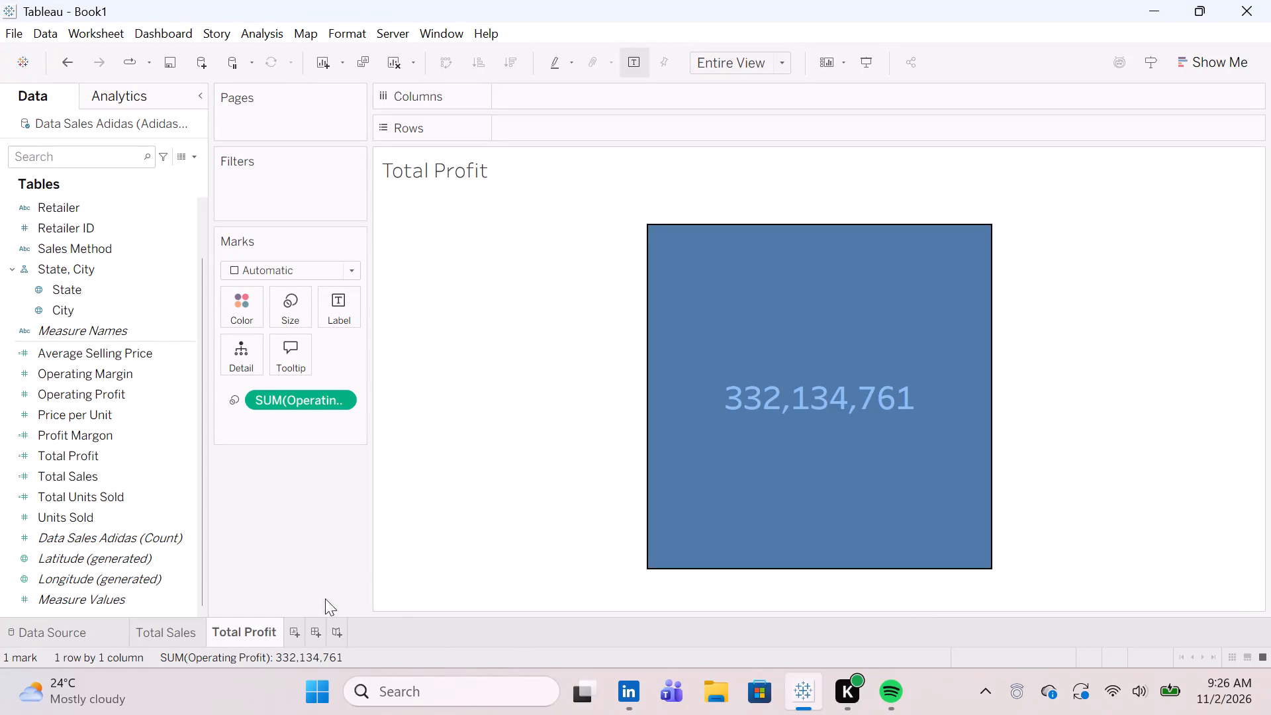
Add a new worksheet after Total Profit and name it Total Units Sold.
{"action": "left_click", "coordinate": [295, 634]}
{"action": "right_click", "coordinate": [295, 634]}
{"action": "left_click", "coordinate": [295, 634]}
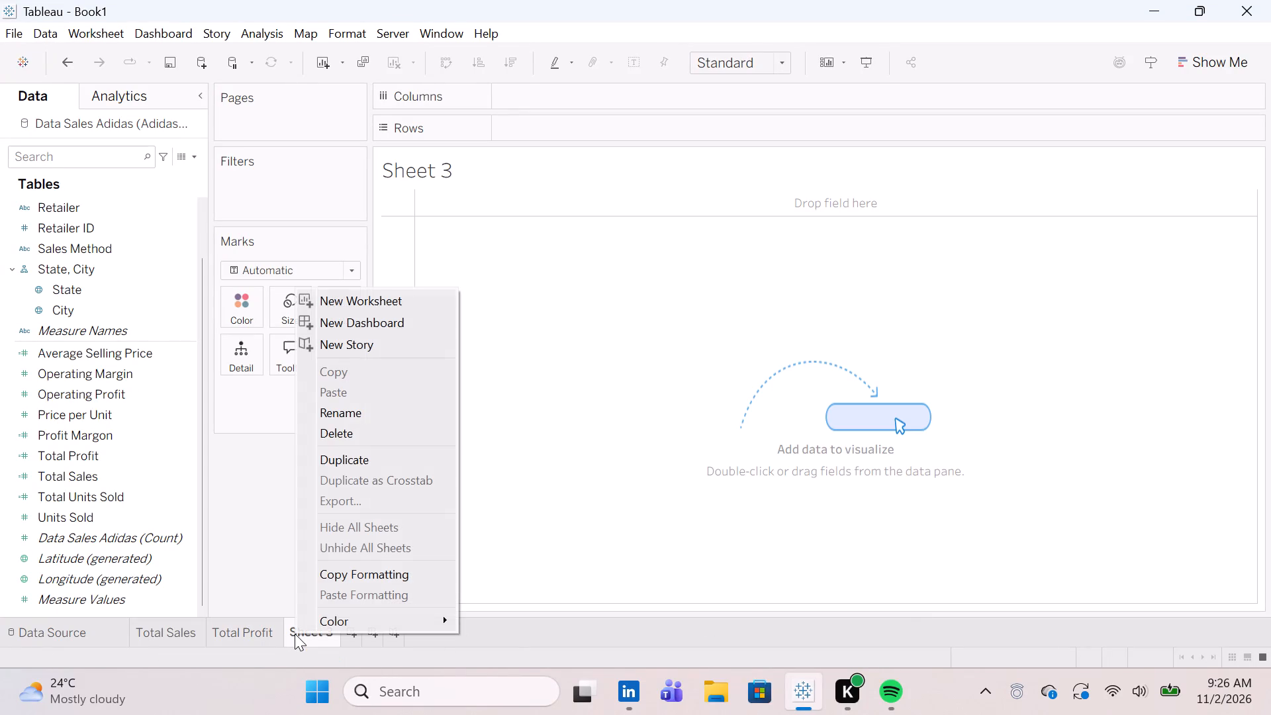
{"action": "left_click", "coordinate": [355, 420]}
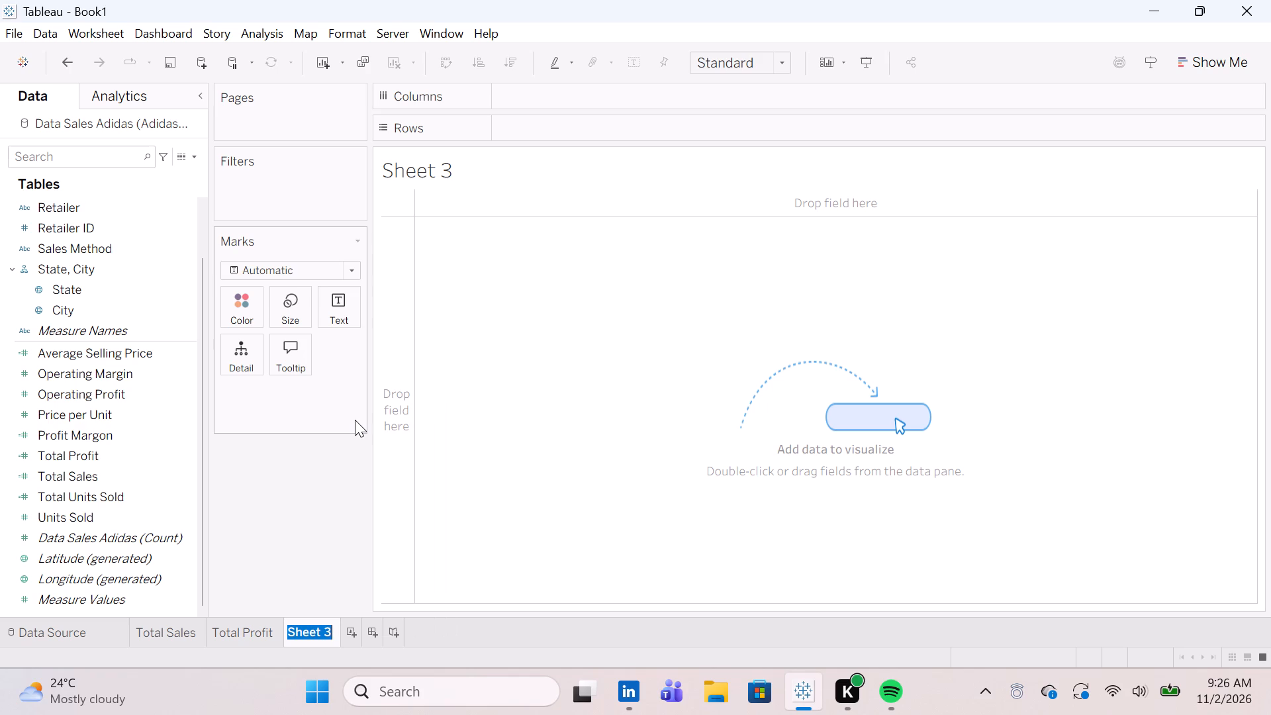
{"action": "key", "text": "shift+t"}
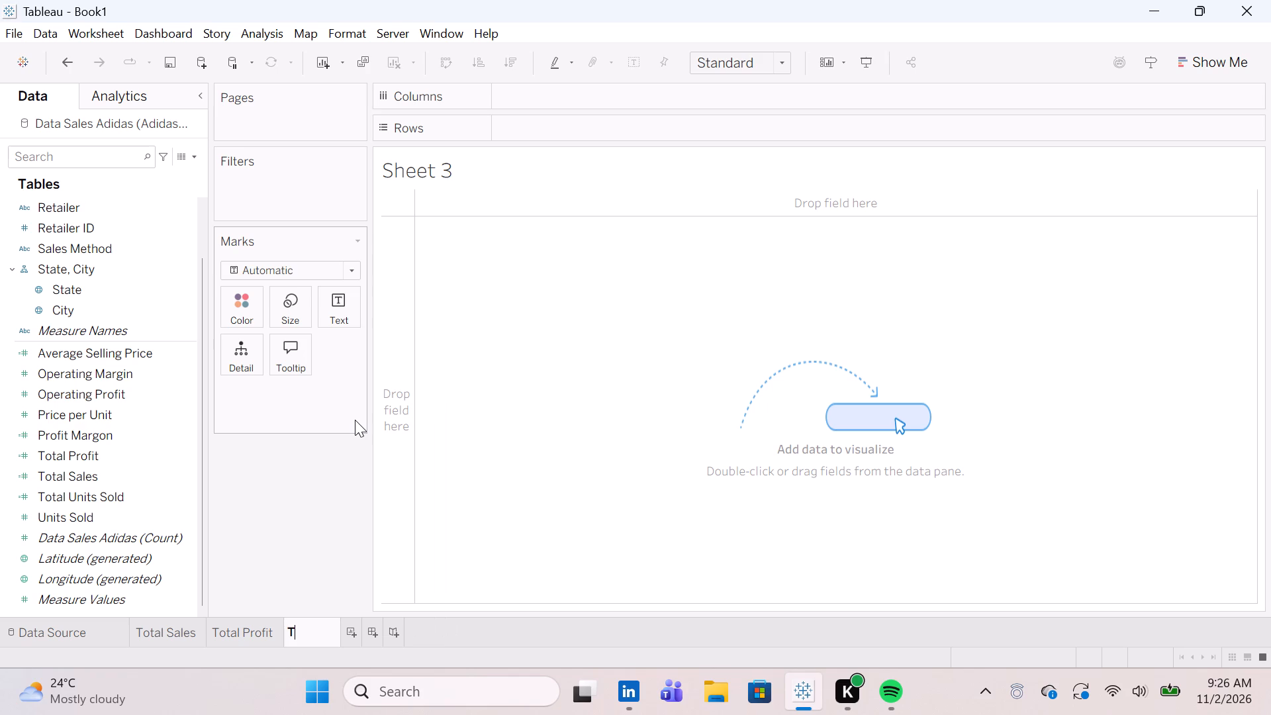
{"action": "type", "text": "otal Units Sold"}
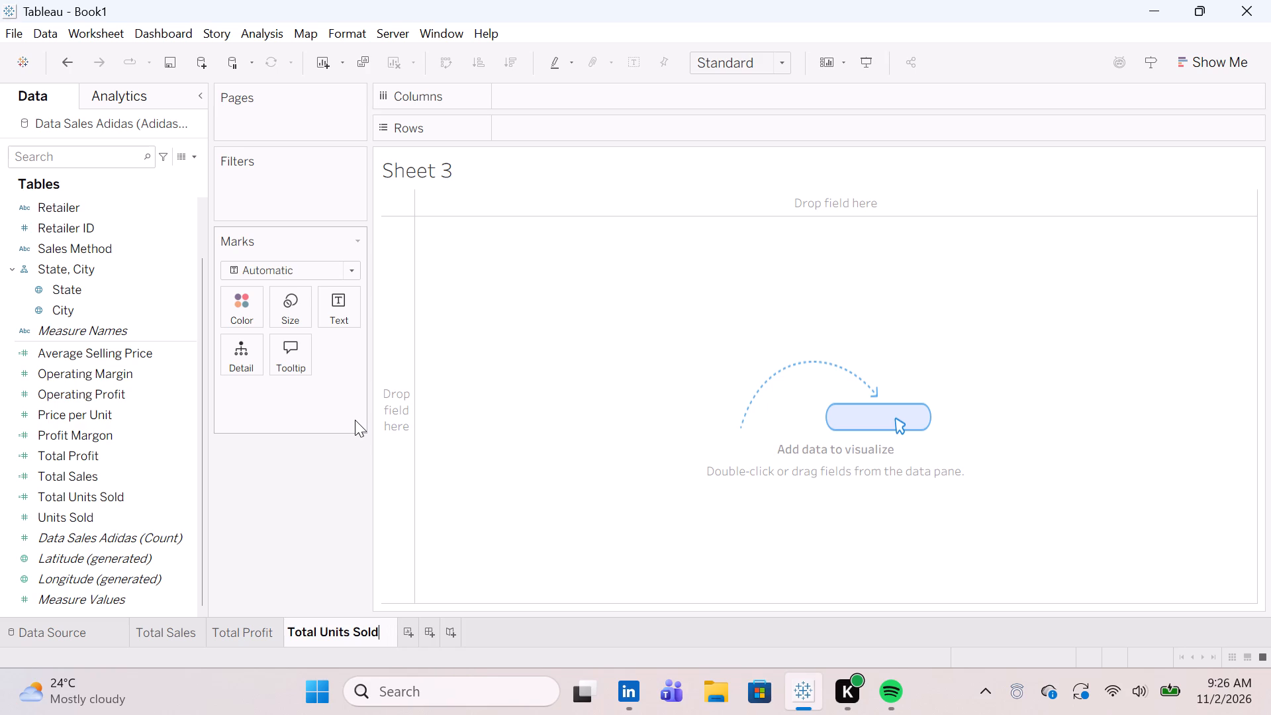
{"action": "key", "text": "Return"}
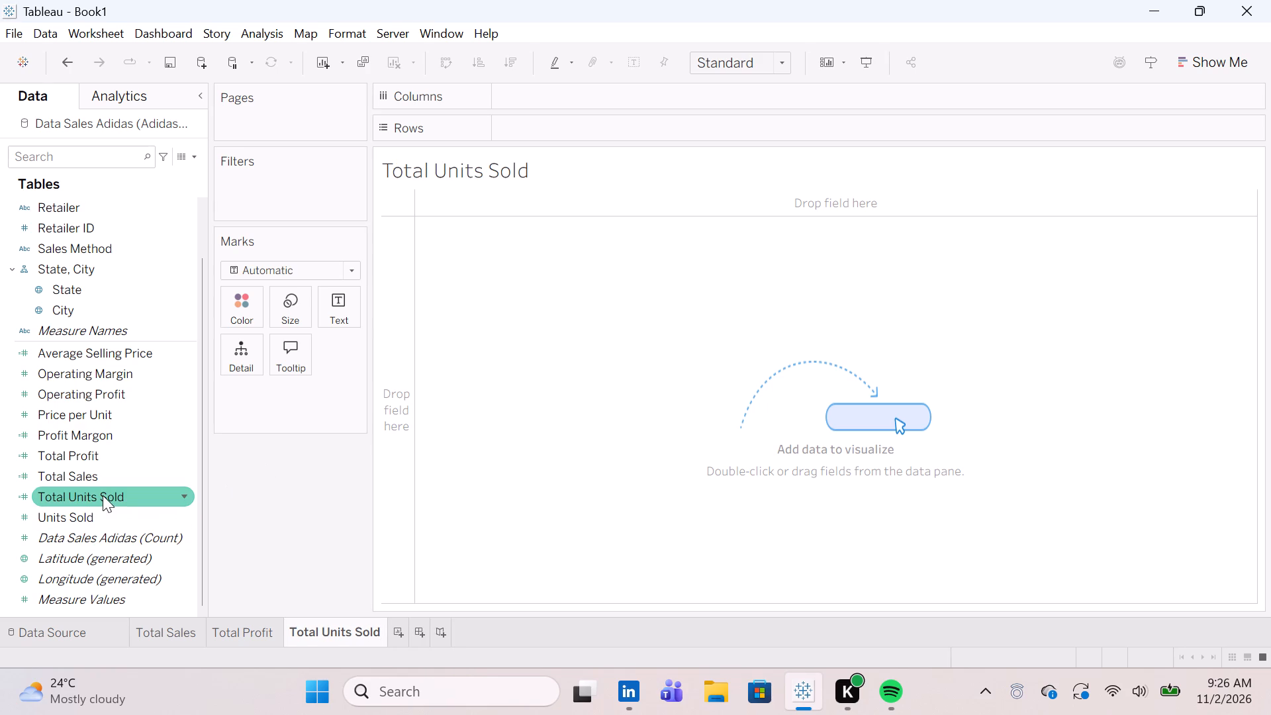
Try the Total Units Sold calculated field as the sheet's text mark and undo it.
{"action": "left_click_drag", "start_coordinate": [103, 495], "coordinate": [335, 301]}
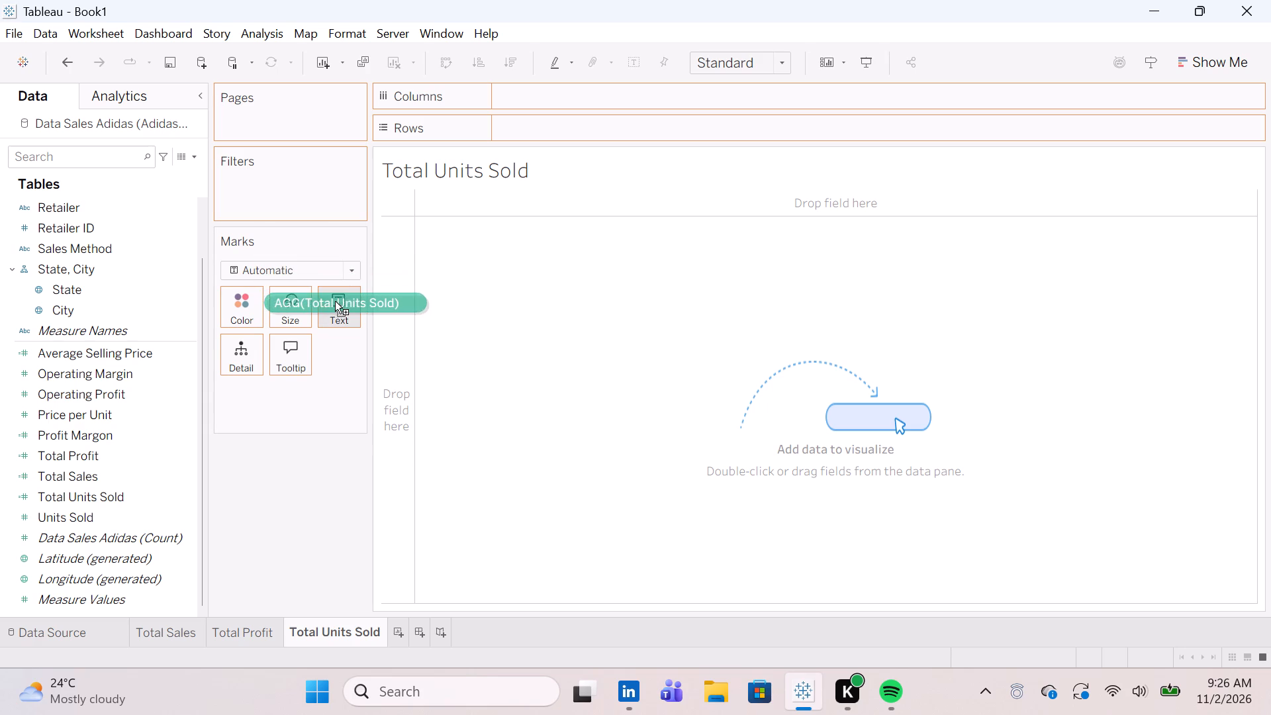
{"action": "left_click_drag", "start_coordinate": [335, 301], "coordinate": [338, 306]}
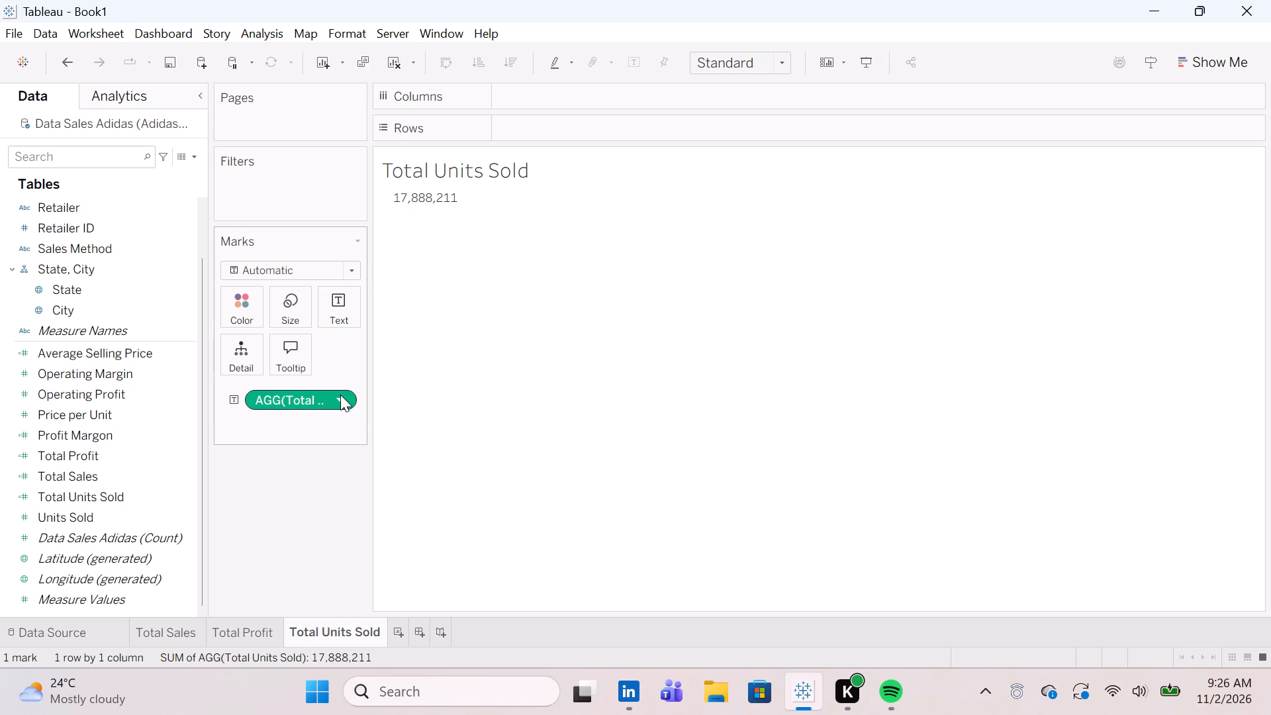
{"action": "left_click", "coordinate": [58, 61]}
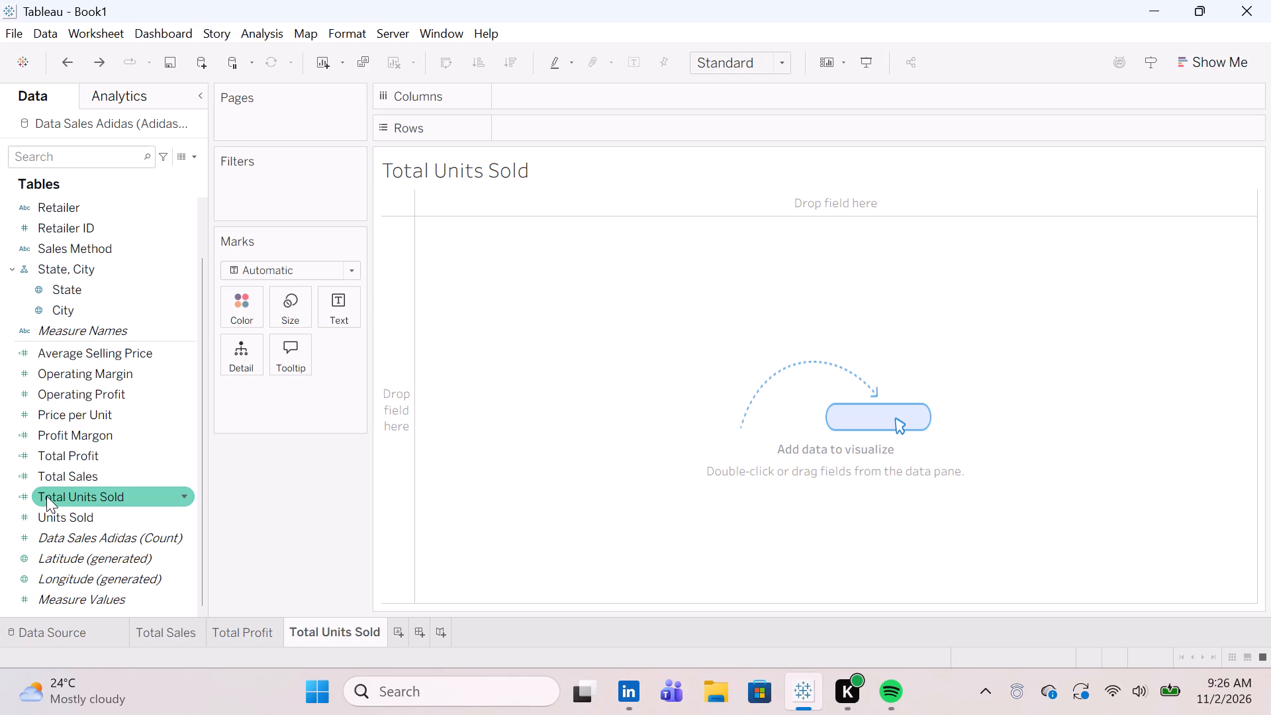
Show the sum of the Units Sold measure as the sheet's text mark.
{"action": "left_click_drag", "start_coordinate": [54, 512], "coordinate": [332, 295]}
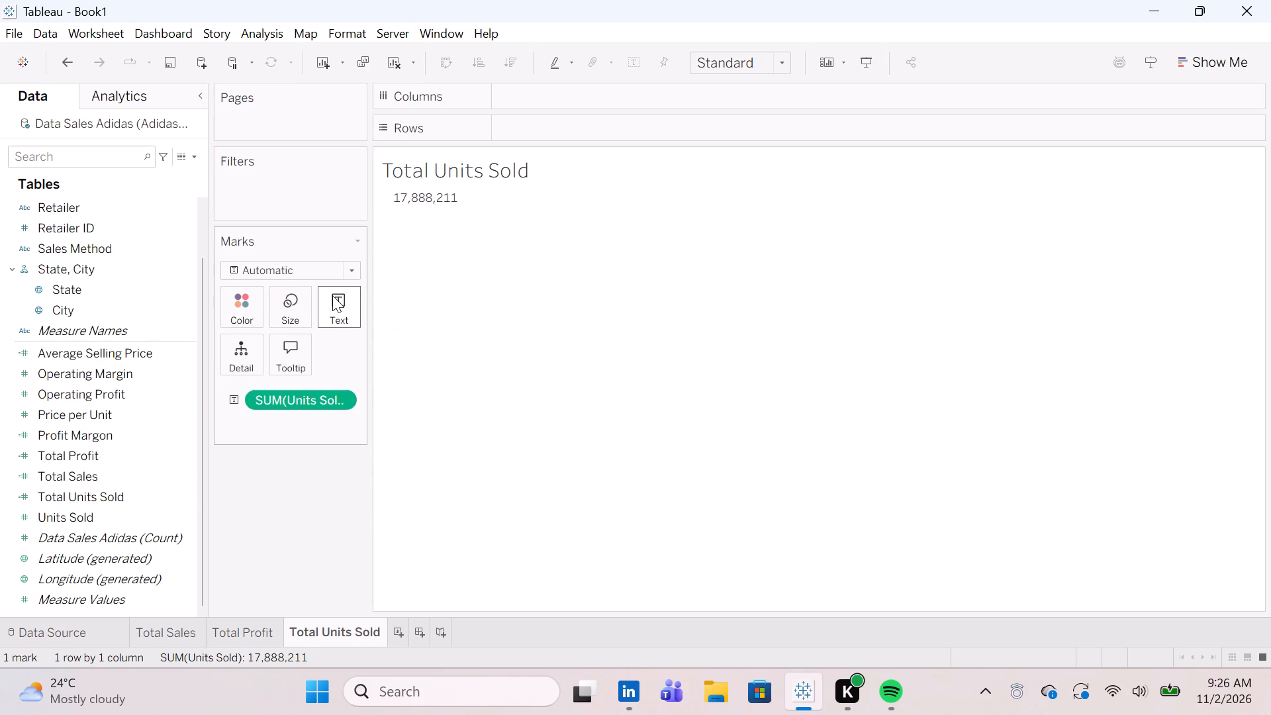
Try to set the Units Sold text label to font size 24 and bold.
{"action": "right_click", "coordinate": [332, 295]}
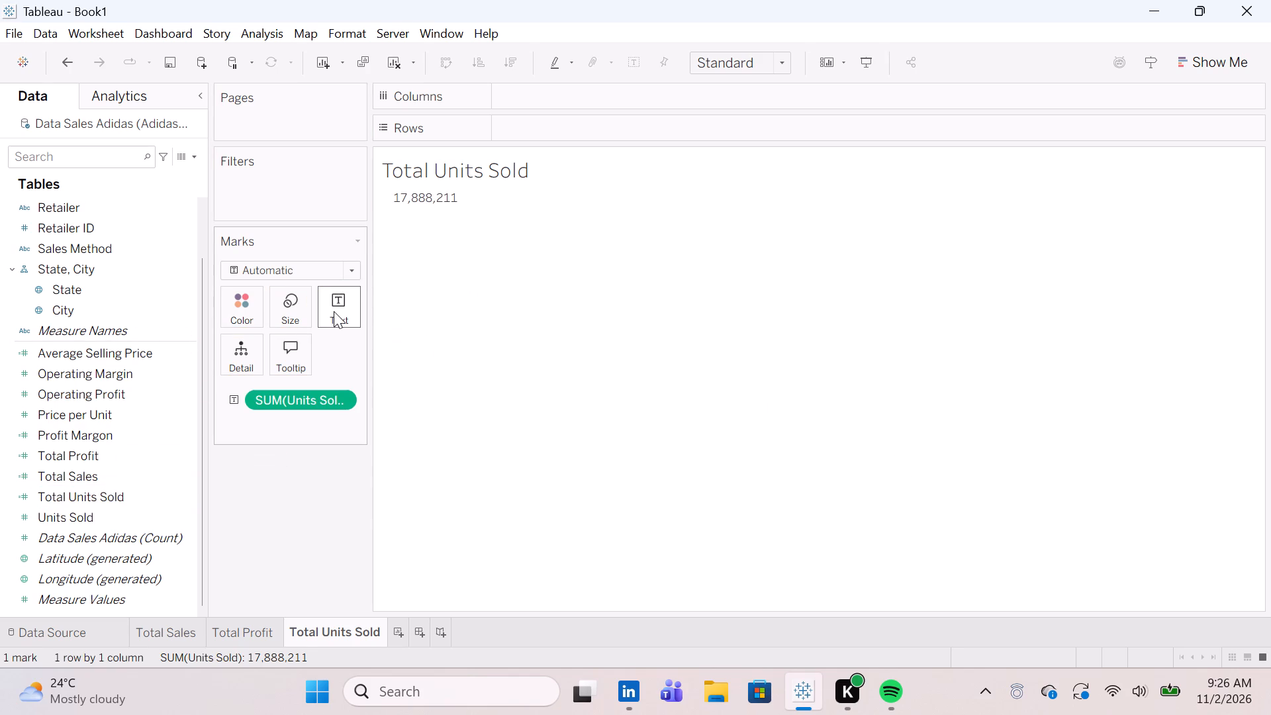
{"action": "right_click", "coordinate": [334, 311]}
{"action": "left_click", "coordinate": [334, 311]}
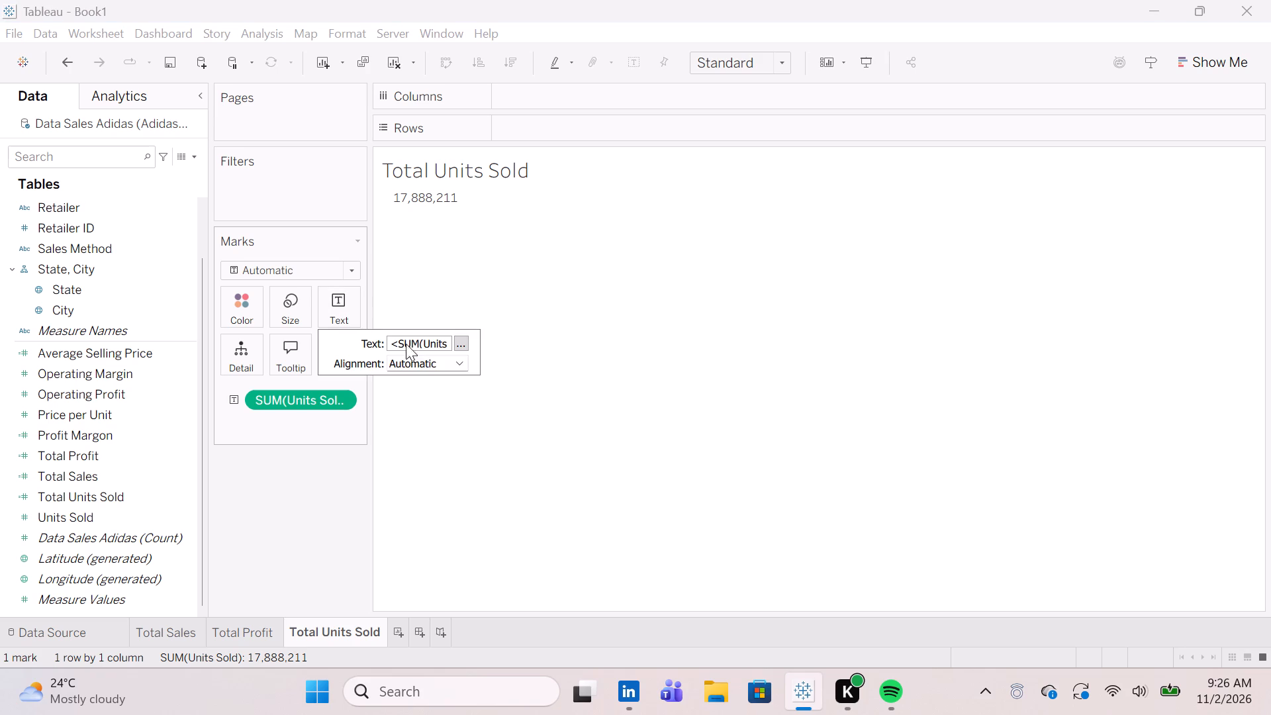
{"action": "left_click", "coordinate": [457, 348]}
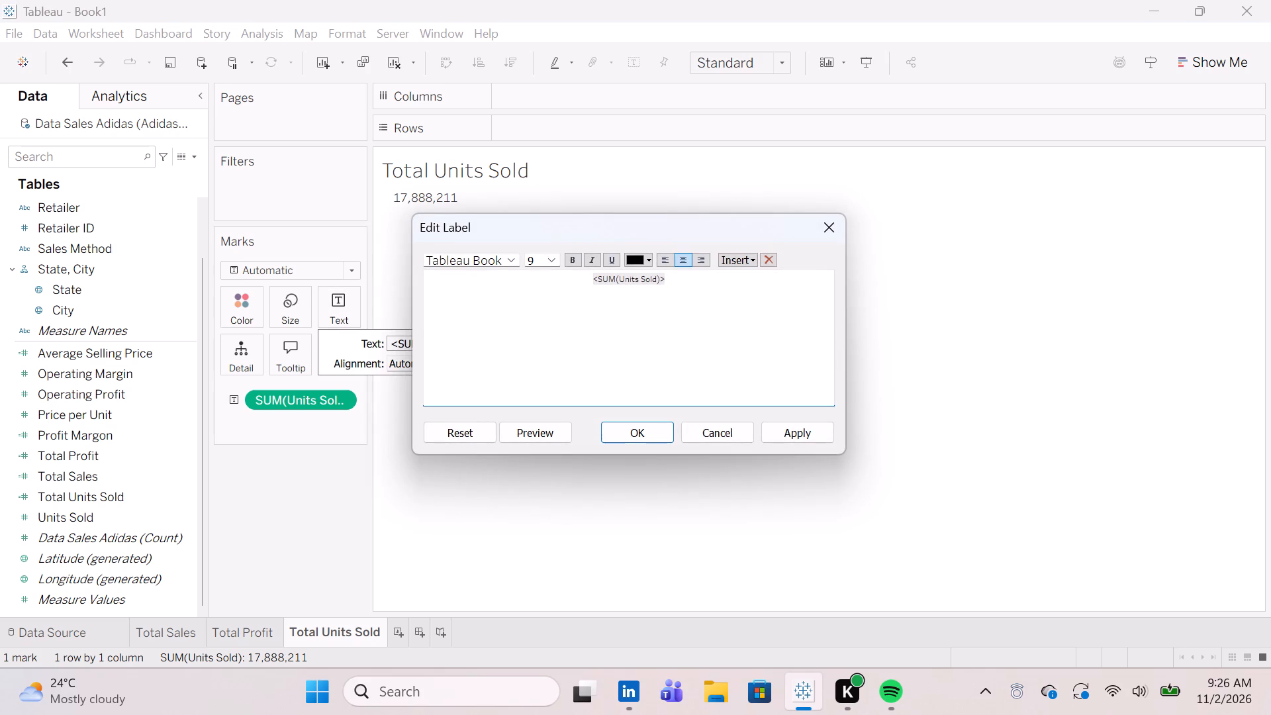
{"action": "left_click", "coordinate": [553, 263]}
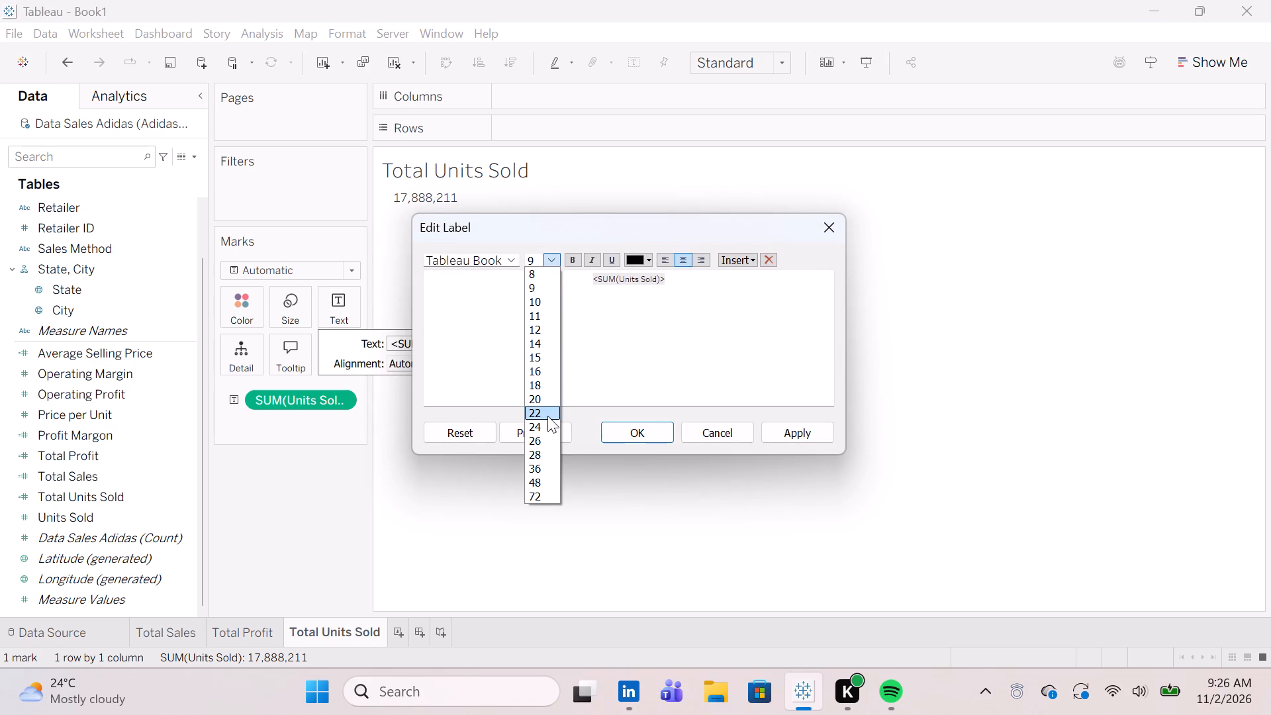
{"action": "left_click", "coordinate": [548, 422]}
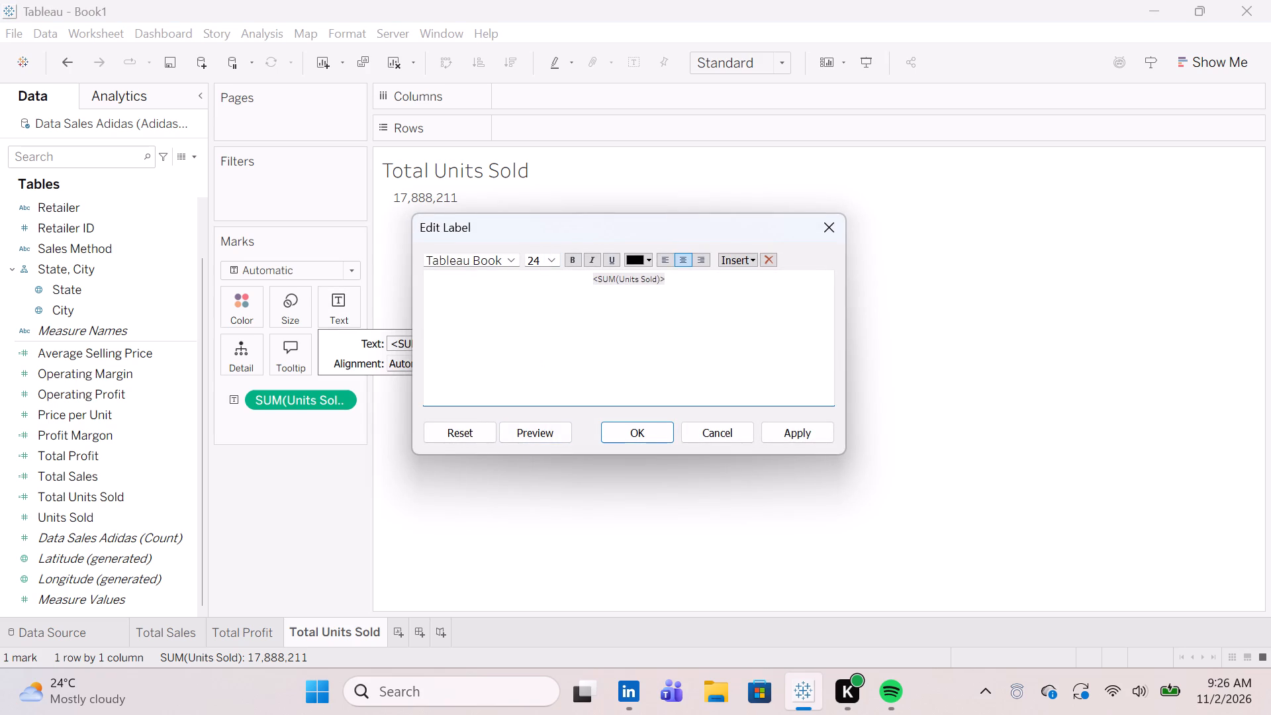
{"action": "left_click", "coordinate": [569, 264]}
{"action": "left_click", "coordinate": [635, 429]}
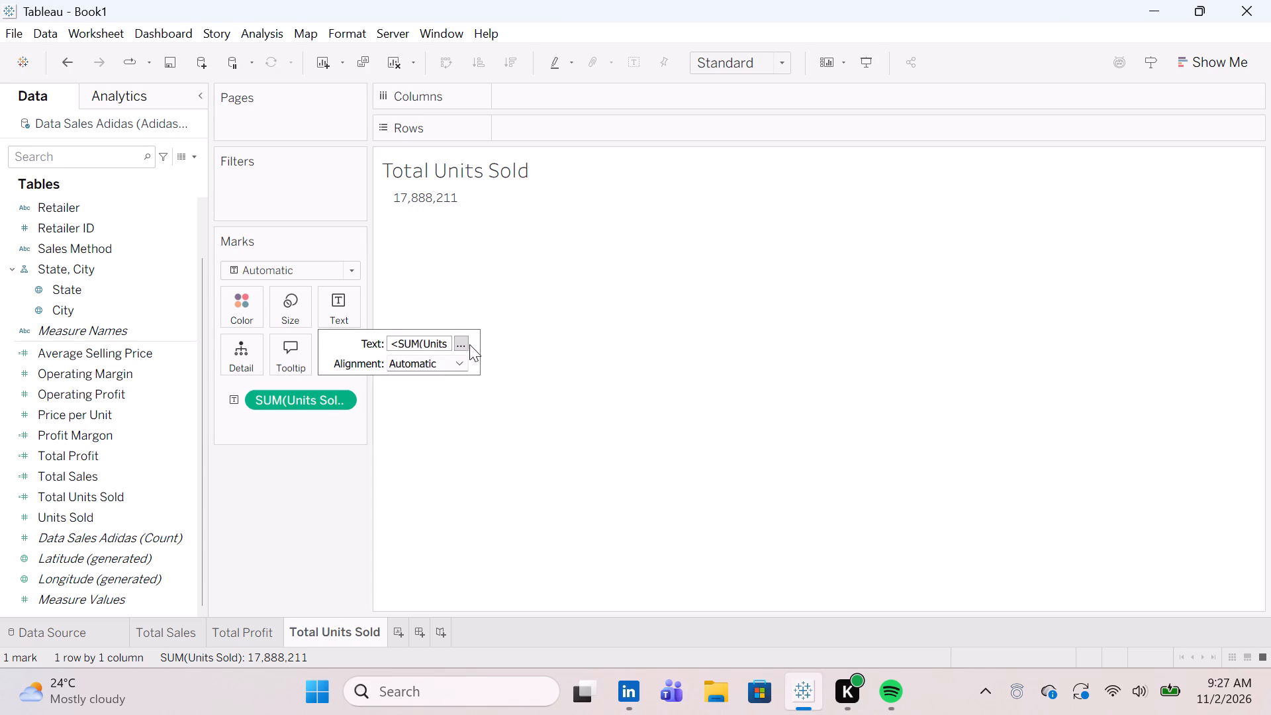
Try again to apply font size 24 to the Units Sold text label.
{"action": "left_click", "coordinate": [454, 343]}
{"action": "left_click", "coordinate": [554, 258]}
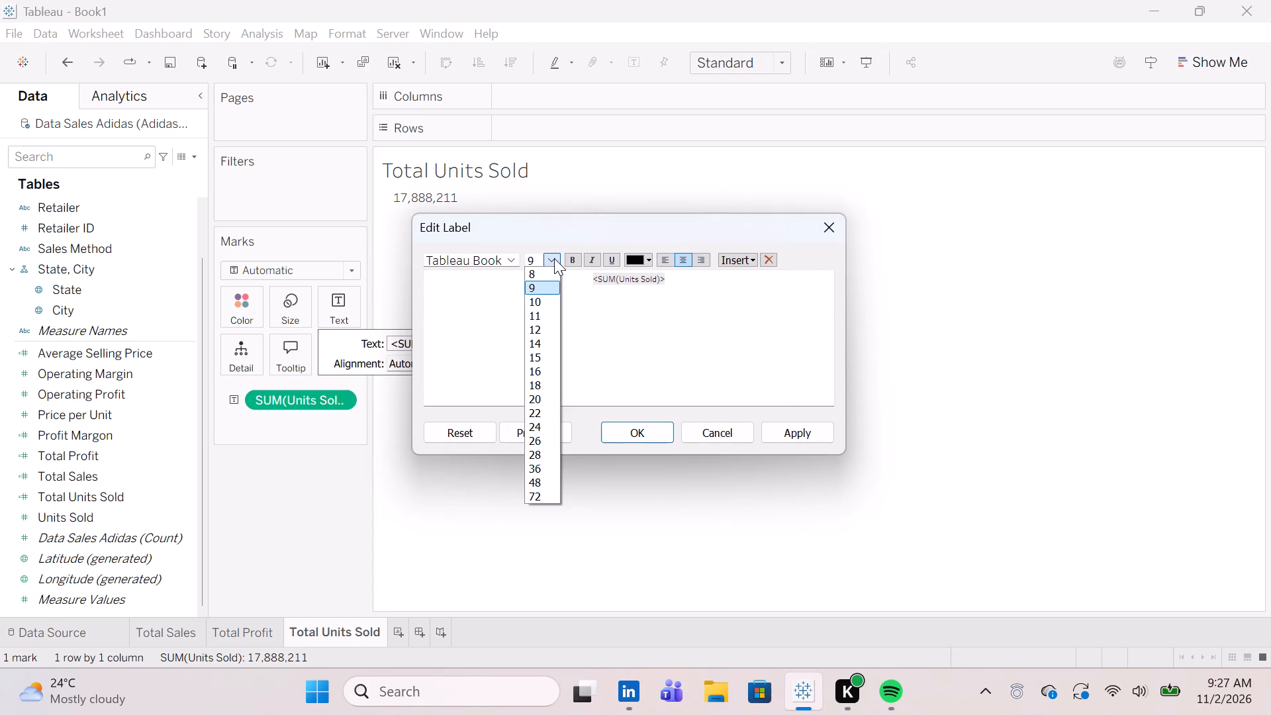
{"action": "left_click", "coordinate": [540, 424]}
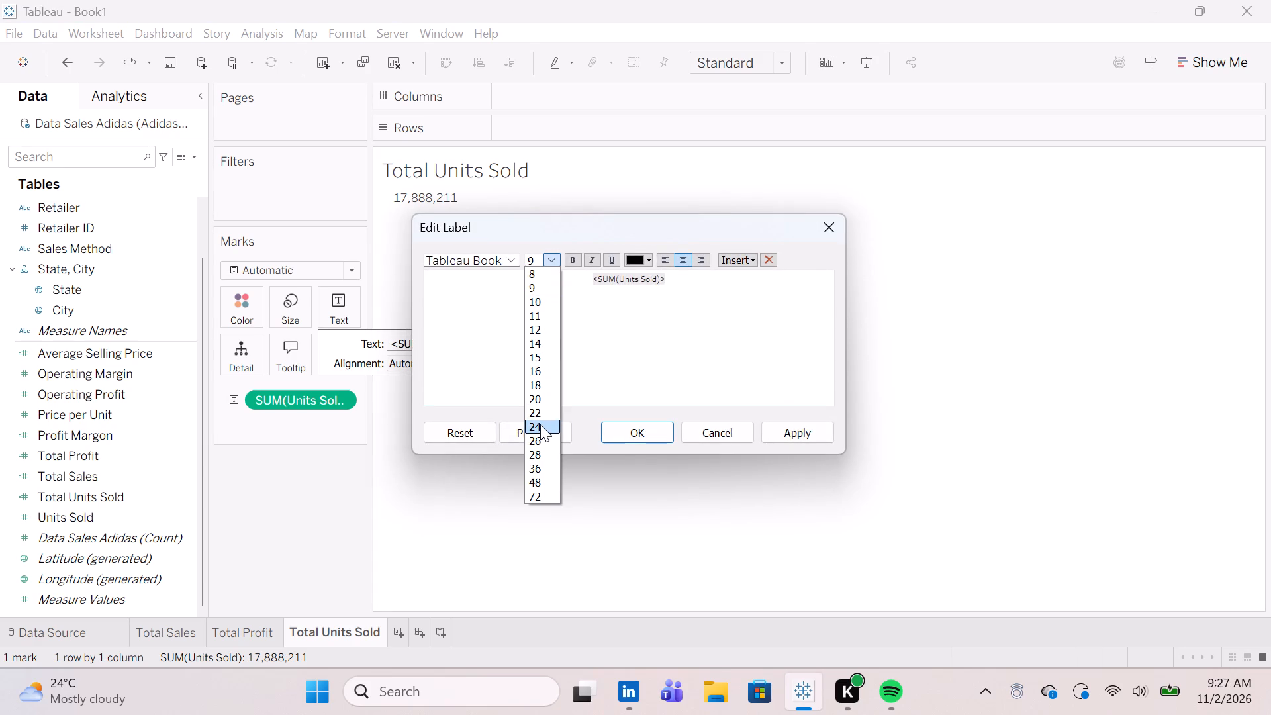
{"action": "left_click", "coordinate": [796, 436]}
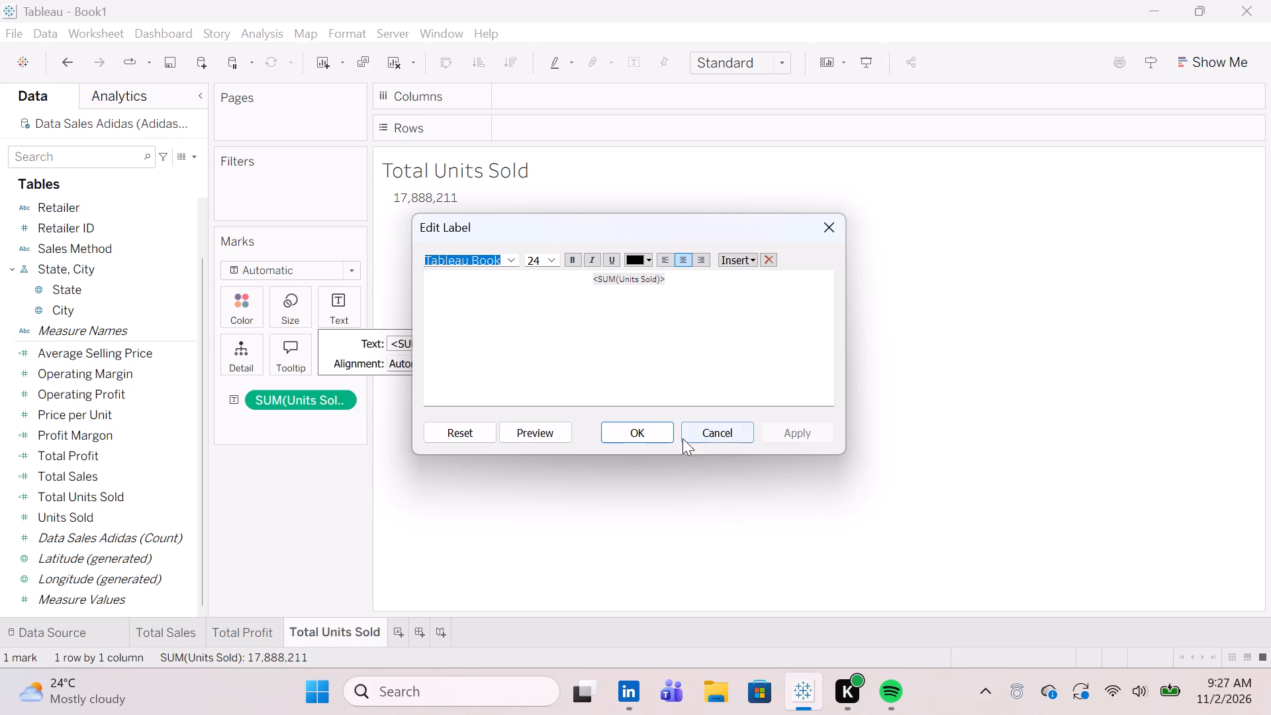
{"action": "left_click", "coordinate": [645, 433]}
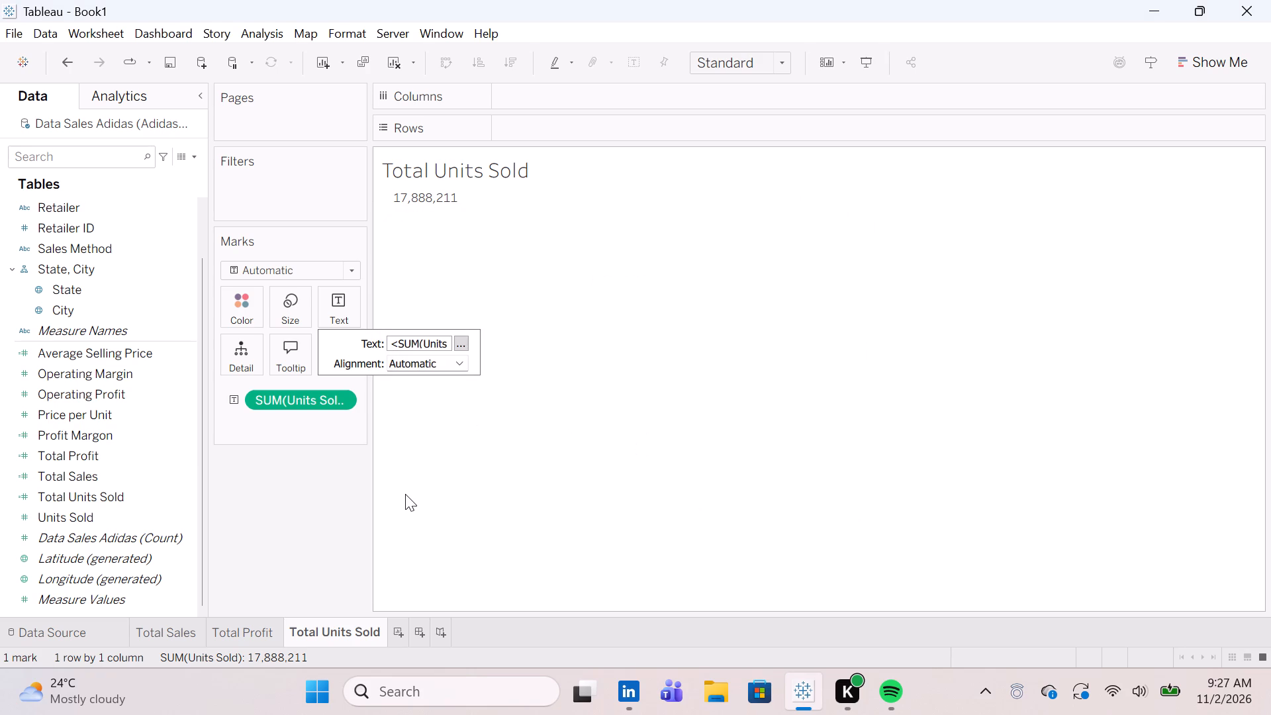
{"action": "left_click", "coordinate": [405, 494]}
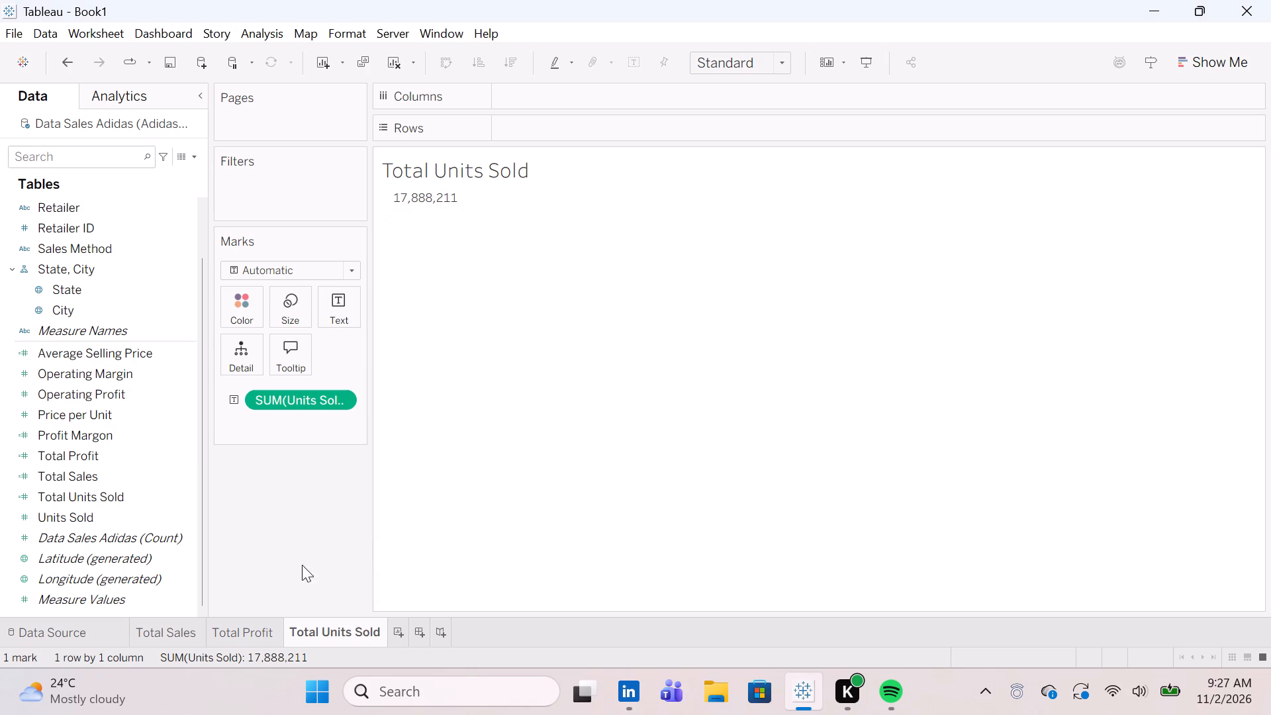
Add a new worksheet after Total Units Sold and name it Profit Margin.
{"action": "left_click", "coordinate": [402, 634]}
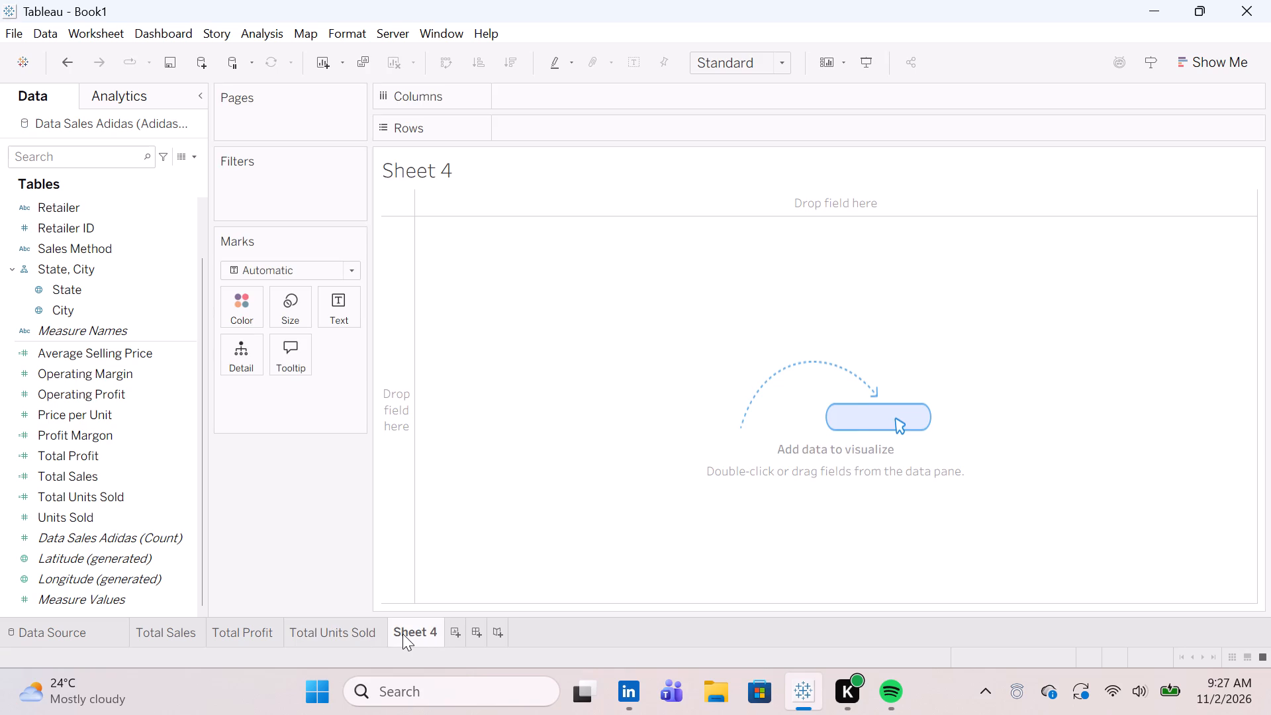
{"action": "right_click", "coordinate": [402, 634]}
{"action": "left_click", "coordinate": [455, 422]}
{"action": "key", "text": "shift+p"}
{"action": "type", "text": "rog"}
{"action": "key", "text": "BackSpace"}
{"action": "type", "text": "fit Margin"}
{"action": "key", "text": "Return"}
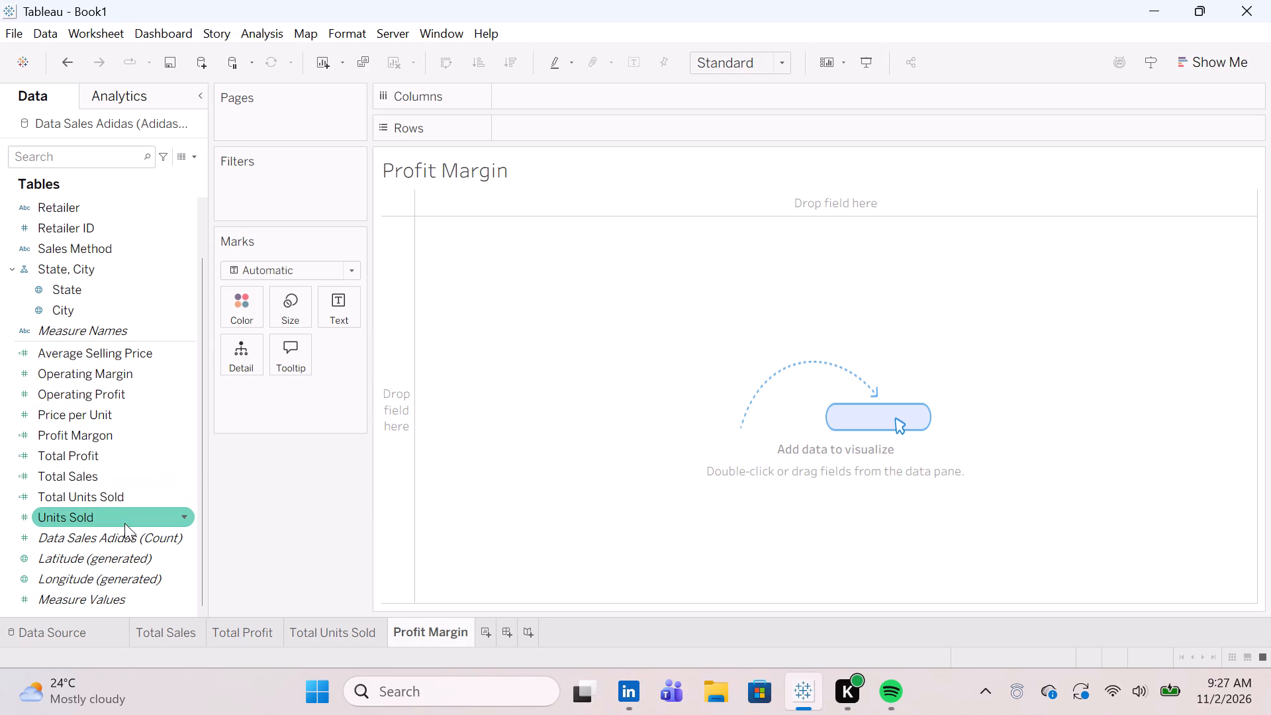
Show the Profit Margon calculated field as the text mark on the Profit Margin sheet.
{"action": "left_click_drag", "start_coordinate": [85, 441], "coordinate": [136, 423]}
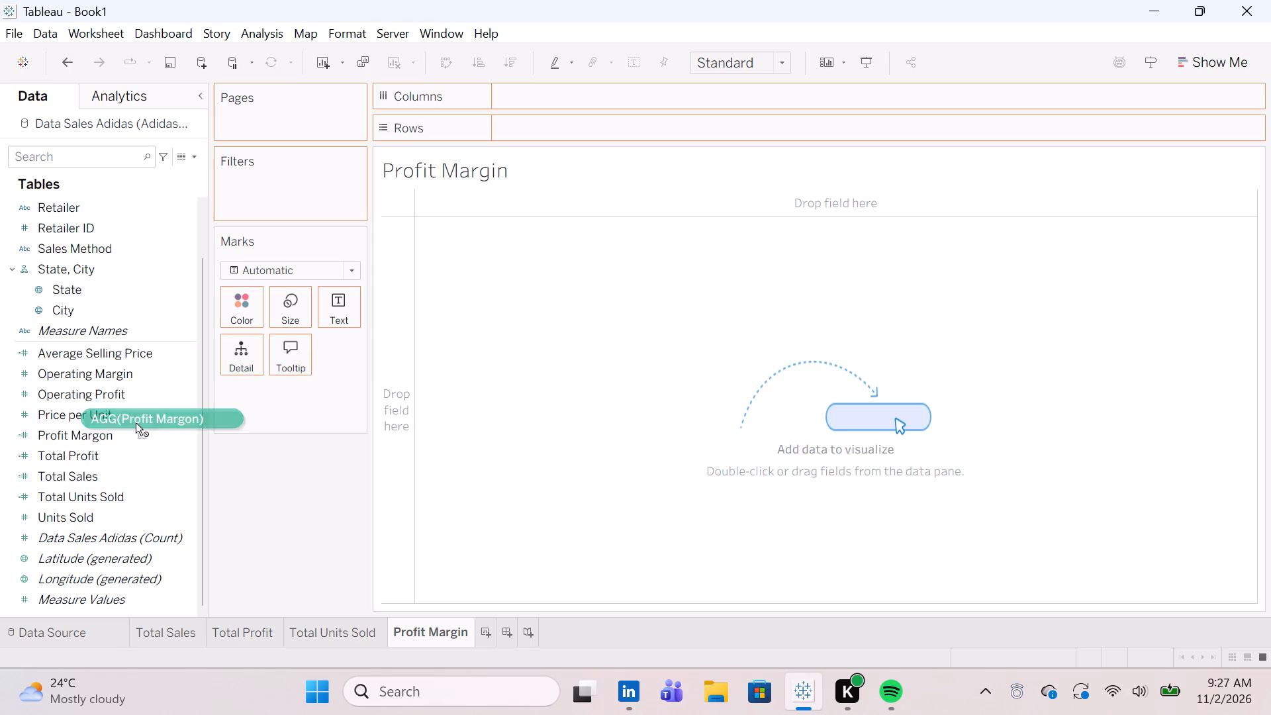
{"action": "left_click_drag", "start_coordinate": [136, 423], "coordinate": [325, 315]}
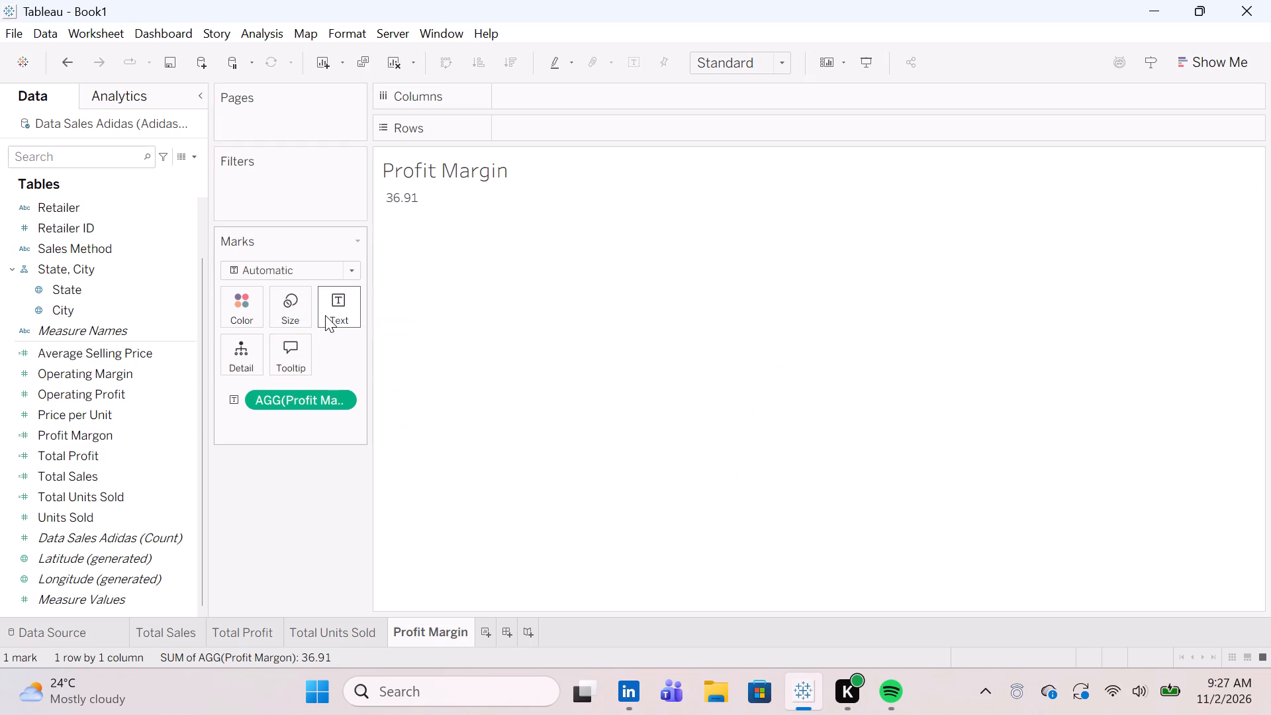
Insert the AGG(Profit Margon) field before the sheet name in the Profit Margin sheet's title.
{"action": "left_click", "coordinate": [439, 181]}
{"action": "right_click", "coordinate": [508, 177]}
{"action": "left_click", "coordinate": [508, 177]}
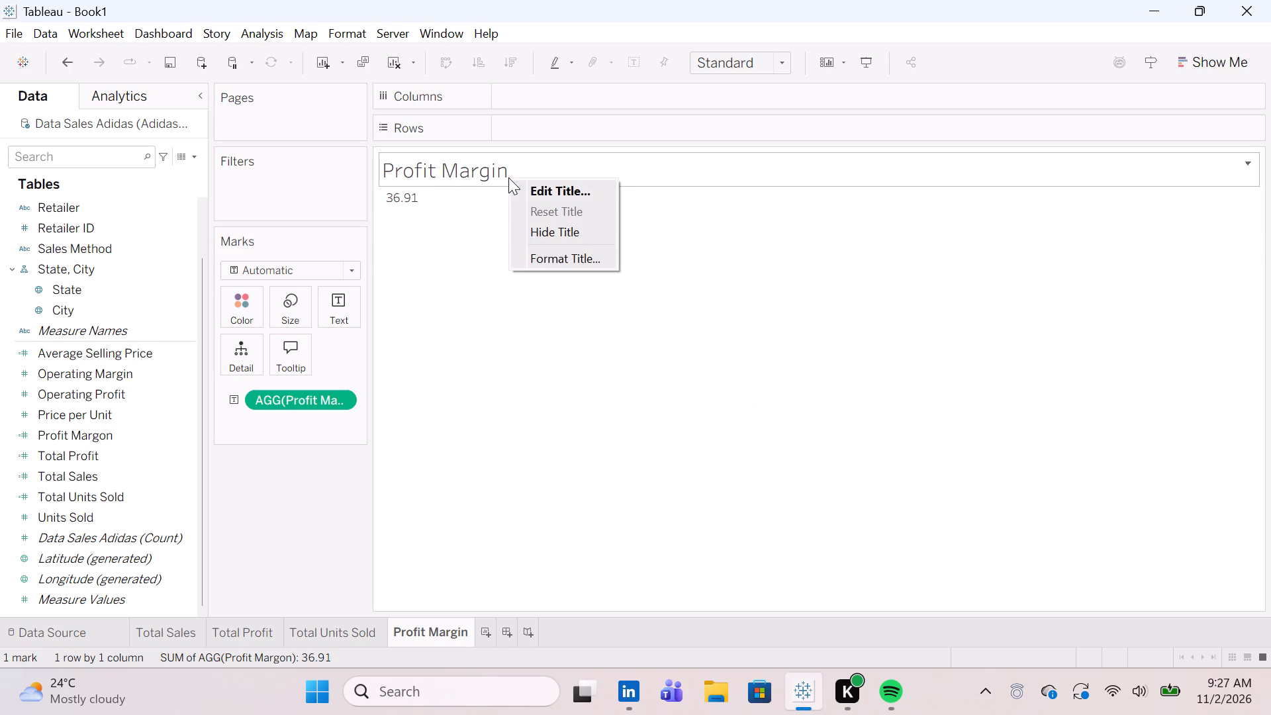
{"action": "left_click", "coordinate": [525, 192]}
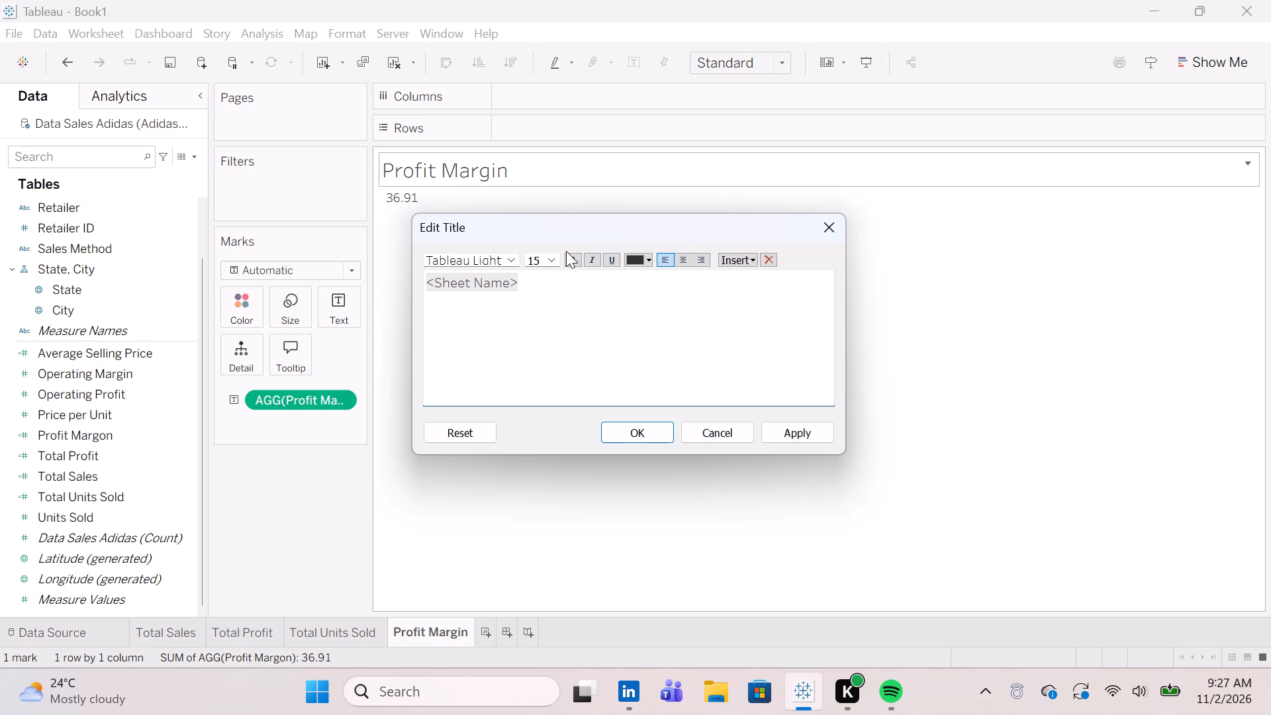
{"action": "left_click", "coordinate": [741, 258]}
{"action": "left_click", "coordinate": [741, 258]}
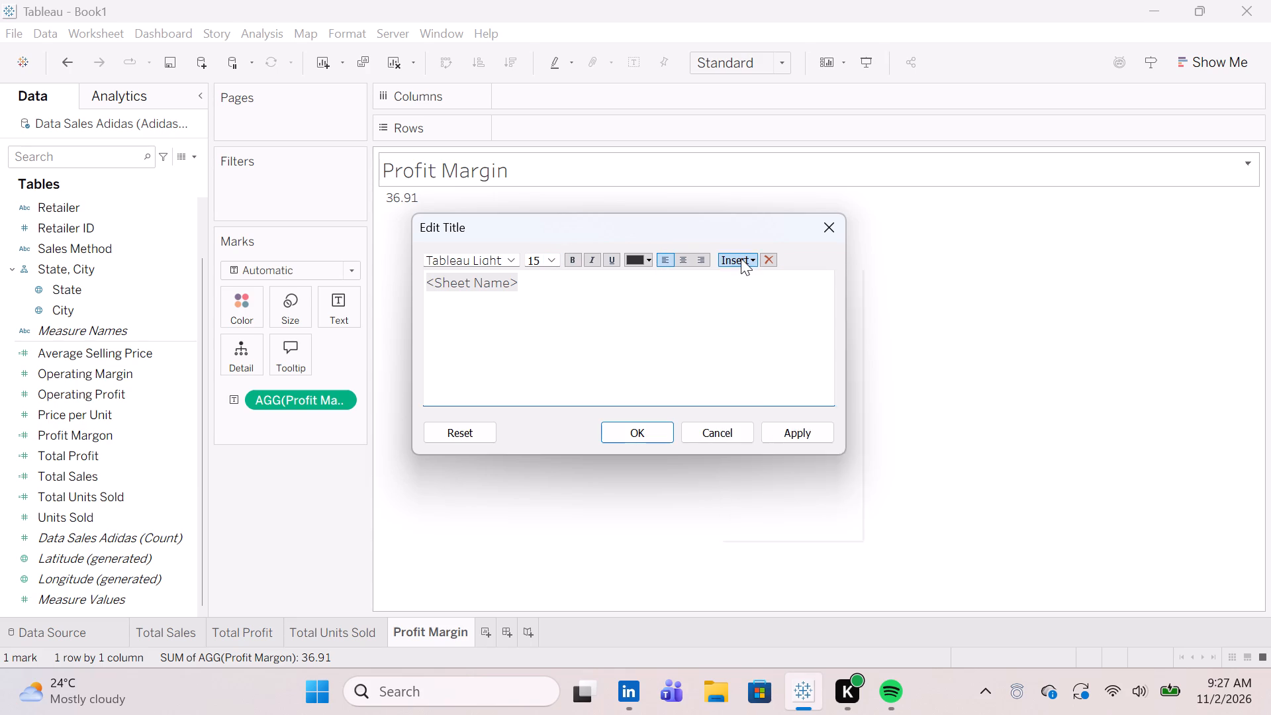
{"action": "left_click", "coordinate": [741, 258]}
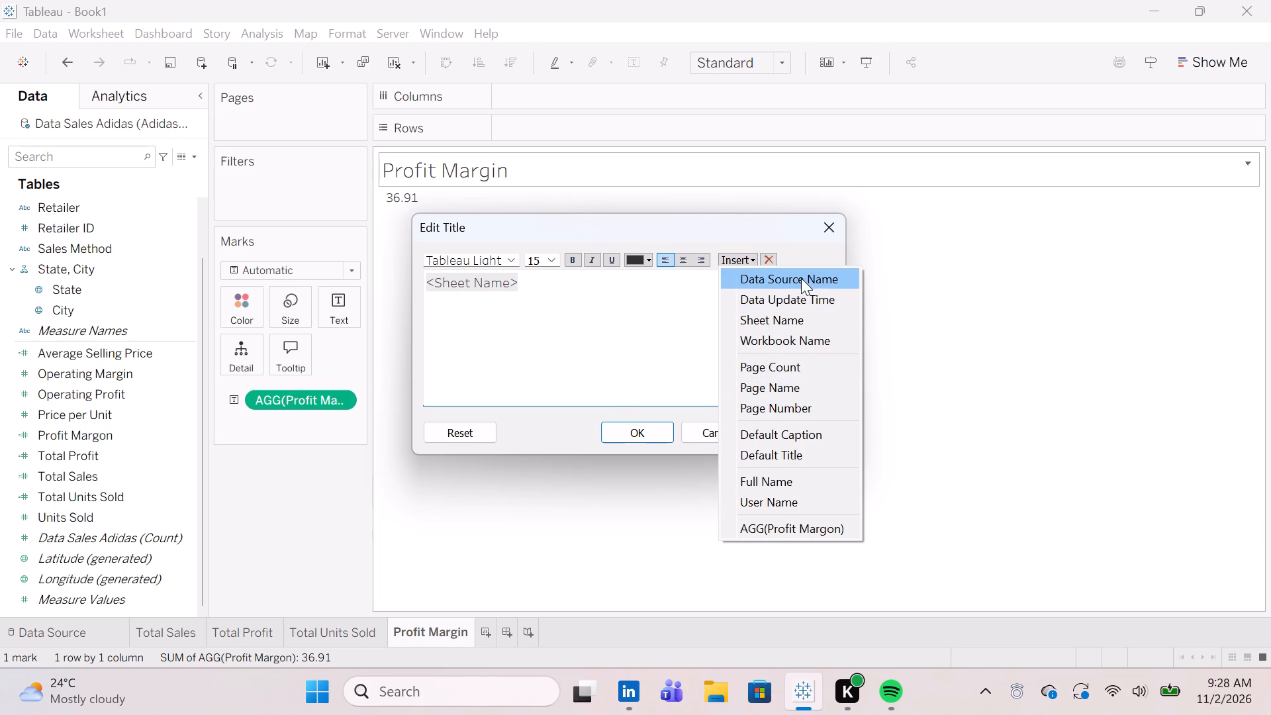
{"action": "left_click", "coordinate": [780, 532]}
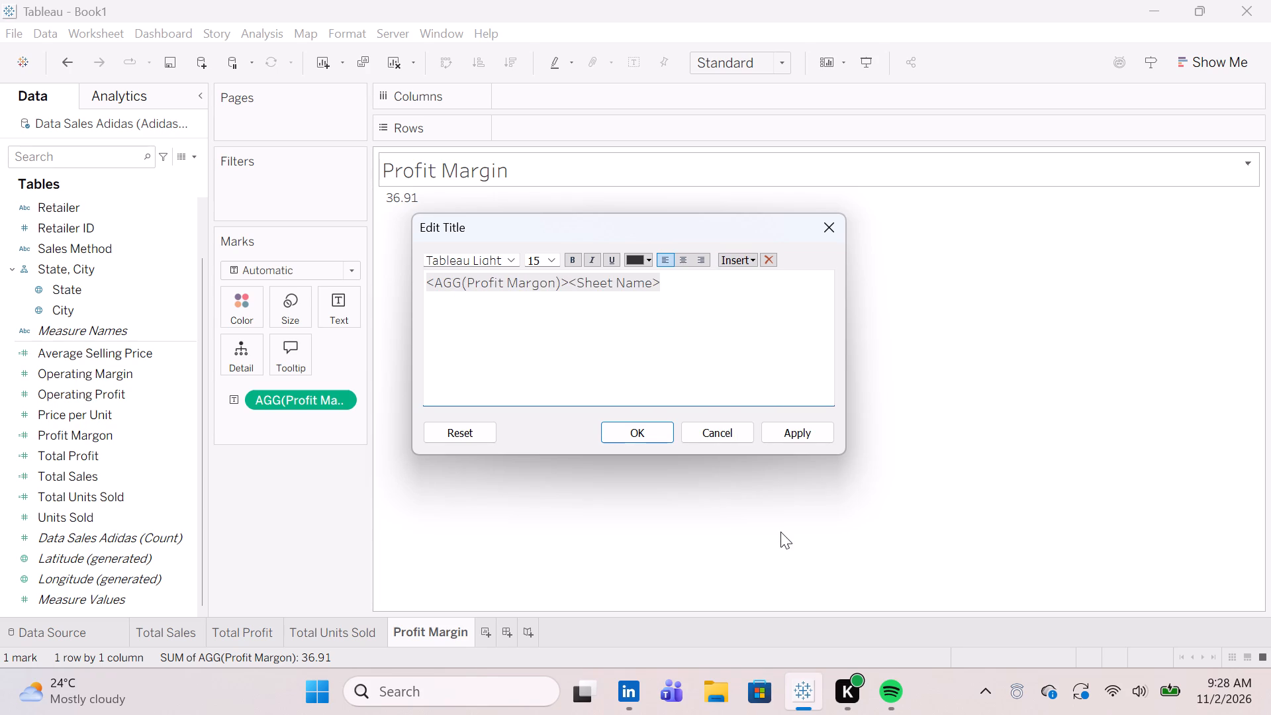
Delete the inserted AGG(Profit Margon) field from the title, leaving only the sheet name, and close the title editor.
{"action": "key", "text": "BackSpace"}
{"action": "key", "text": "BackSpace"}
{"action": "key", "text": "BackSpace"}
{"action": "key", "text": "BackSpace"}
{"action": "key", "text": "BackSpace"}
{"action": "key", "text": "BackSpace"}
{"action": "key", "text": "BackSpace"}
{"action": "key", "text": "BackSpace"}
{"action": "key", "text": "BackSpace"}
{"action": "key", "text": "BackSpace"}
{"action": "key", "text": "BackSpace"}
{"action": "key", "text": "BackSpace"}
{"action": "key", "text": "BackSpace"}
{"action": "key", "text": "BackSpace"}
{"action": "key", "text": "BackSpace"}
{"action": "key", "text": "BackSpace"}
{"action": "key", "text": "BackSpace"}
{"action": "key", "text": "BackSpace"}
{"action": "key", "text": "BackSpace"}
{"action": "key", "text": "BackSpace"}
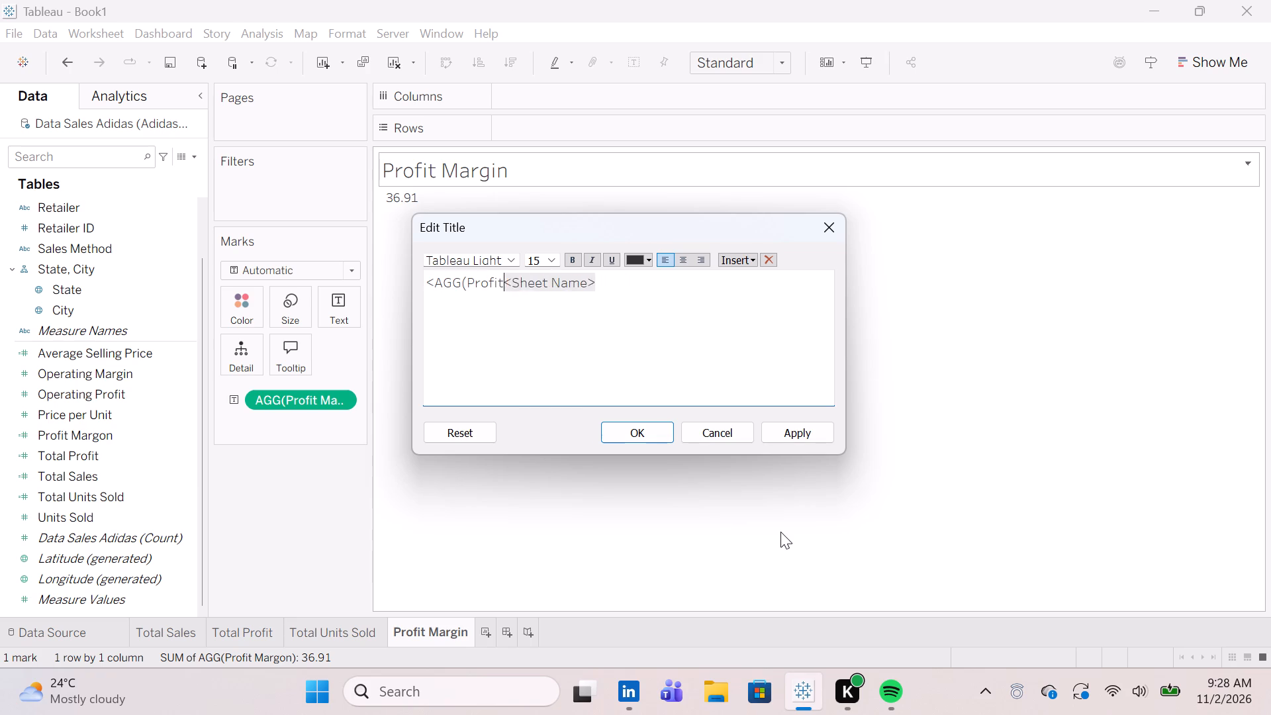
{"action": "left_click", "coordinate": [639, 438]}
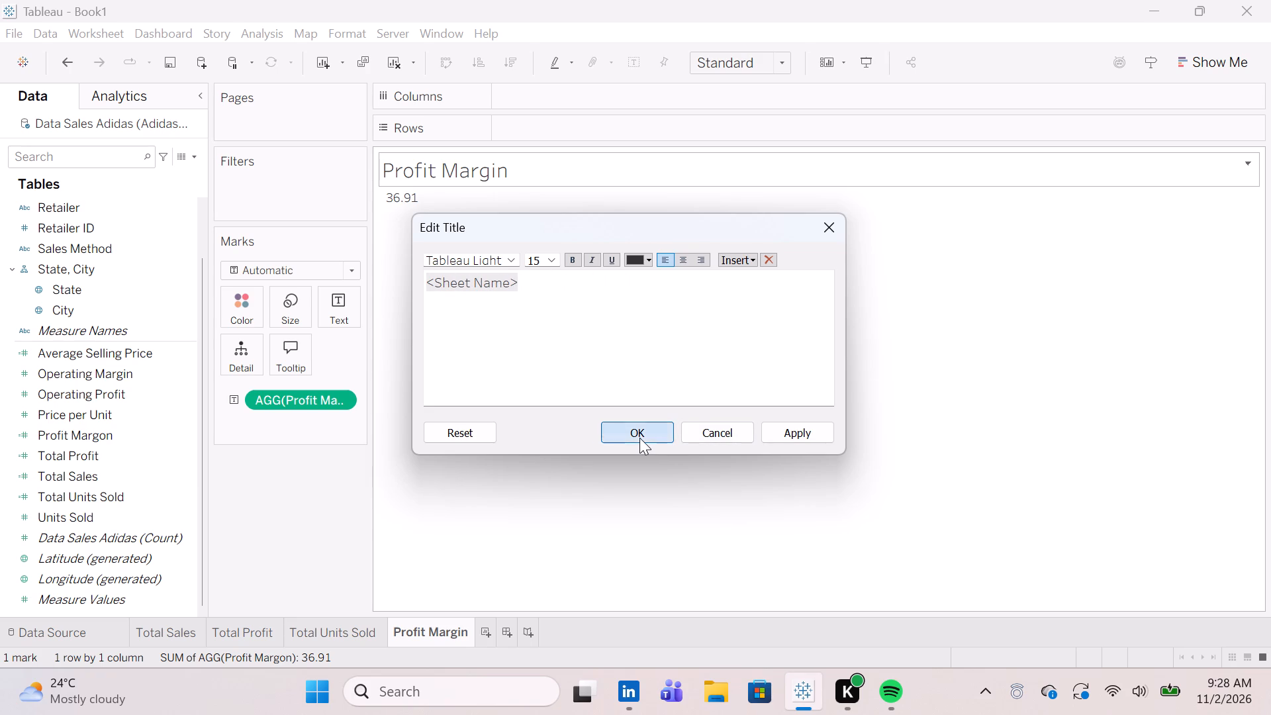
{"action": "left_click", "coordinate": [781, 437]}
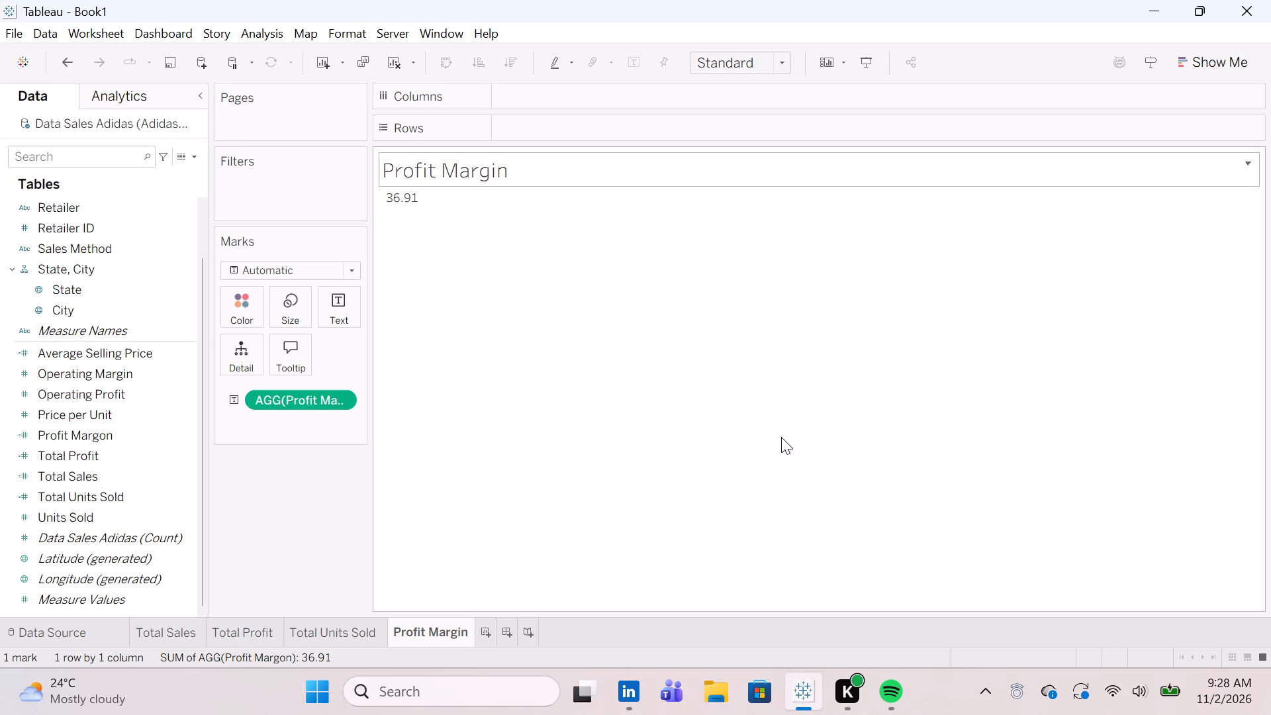
Add a new worksheet after Profit Margin and name it Region - wise Sales.
{"action": "left_click", "coordinate": [485, 634]}
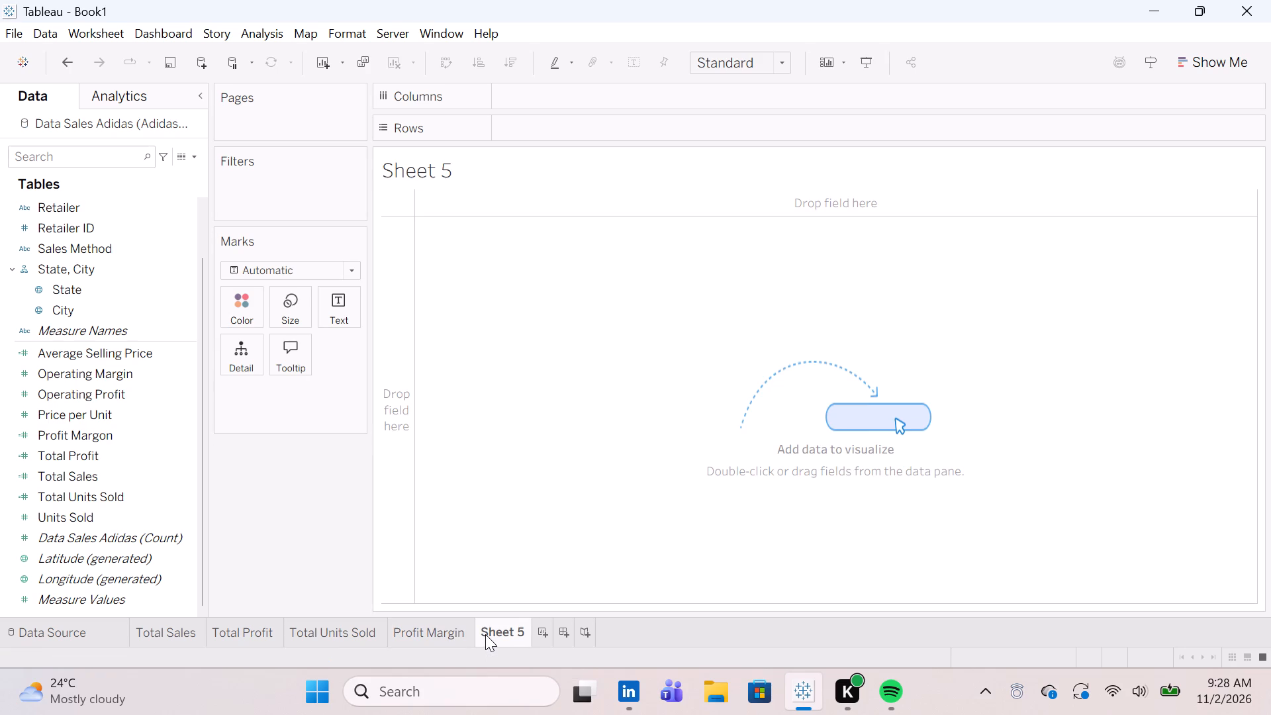
{"action": "right_click", "coordinate": [485, 634]}
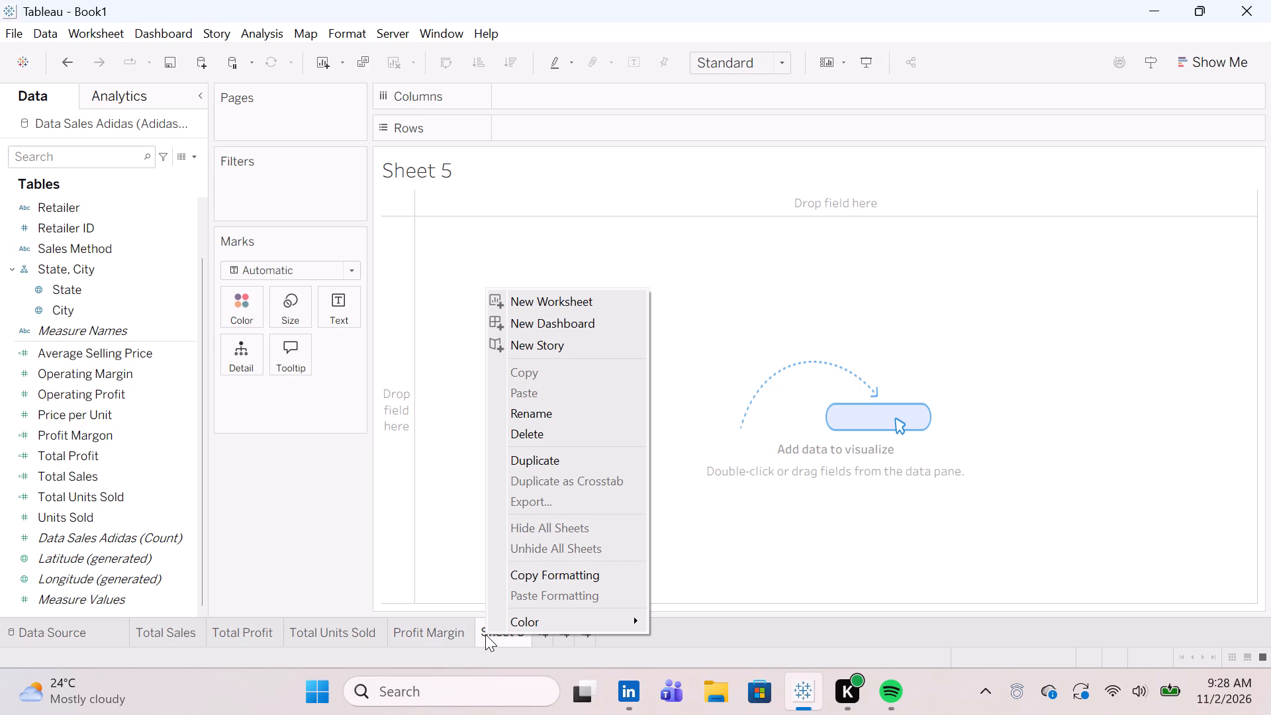
{"action": "left_click", "coordinate": [540, 413]}
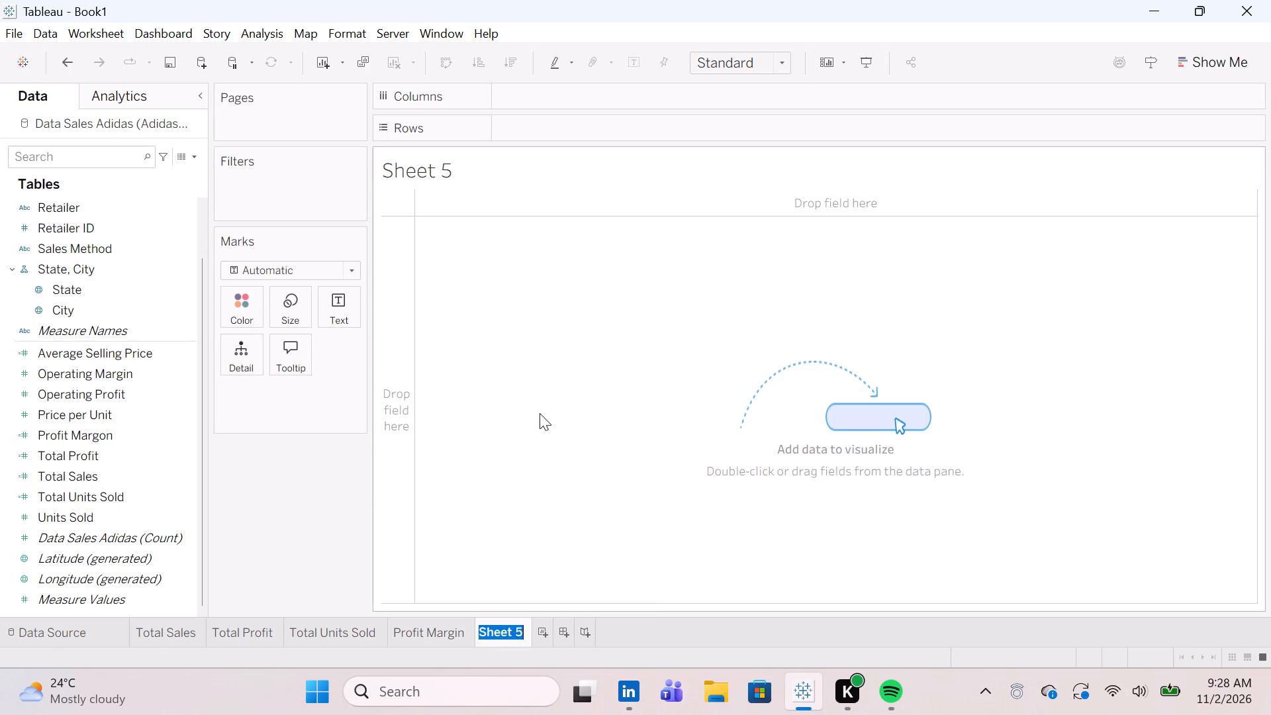
{"action": "type", "text": "Re"}
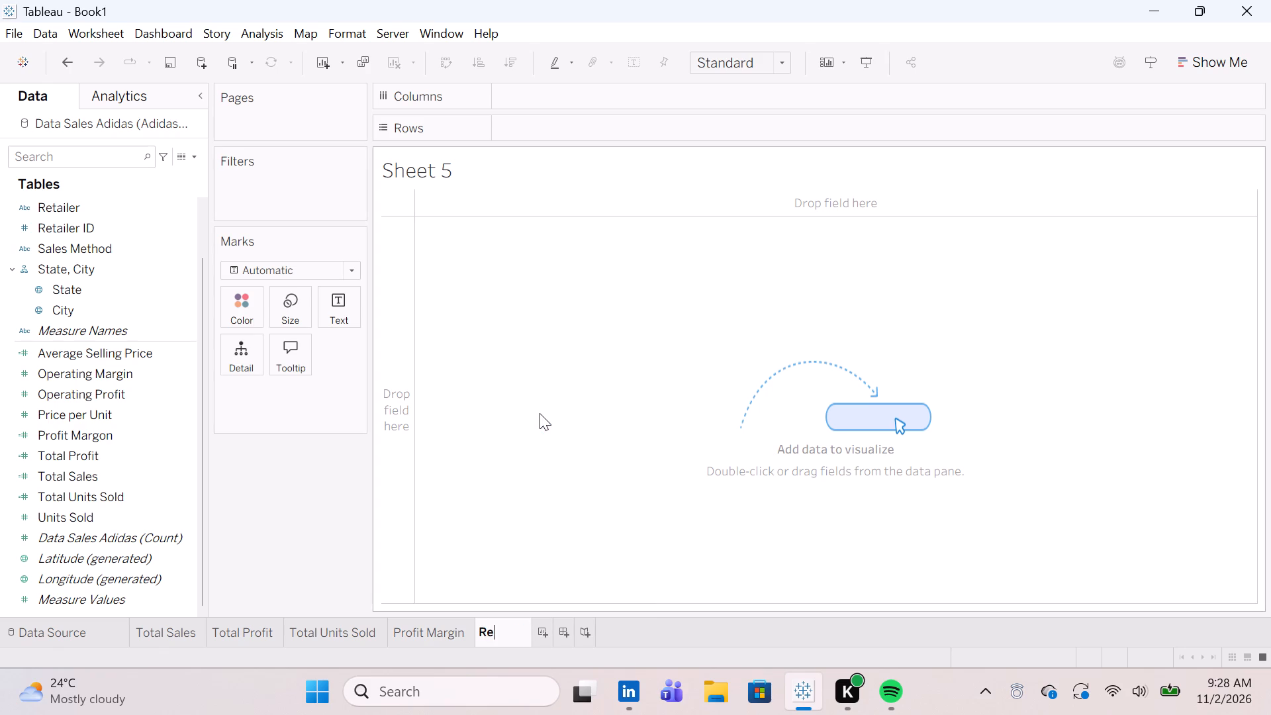
{"action": "type", "text": "gion"}
{"action": "key", "text": "space"}
{"action": "type", "text": "- wise"}
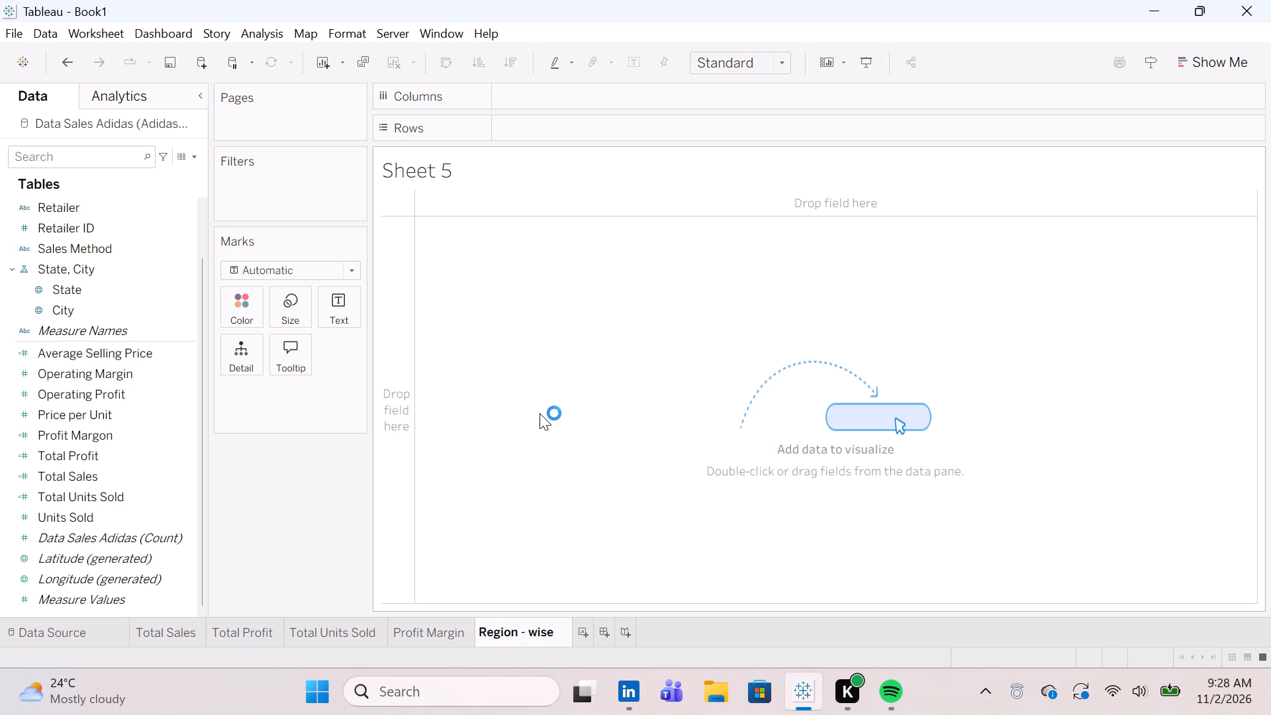
{"action": "key", "text": "space"}
{"action": "type", "text": "Sales"}
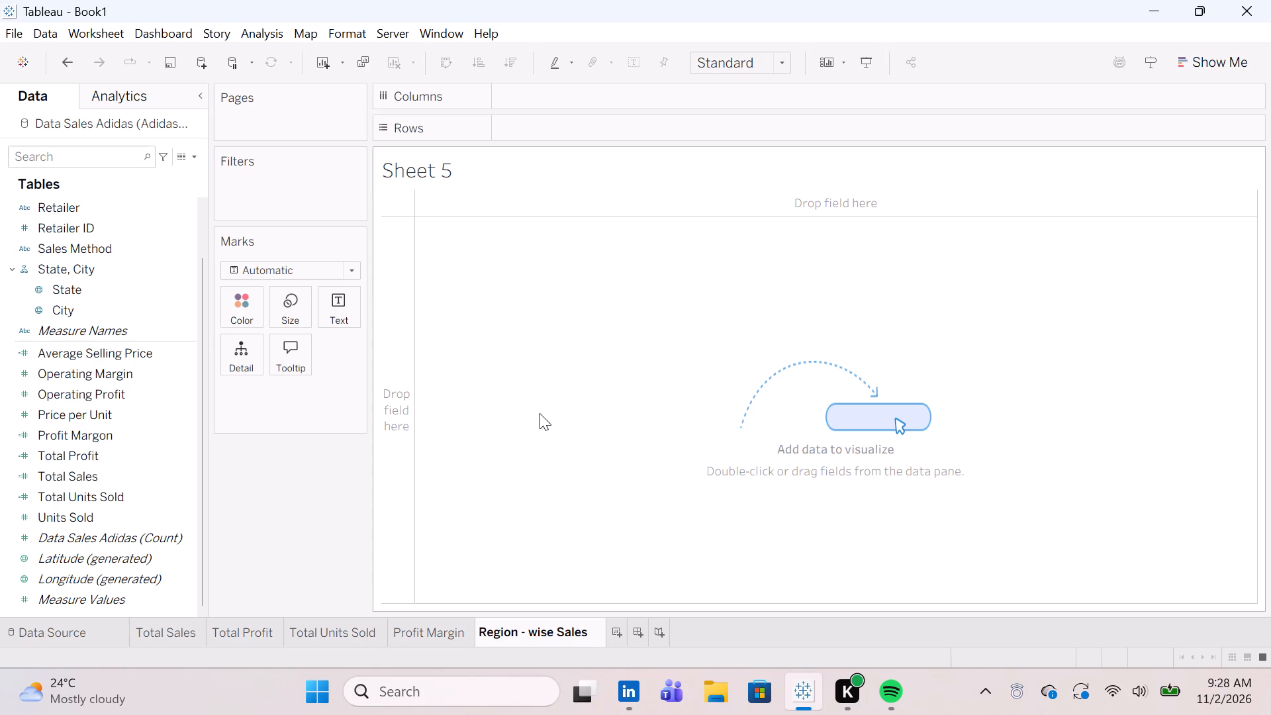
{"action": "key", "text": "Return"}
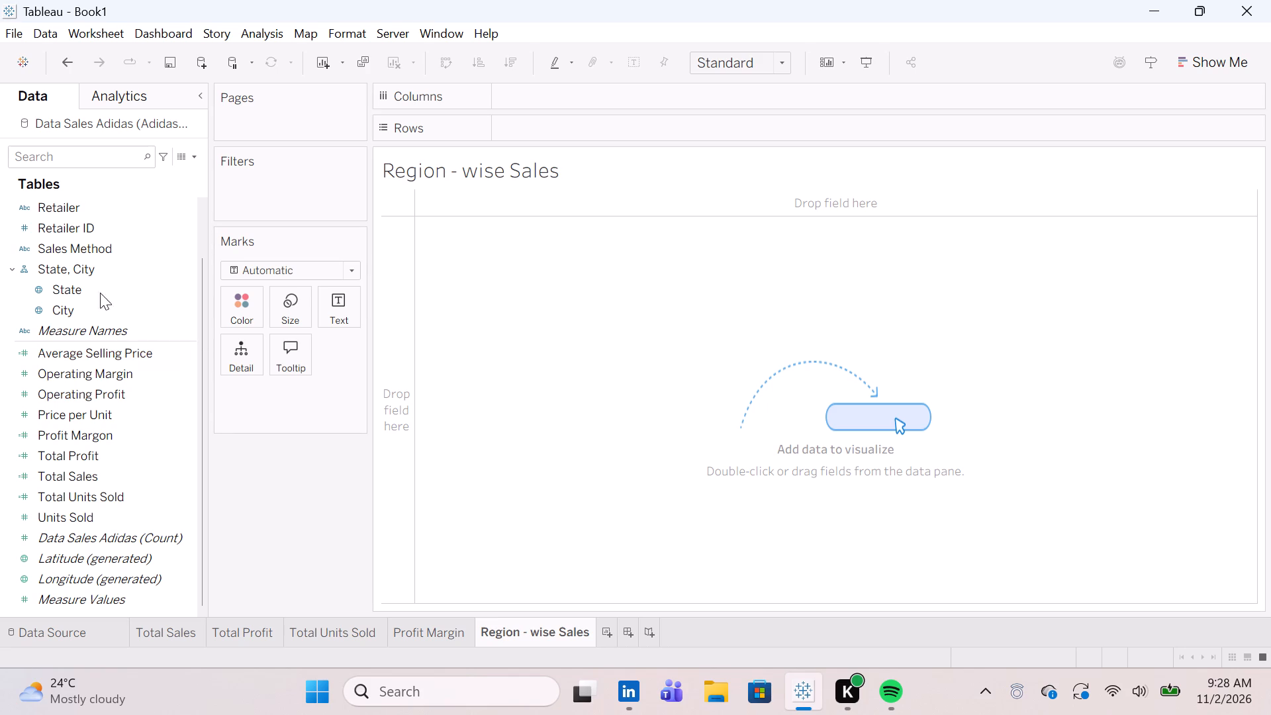
Build a bar chart on the Region - wise Sales sheet with Region as rows and Total Sales as columns.
{"action": "scroll", "coordinate": [107, 477], "scroll_direction": "down", "scroll_amount": 1}
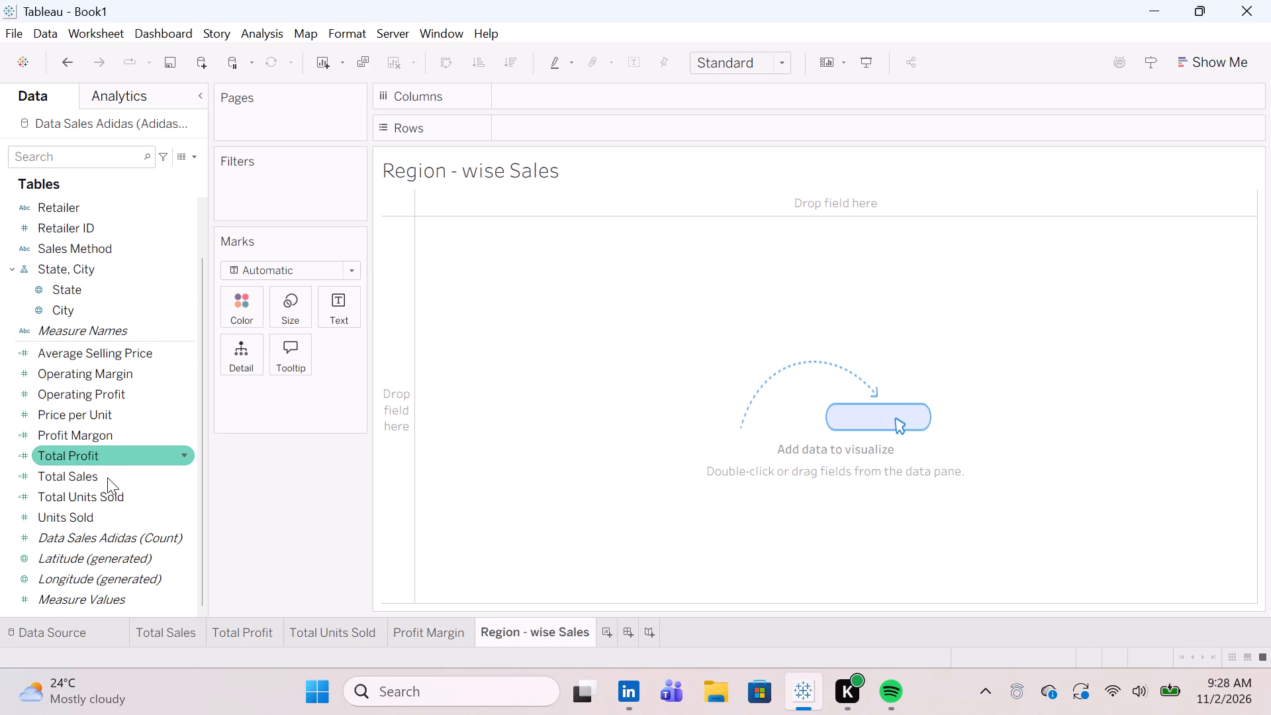
{"action": "scroll", "coordinate": [107, 477], "scroll_direction": "down", "scroll_amount": 1}
{"action": "scroll", "coordinate": [107, 477], "scroll_direction": "up", "scroll_amount": 2}
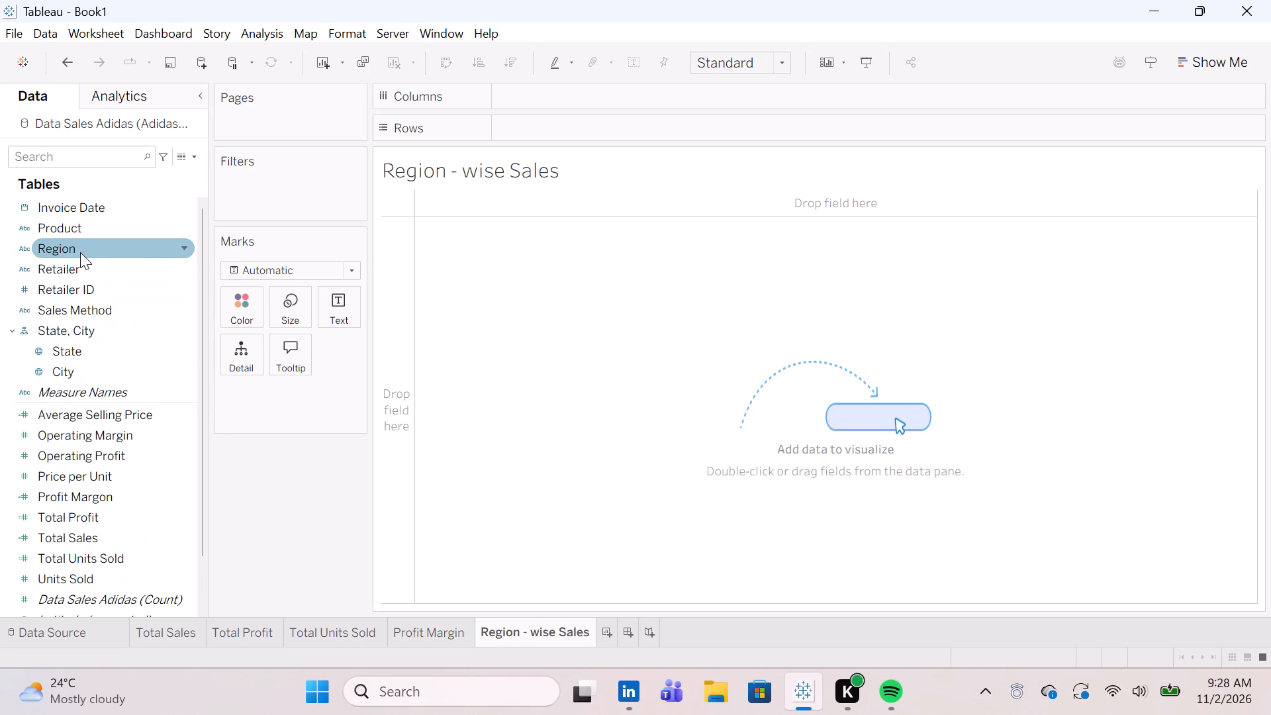
{"action": "left_click_drag", "start_coordinate": [80, 252], "coordinate": [569, 129]}
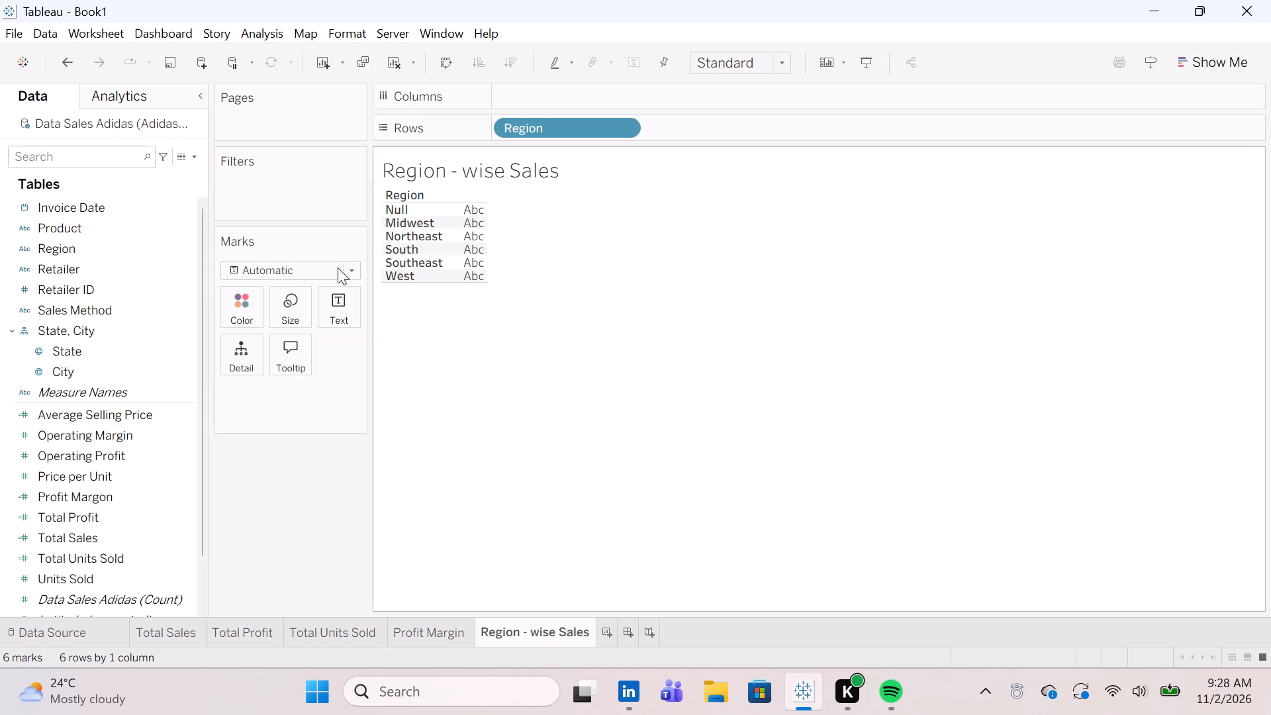
{"action": "left_click_drag", "start_coordinate": [103, 536], "coordinate": [550, 83]}
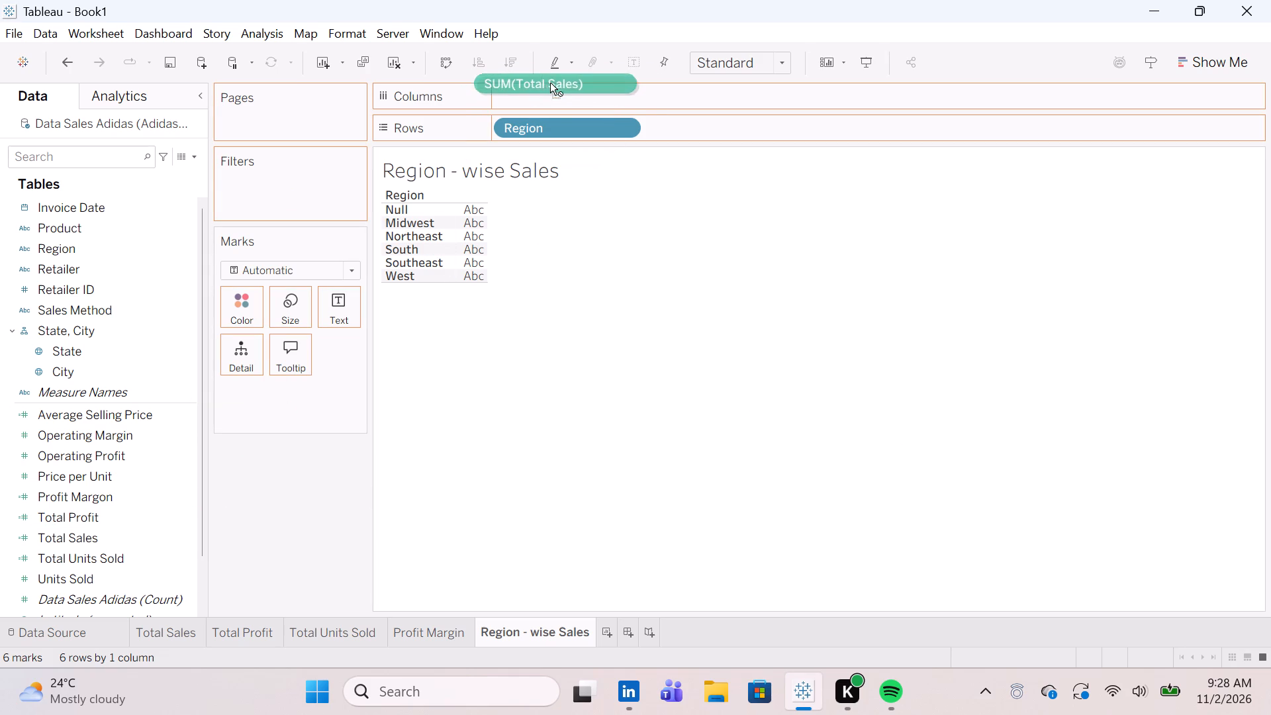
{"action": "left_click_drag", "start_coordinate": [550, 83], "coordinate": [567, 95]}
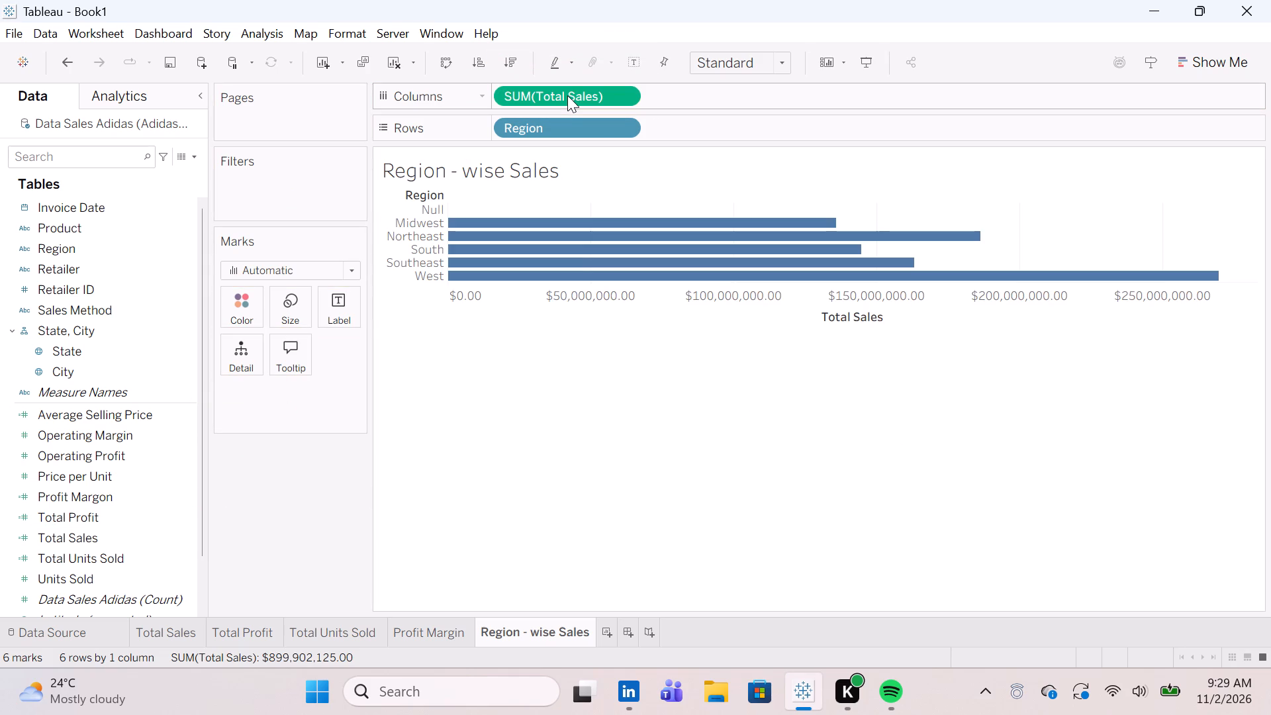
Sort the regions in descending order by Total Sales.
{"action": "left_click", "coordinate": [567, 95]}
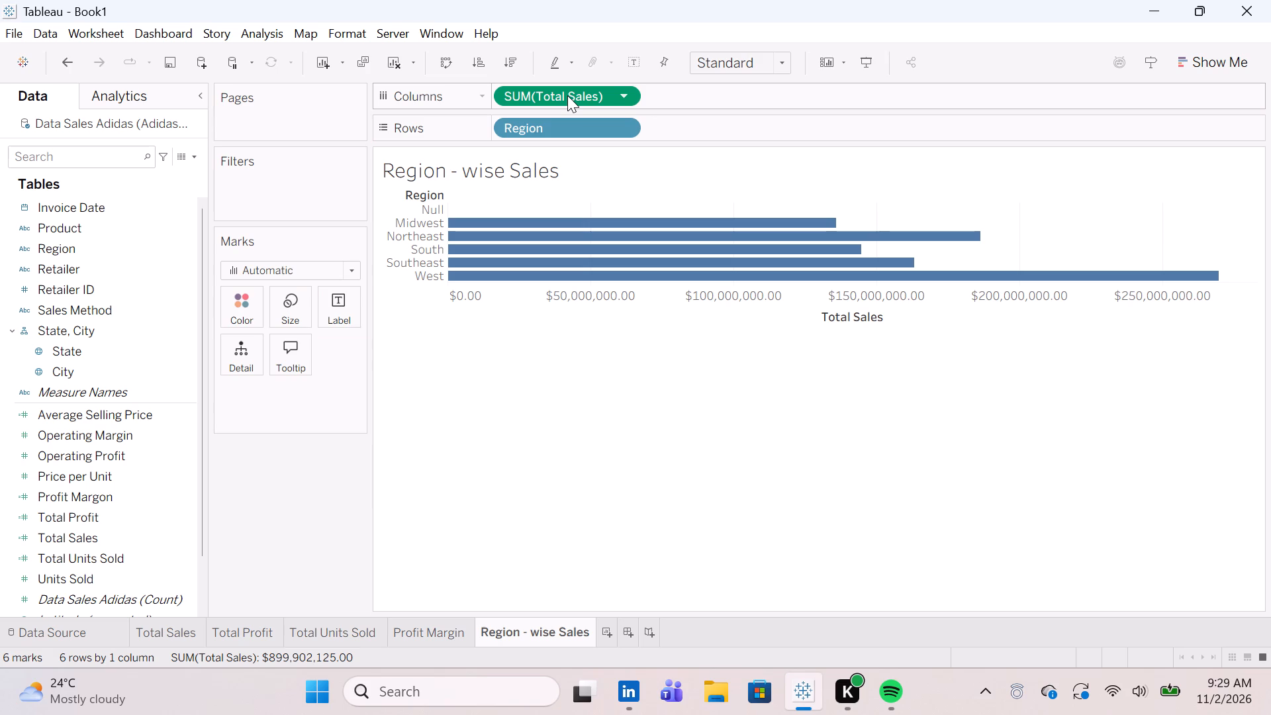
{"action": "left_click", "coordinate": [509, 66]}
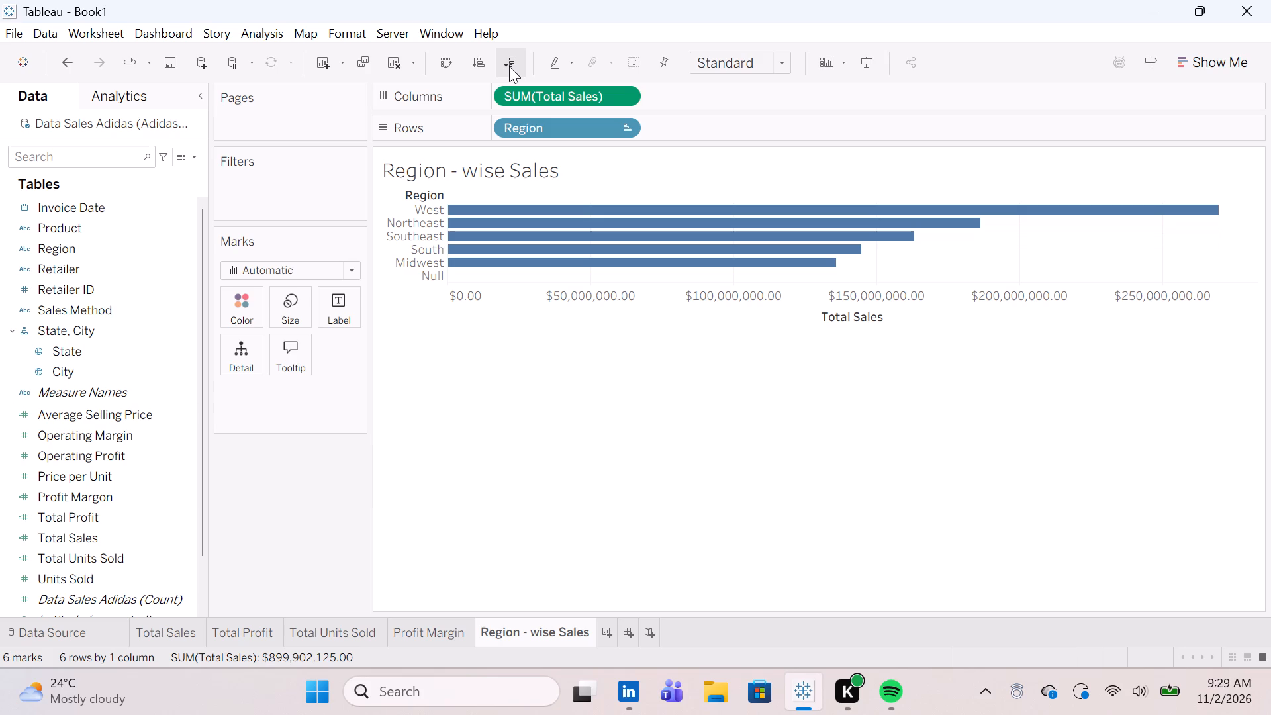
{"action": "left_click", "coordinate": [509, 66]}
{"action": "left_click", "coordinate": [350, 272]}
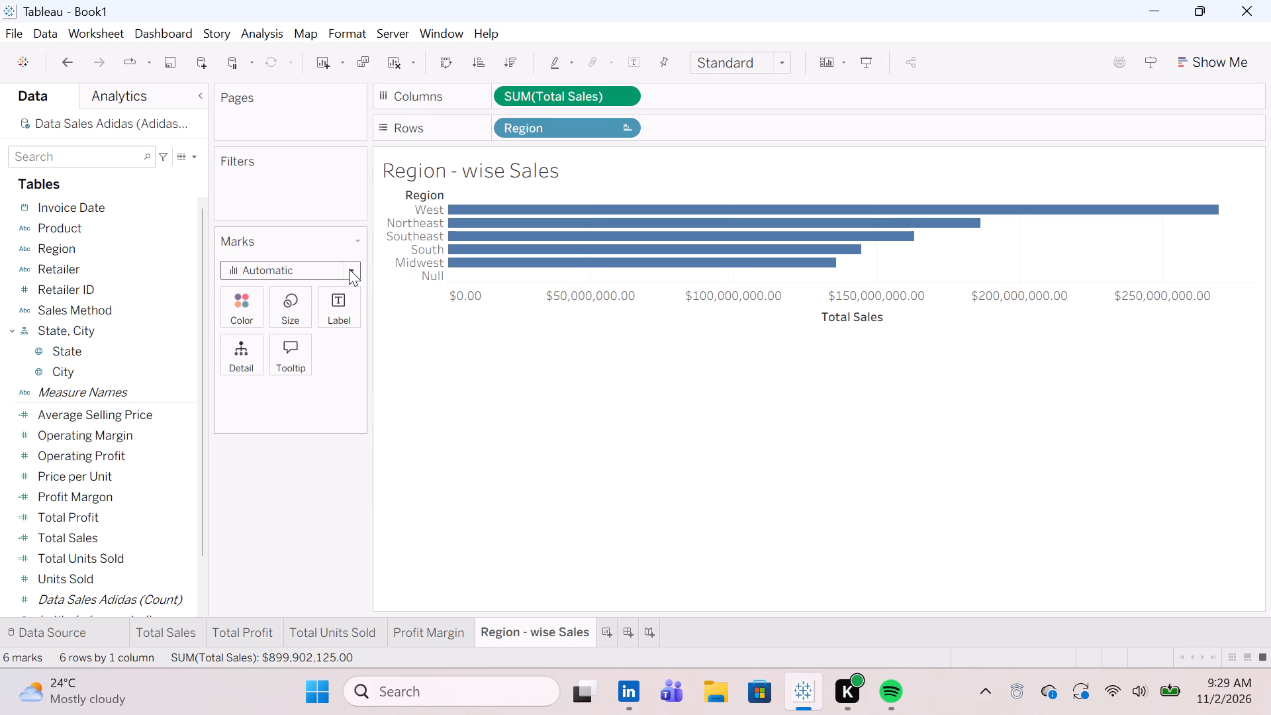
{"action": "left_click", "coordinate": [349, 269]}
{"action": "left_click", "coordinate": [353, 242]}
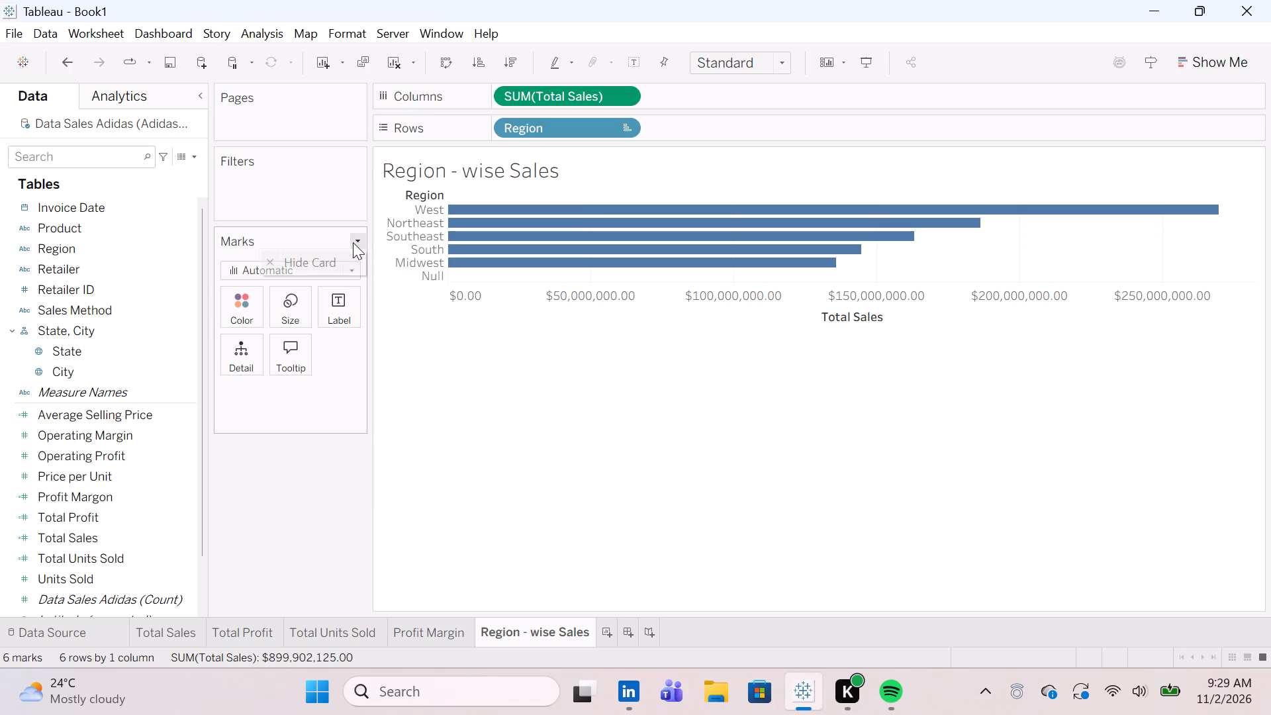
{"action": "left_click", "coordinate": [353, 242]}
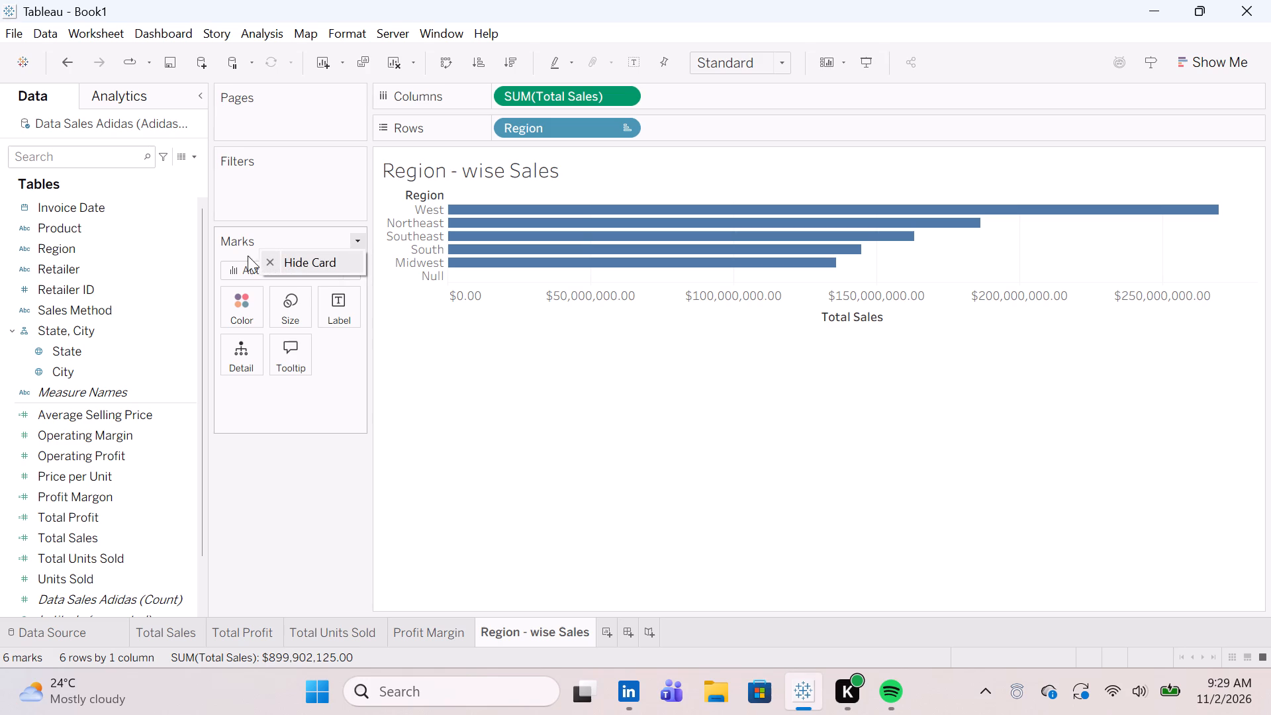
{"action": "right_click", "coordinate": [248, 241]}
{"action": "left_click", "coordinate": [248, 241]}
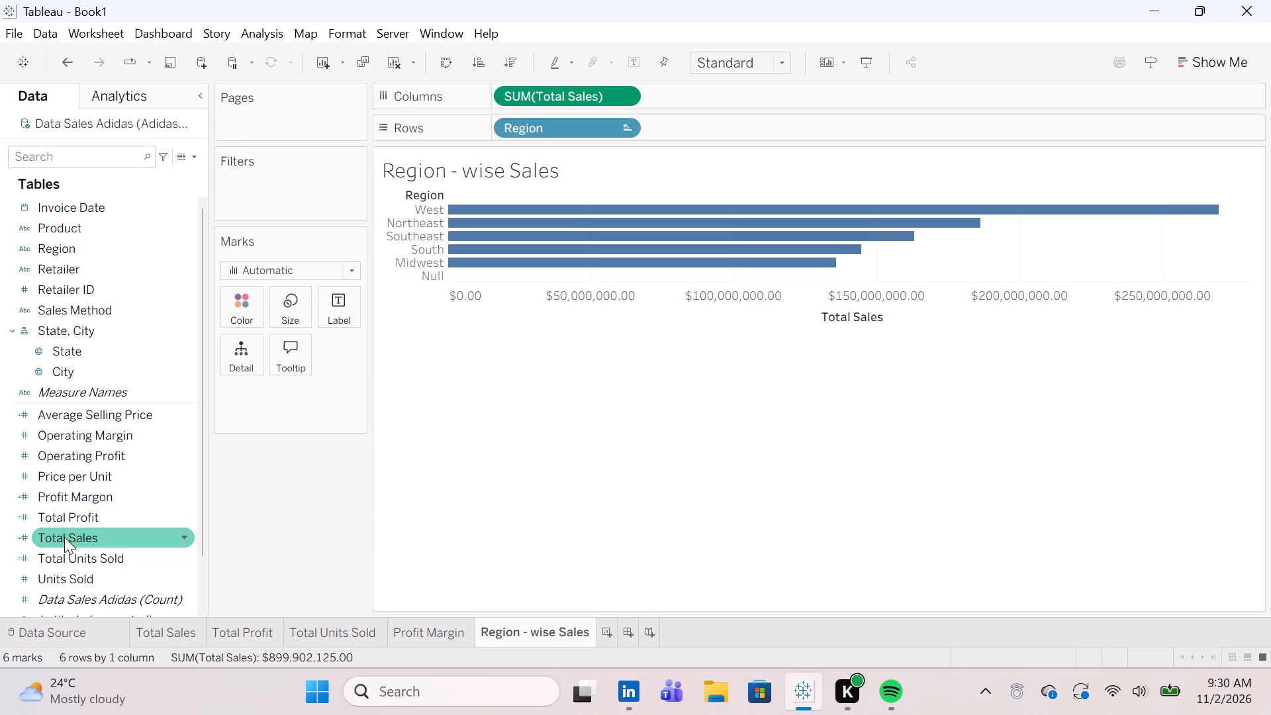
Label the region bars with the Total Sales field.
{"action": "left_click_drag", "start_coordinate": [64, 537], "coordinate": [342, 311]}
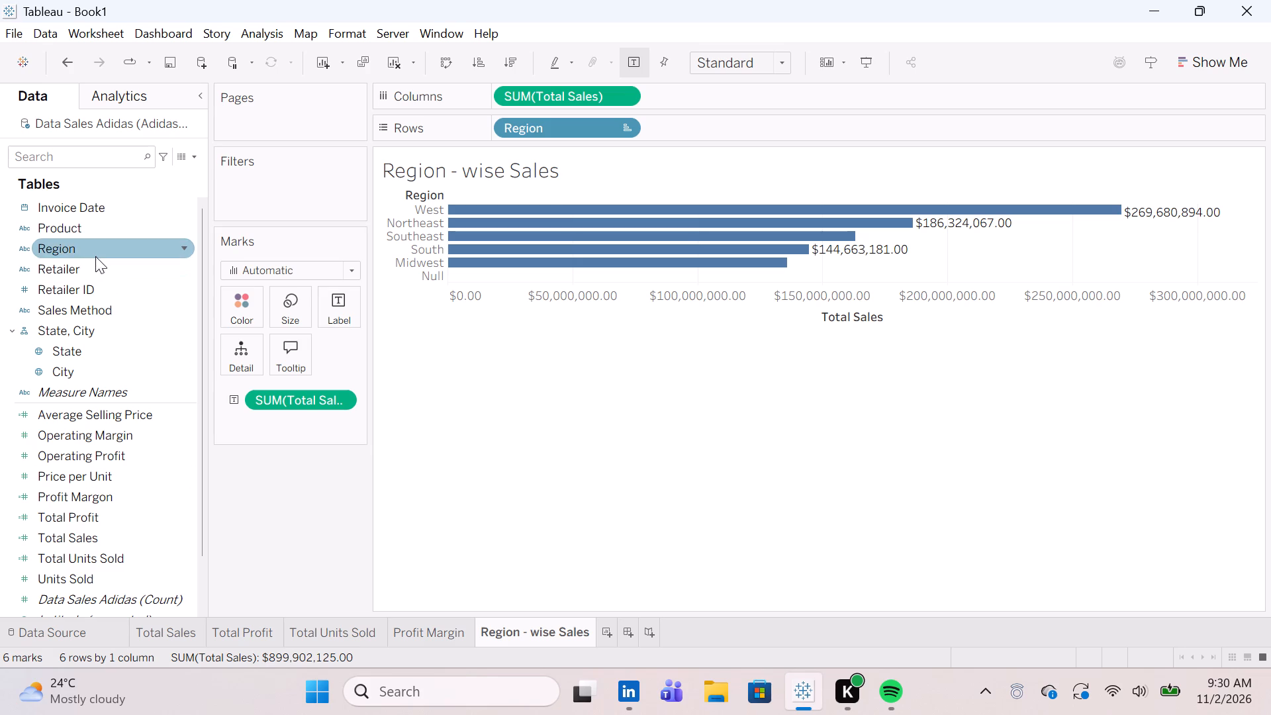
Colour the bars by the Region field.
{"action": "left_click_drag", "start_coordinate": [91, 252], "coordinate": [243, 316]}
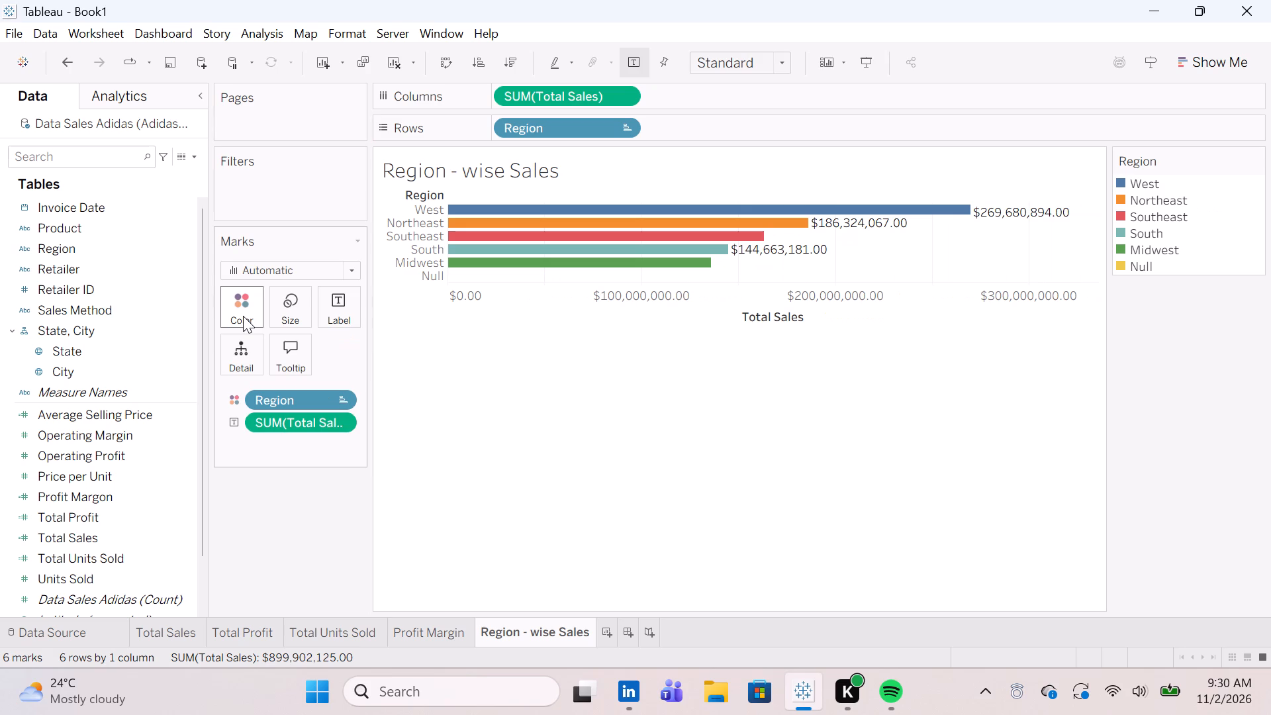
{"action": "left_click", "coordinate": [289, 404]}
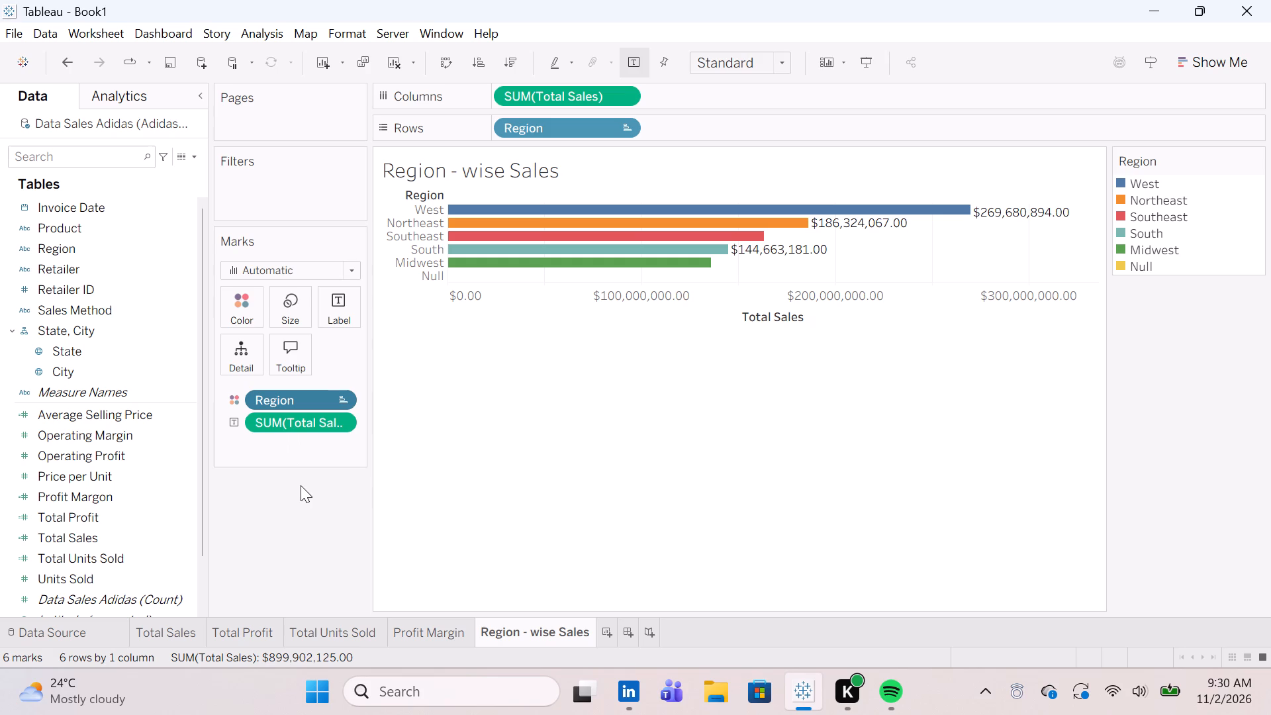
Add a new worksheet after Region - wise Sales and name it Product wise Sales.
{"action": "left_click", "coordinate": [611, 632]}
{"action": "right_click", "coordinate": [611, 632]}
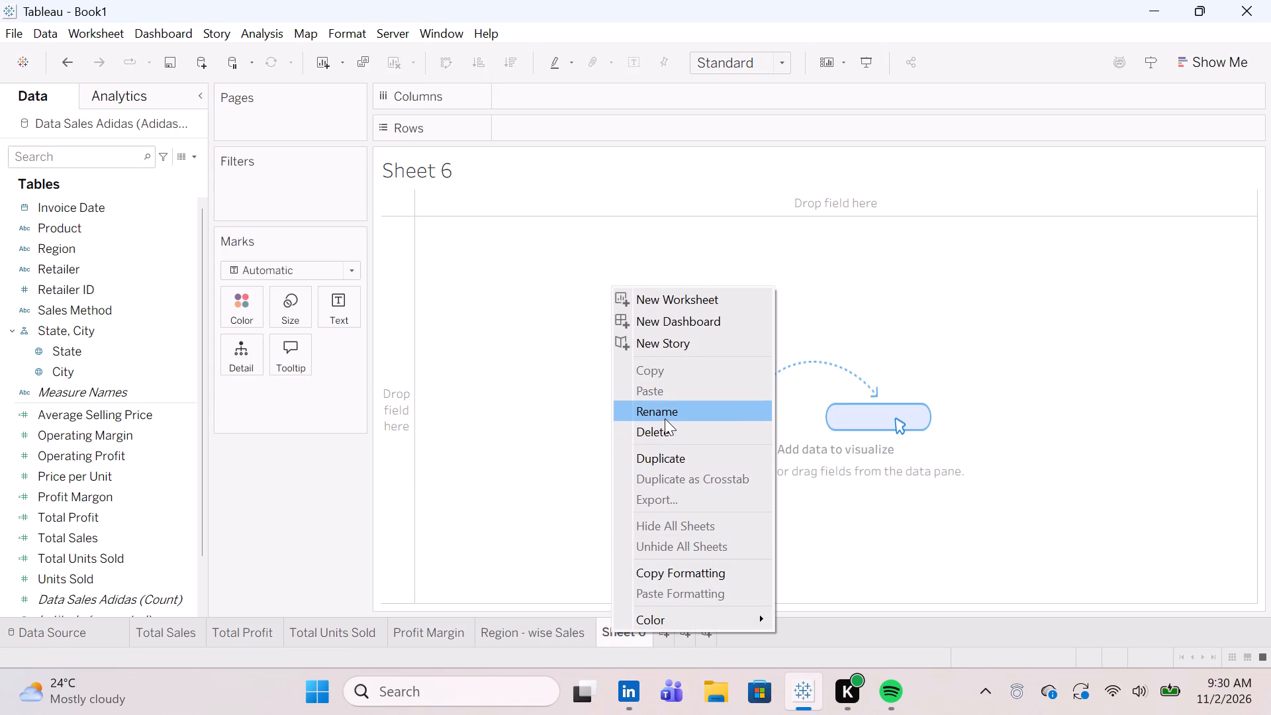
{"action": "left_click", "coordinate": [665, 418]}
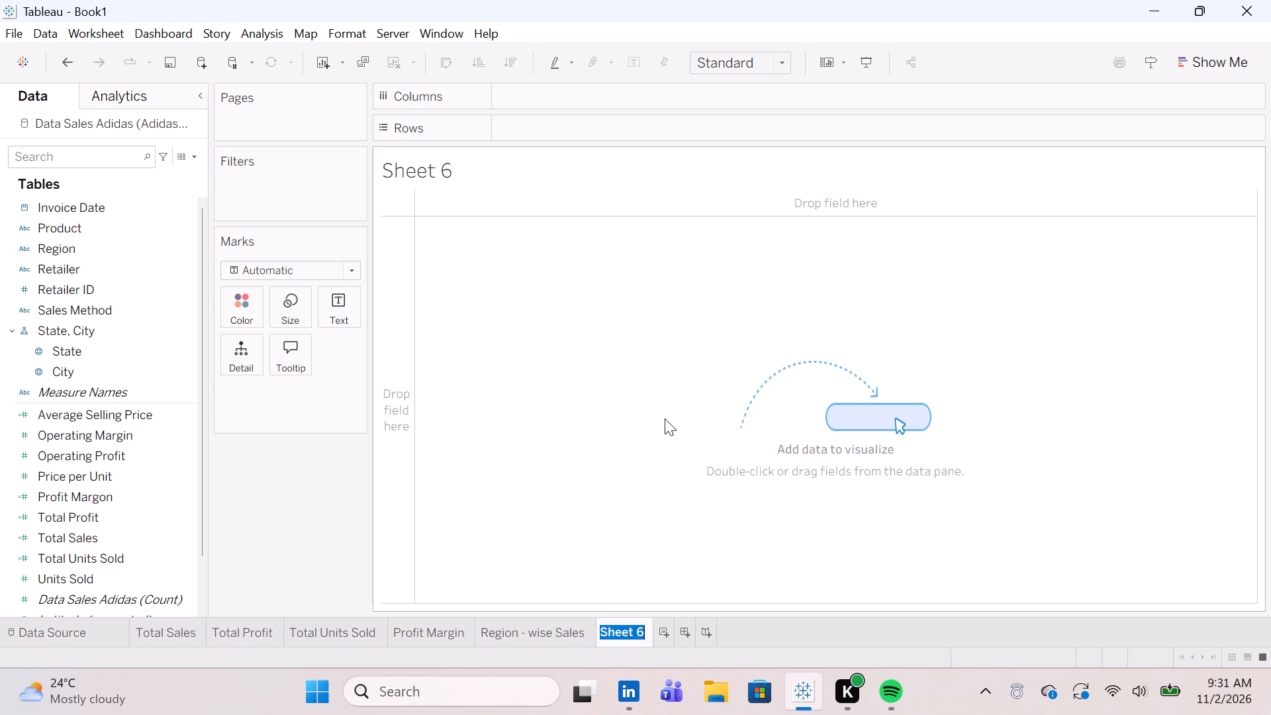
{"action": "key", "text": "shift+r"}
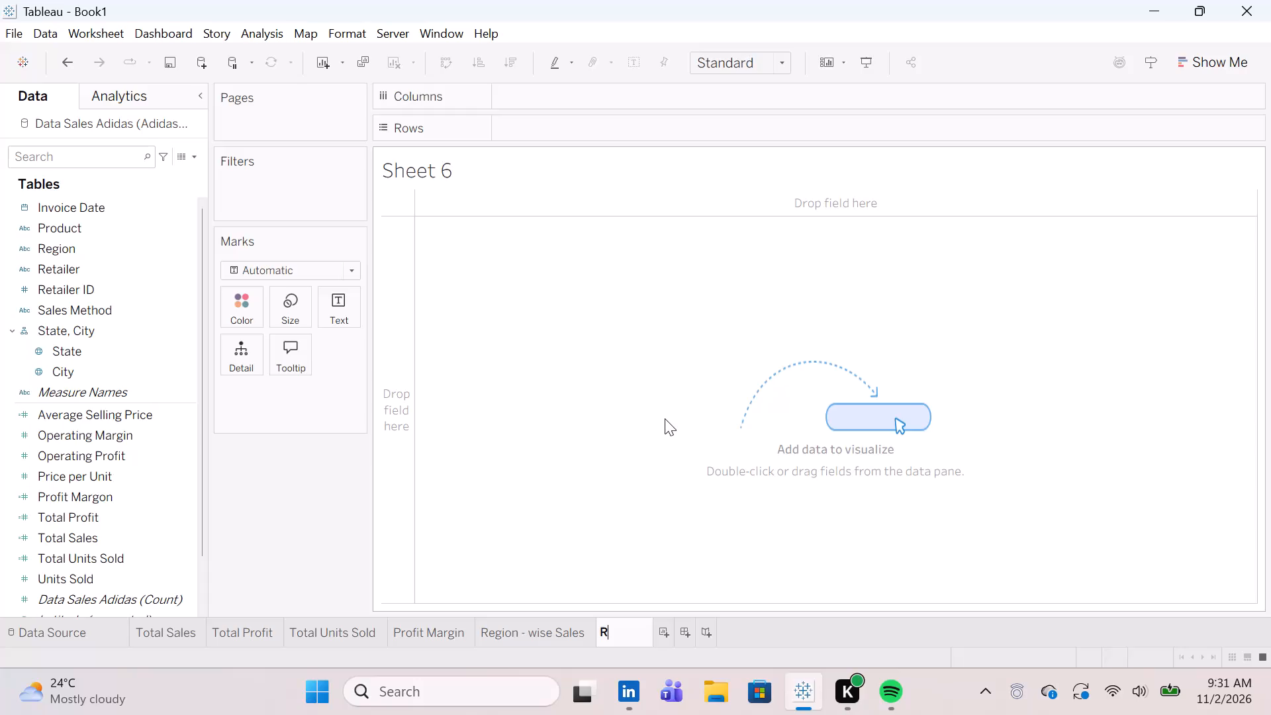
{"action": "key", "text": "BackSpace"}
{"action": "key", "text": "shift+p"}
{"action": "type", "text": "roduct"}
{"action": "key", "text": "space"}
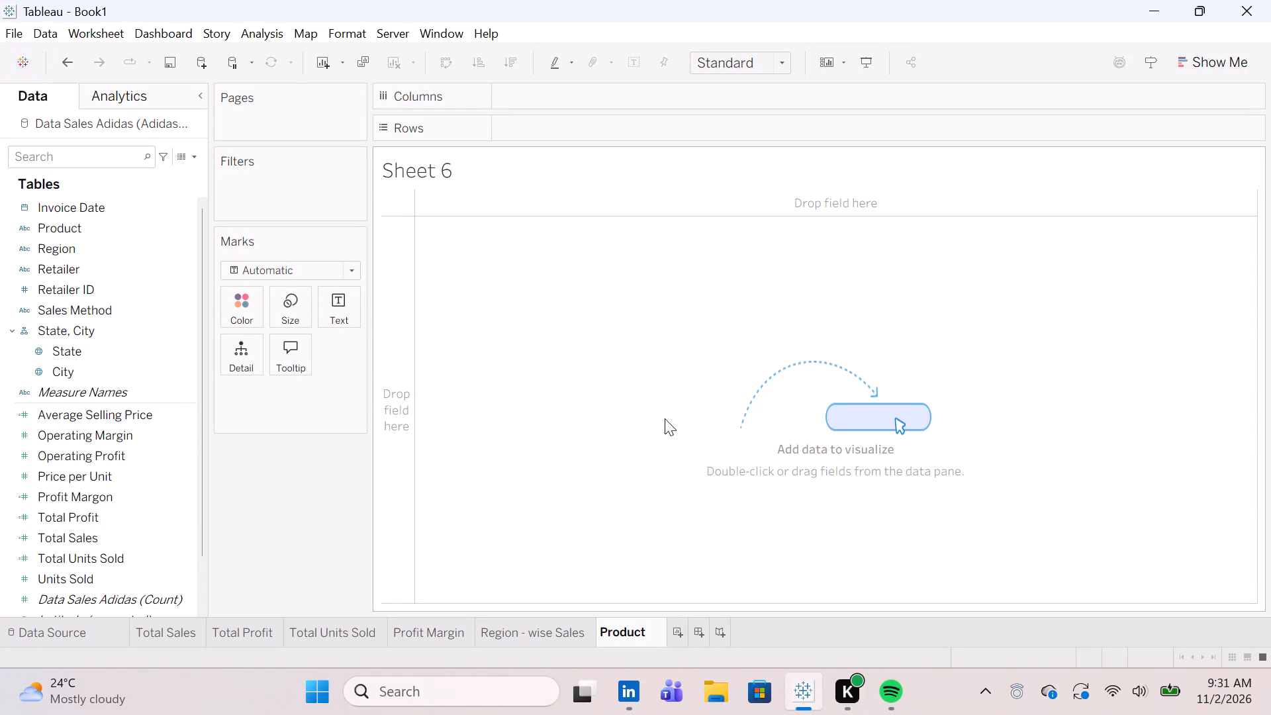
{"action": "type", "text": "wise Sales"}
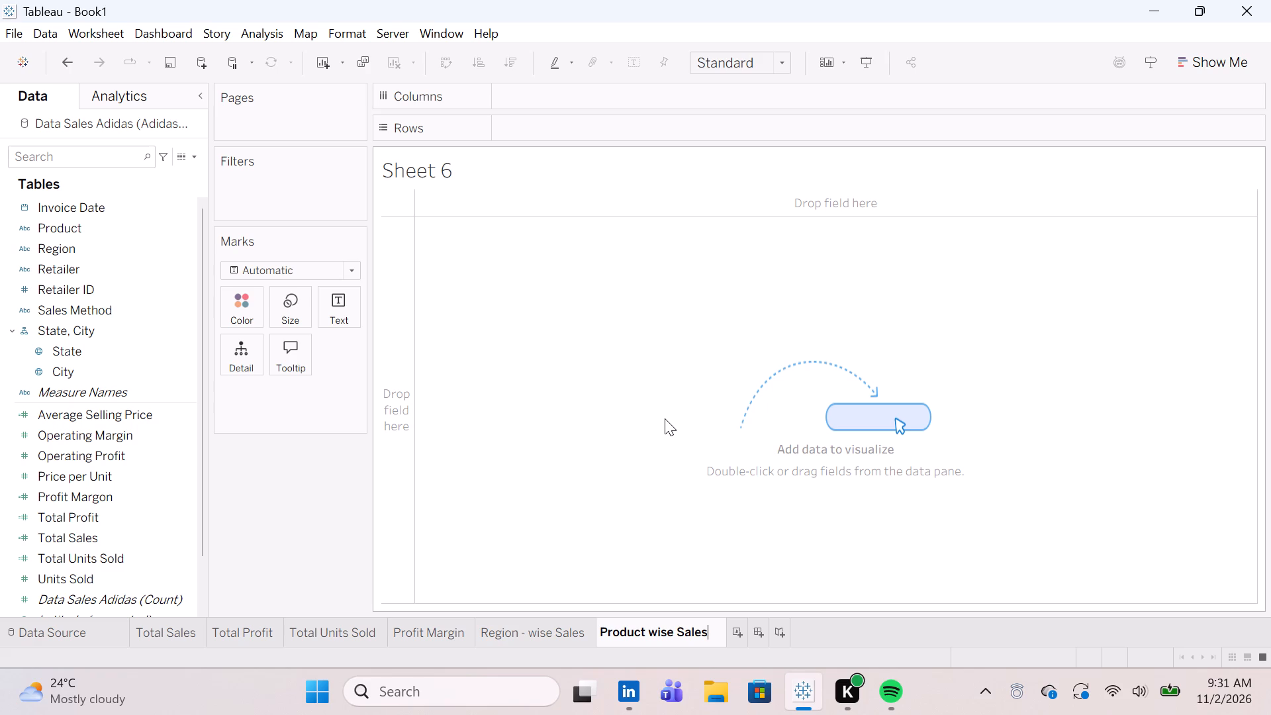
{"action": "key", "text": "Return"}
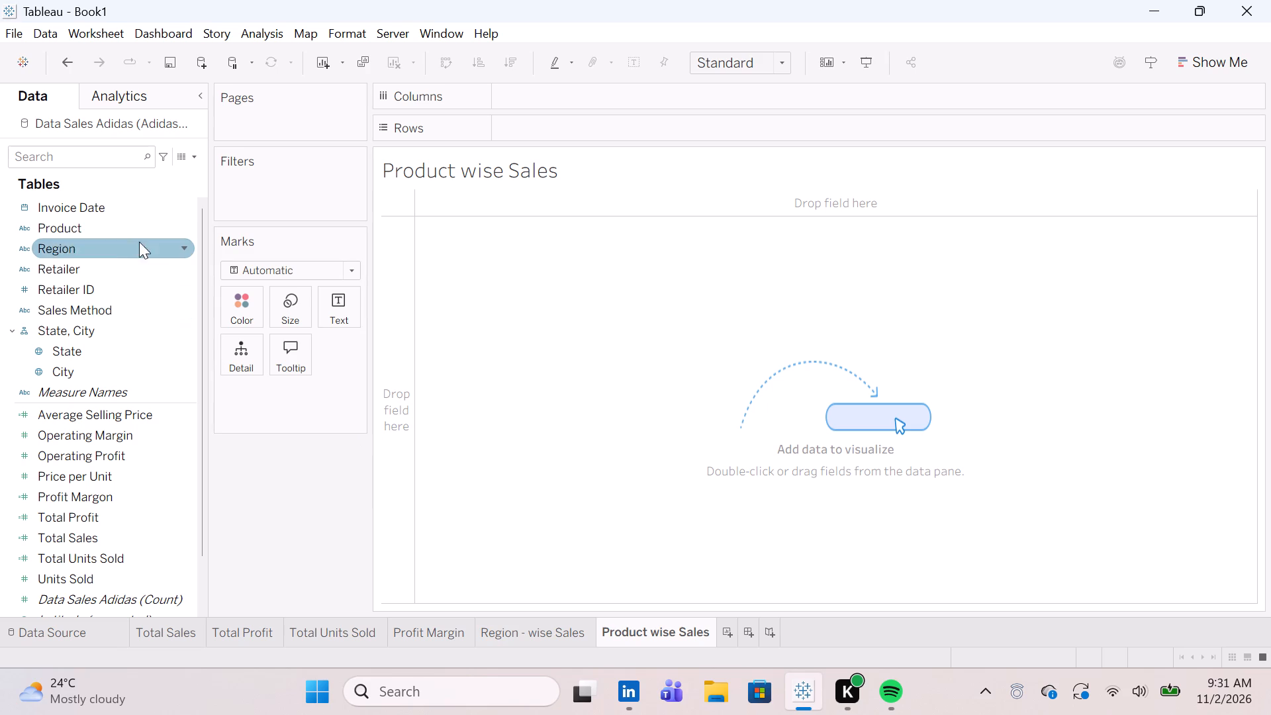
Build a bar chart on the Product wise Sales sheet with Product as rows and Total Sales as columns.
{"action": "left_click_drag", "start_coordinate": [115, 229], "coordinate": [565, 121]}
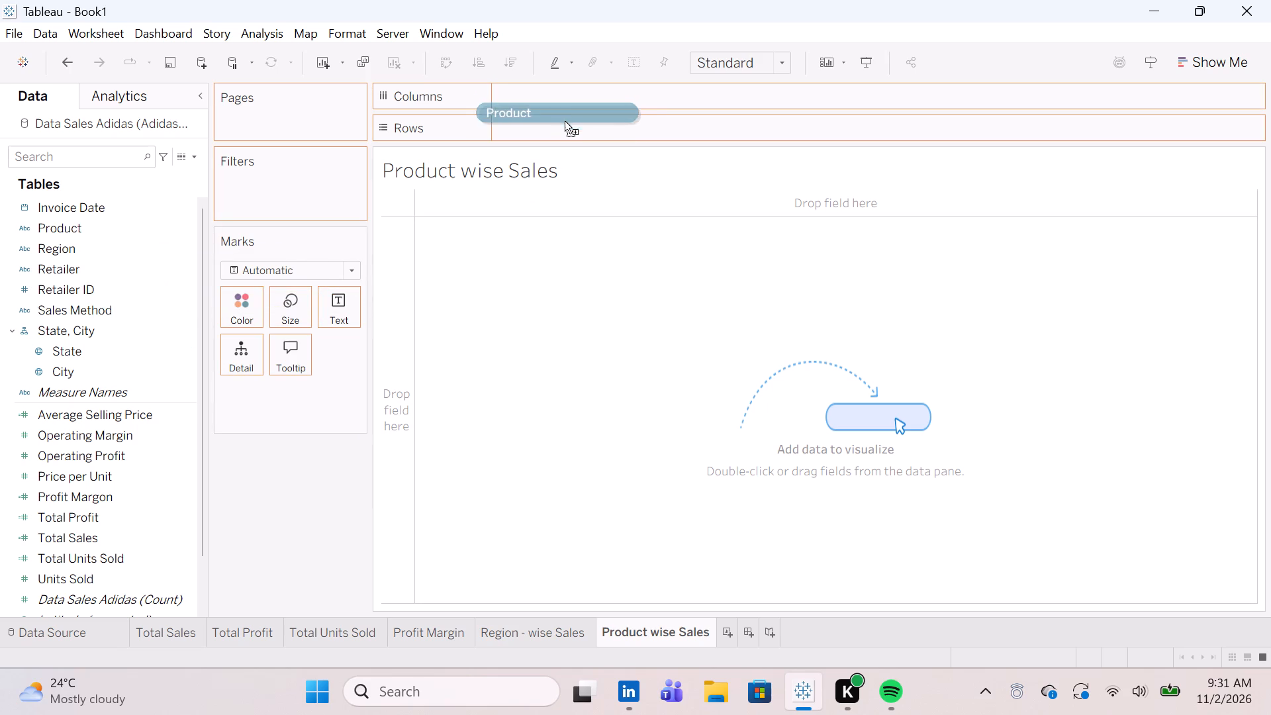
{"action": "left_click_drag", "start_coordinate": [565, 121], "coordinate": [572, 125]}
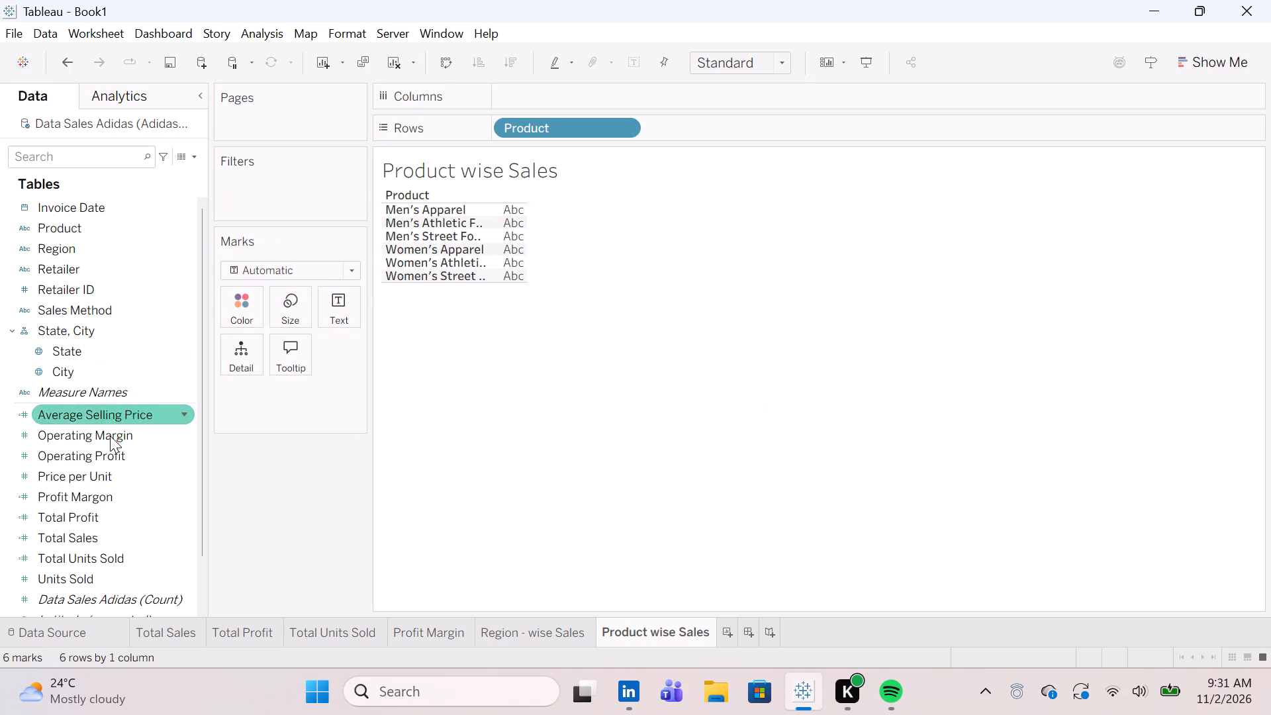
{"action": "left_click_drag", "start_coordinate": [88, 532], "coordinate": [515, 44]}
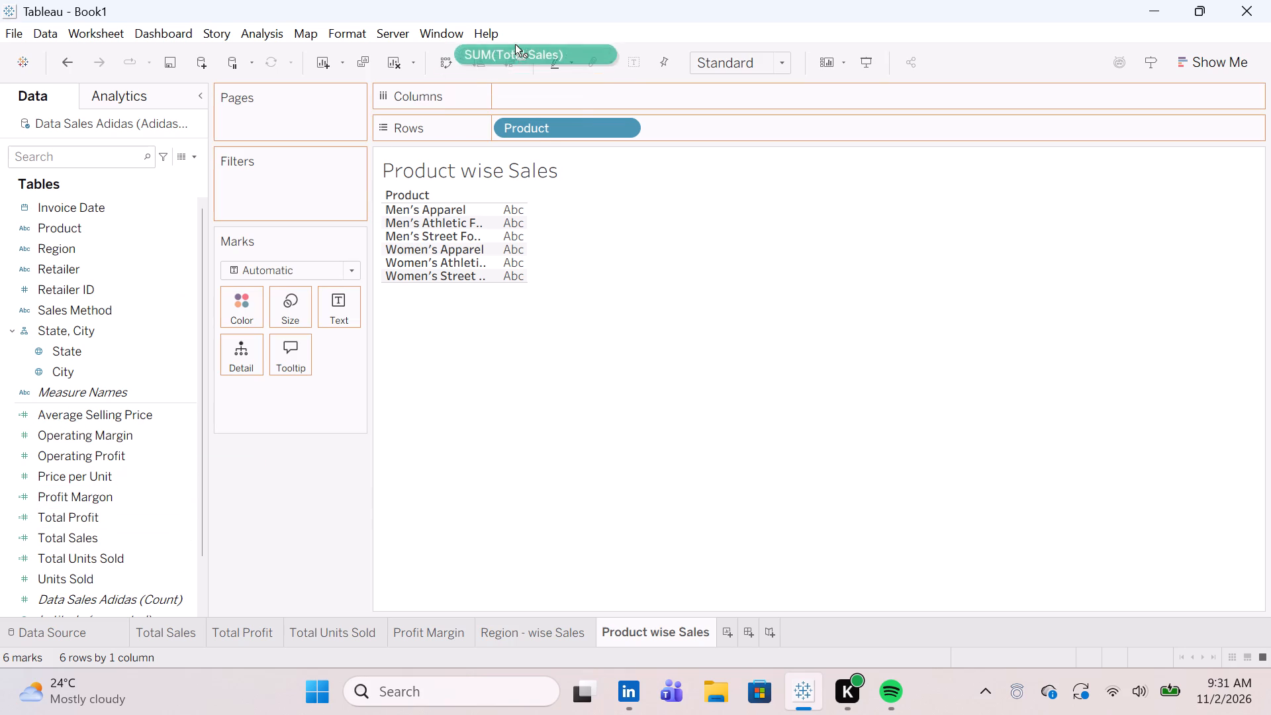
{"action": "left_click_drag", "start_coordinate": [515, 44], "coordinate": [550, 93]}
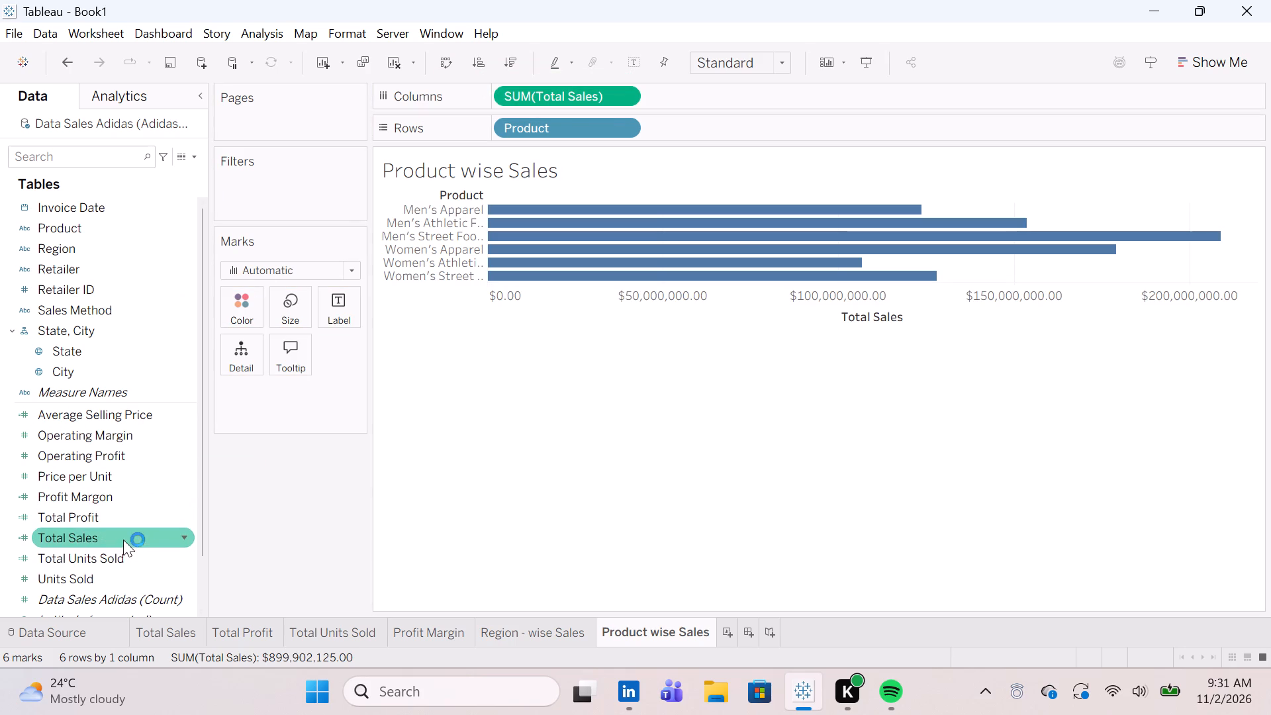
Label the product bars with the Total Sales field.
{"action": "left_click_drag", "start_coordinate": [123, 540], "coordinate": [347, 313]}
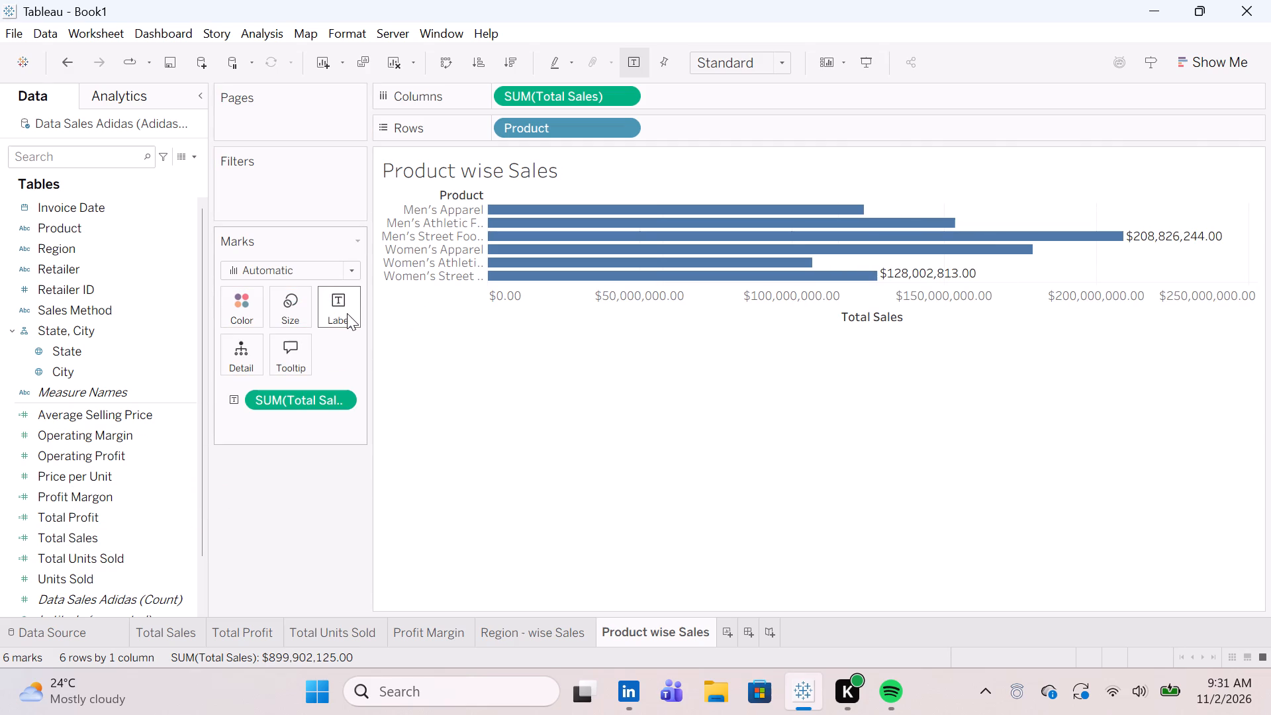
Sort the product bars in descending order of Total Sales.
{"action": "left_click", "coordinate": [499, 58]}
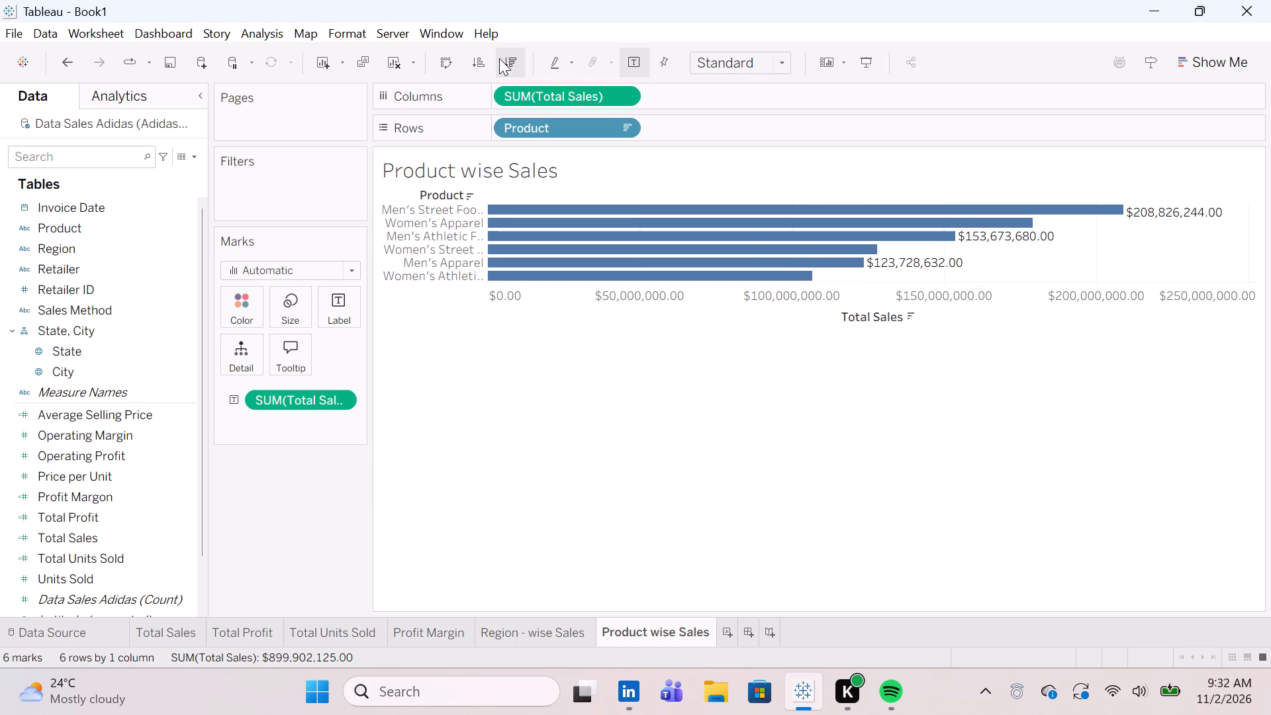
Add a new worksheet after Product wise Sales and name it Monthly Sales Trend.
{"action": "left_click", "coordinate": [725, 632]}
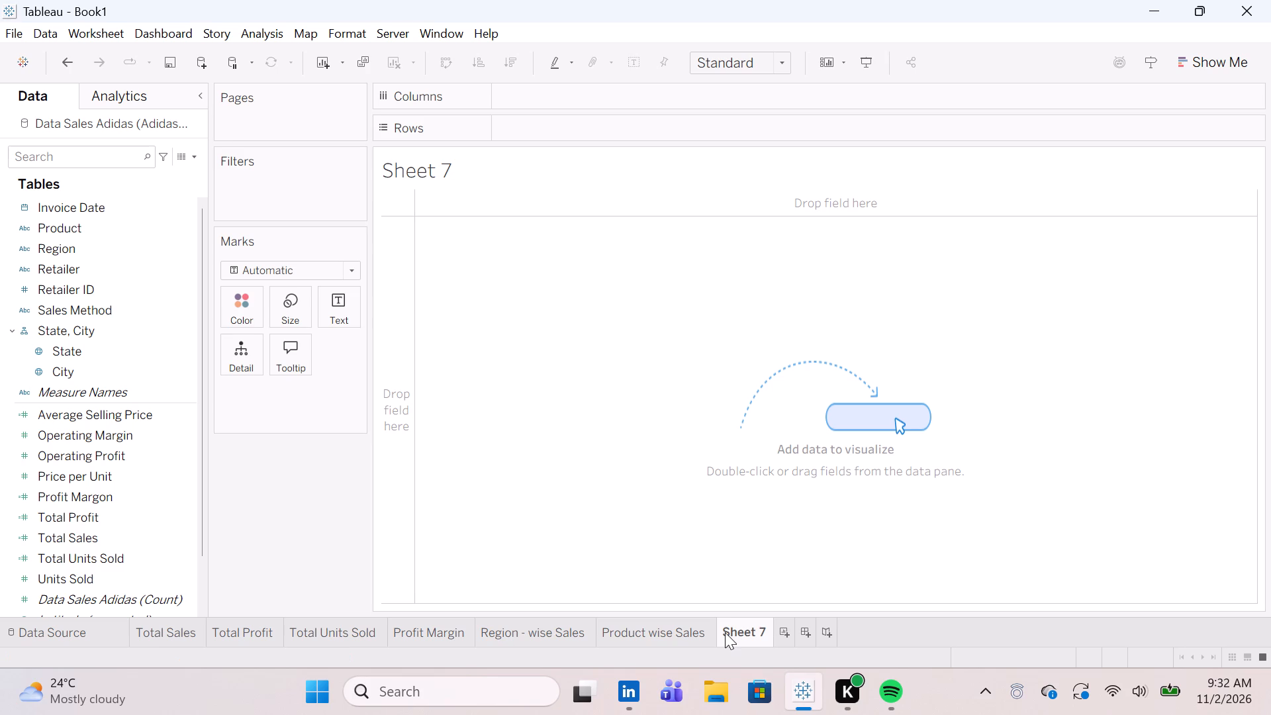
{"action": "right_click", "coordinate": [725, 632]}
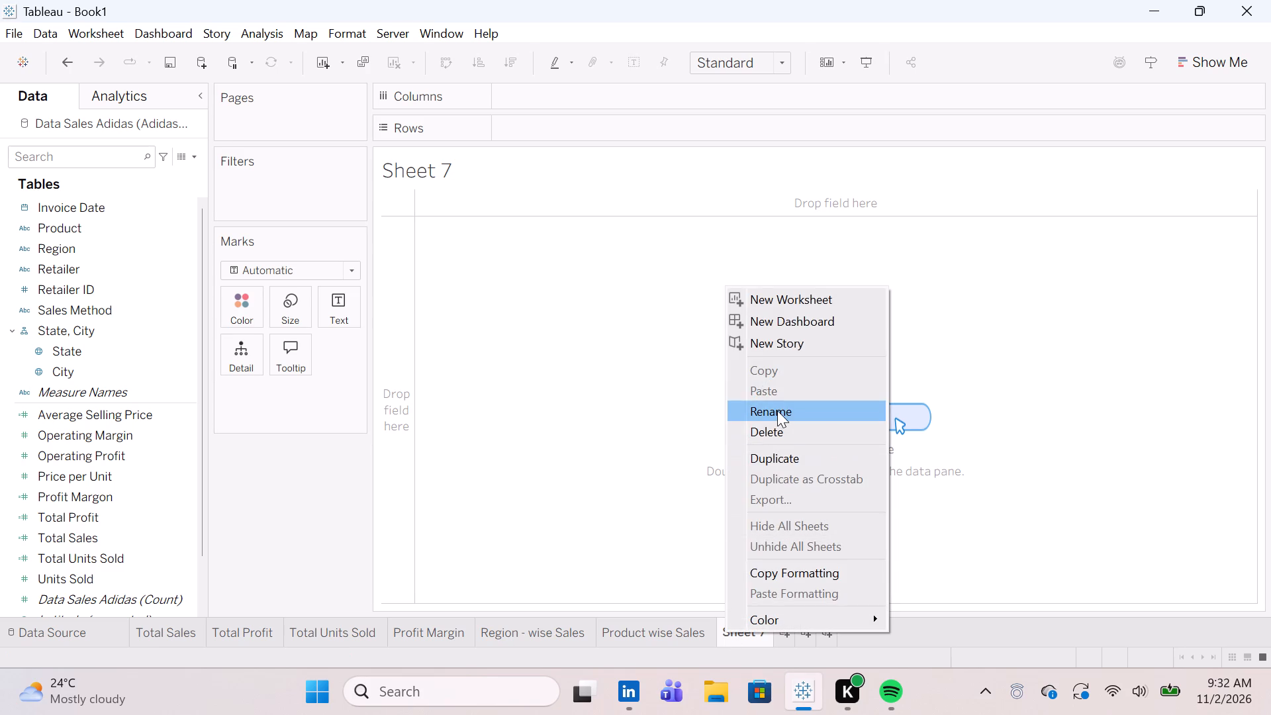
{"action": "left_click", "coordinate": [777, 410]}
{"action": "key", "text": "BackSpace"}
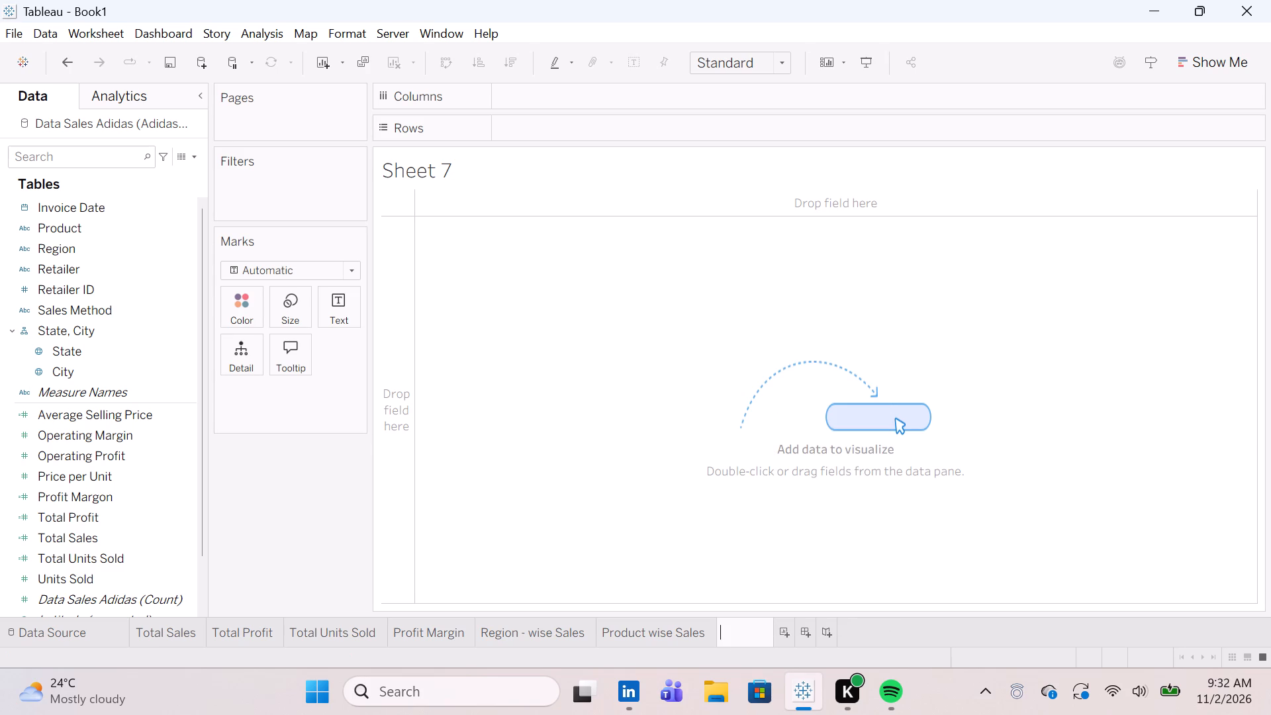
{"action": "type", "text": "Monthly Sales"}
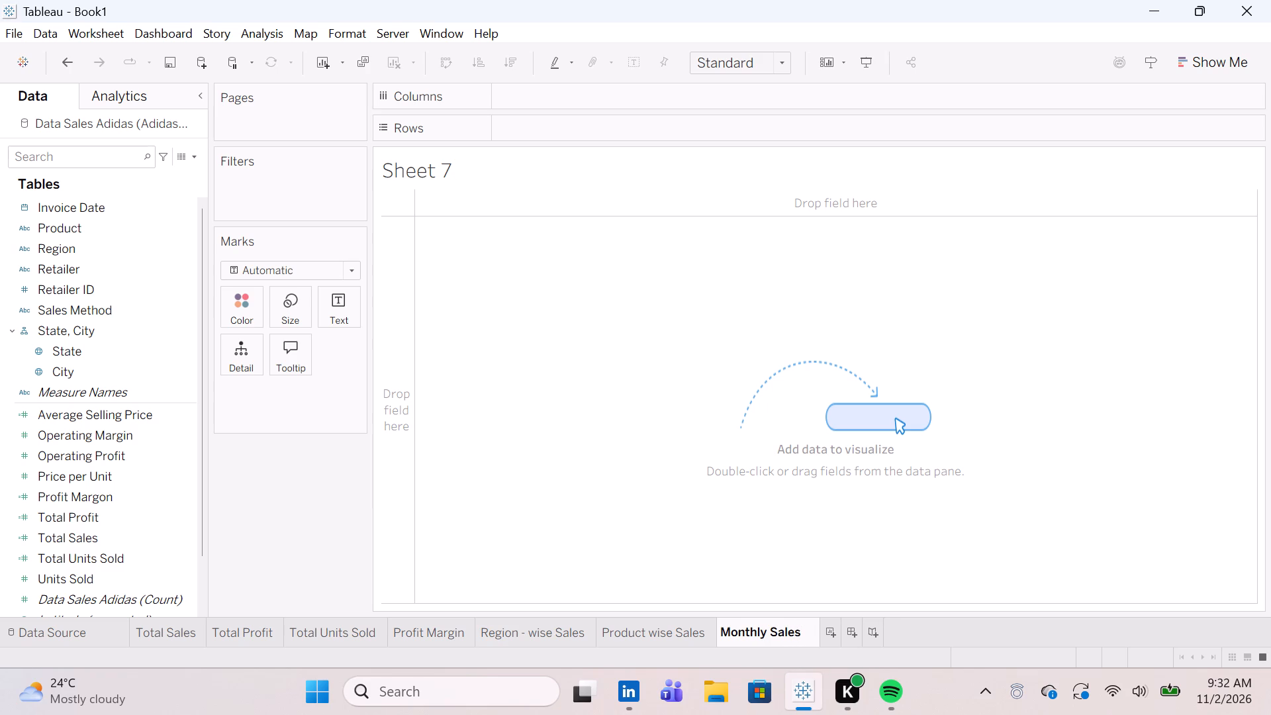
{"action": "key", "text": "space"}
{"action": "type", "text": "Tr"}
{"action": "type", "text": "end"}
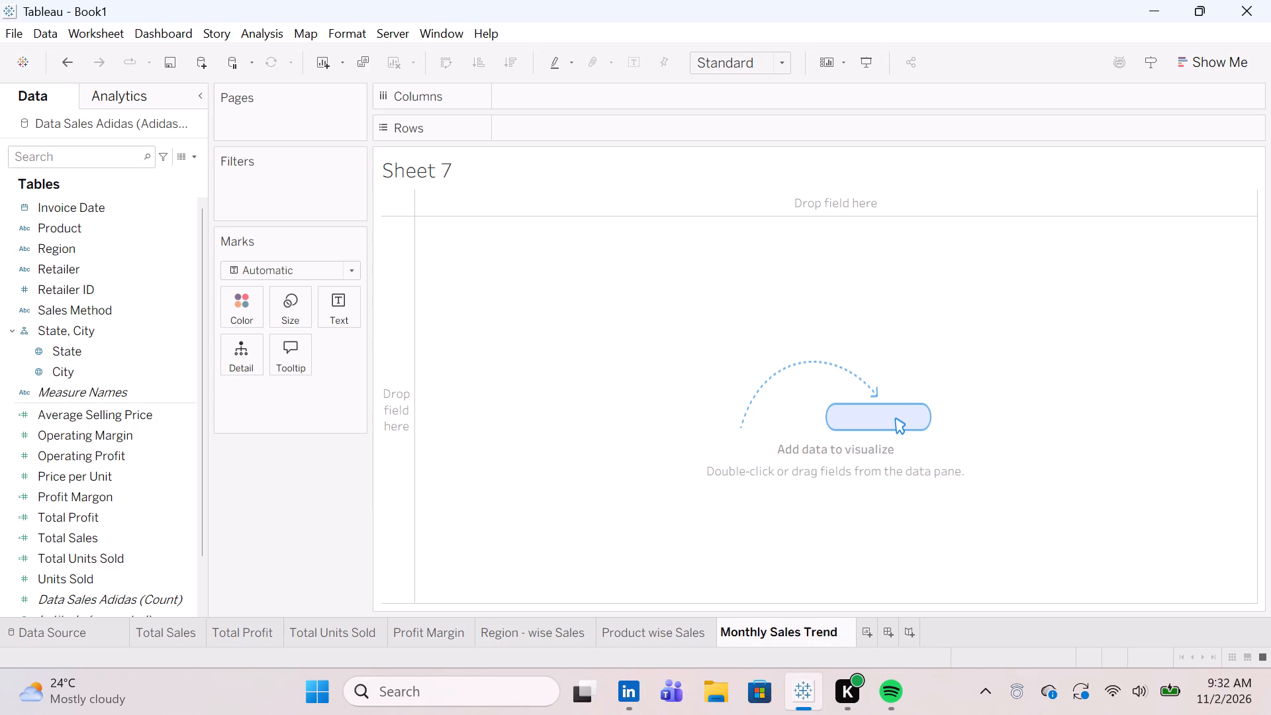
{"action": "key", "text": "Return"}
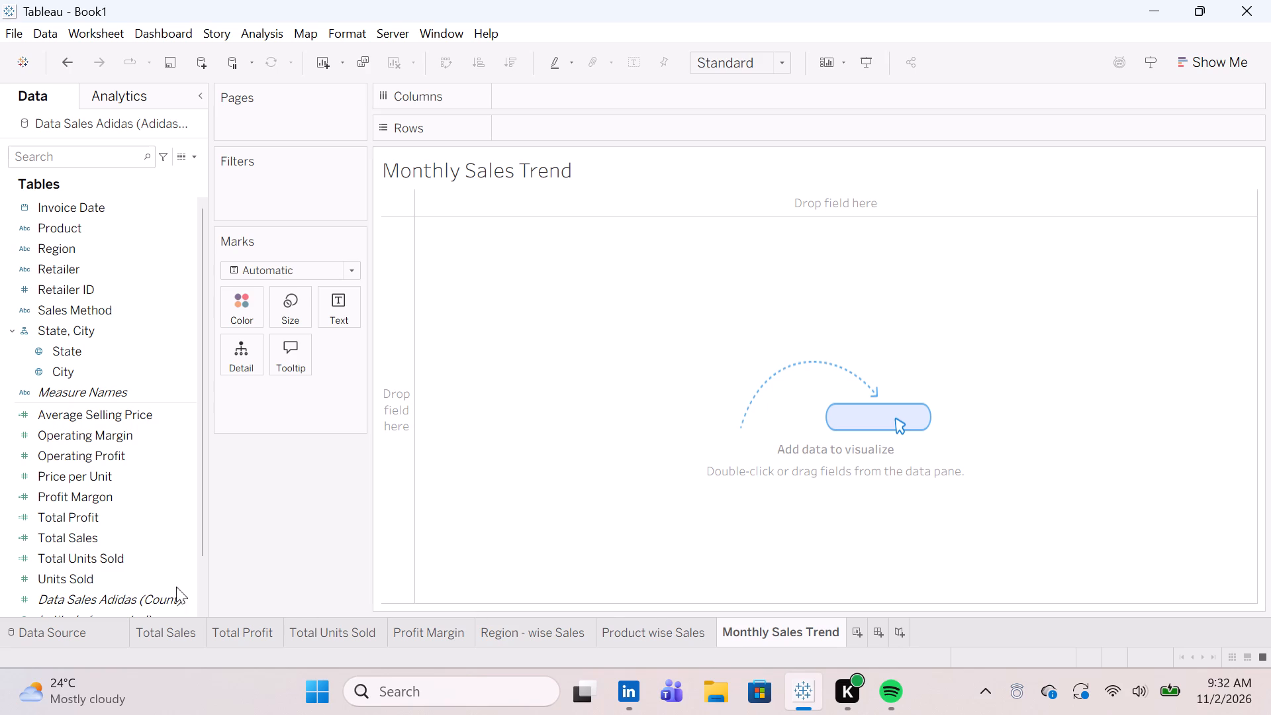
Place the Invoice Date field in the columns of the Monthly Sales Trend sheet.
{"action": "scroll", "coordinate": [151, 524], "scroll_direction": "down", "scroll_amount": 2}
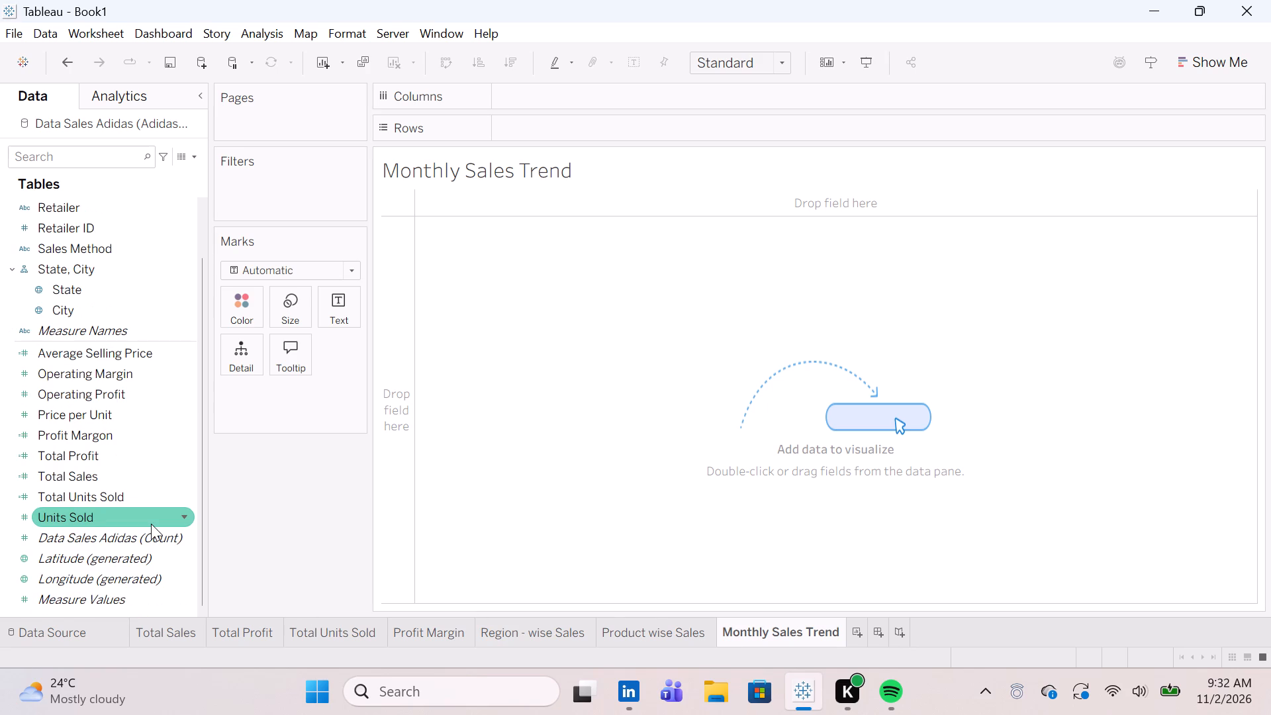
{"action": "scroll", "coordinate": [151, 524], "scroll_direction": "up", "scroll_amount": 3}
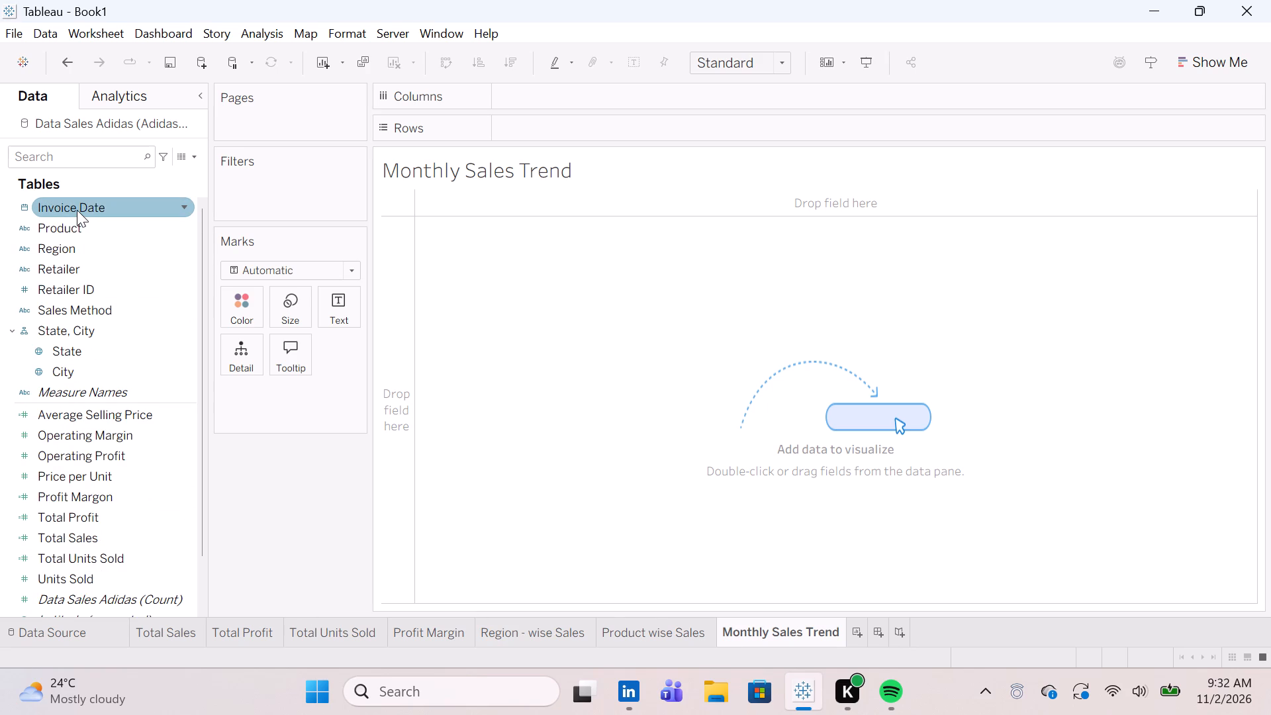
{"action": "left_click_drag", "start_coordinate": [77, 210], "coordinate": [391, 207]}
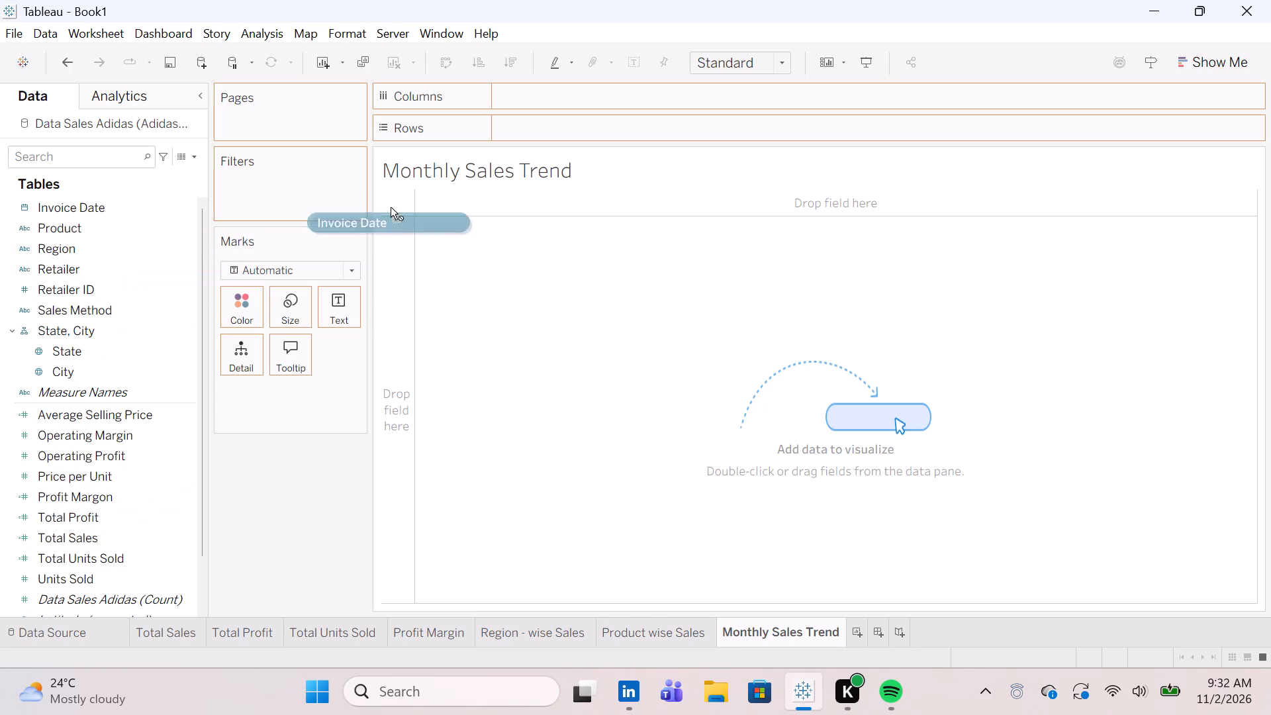
{"action": "left_click_drag", "start_coordinate": [391, 207], "coordinate": [534, 91]}
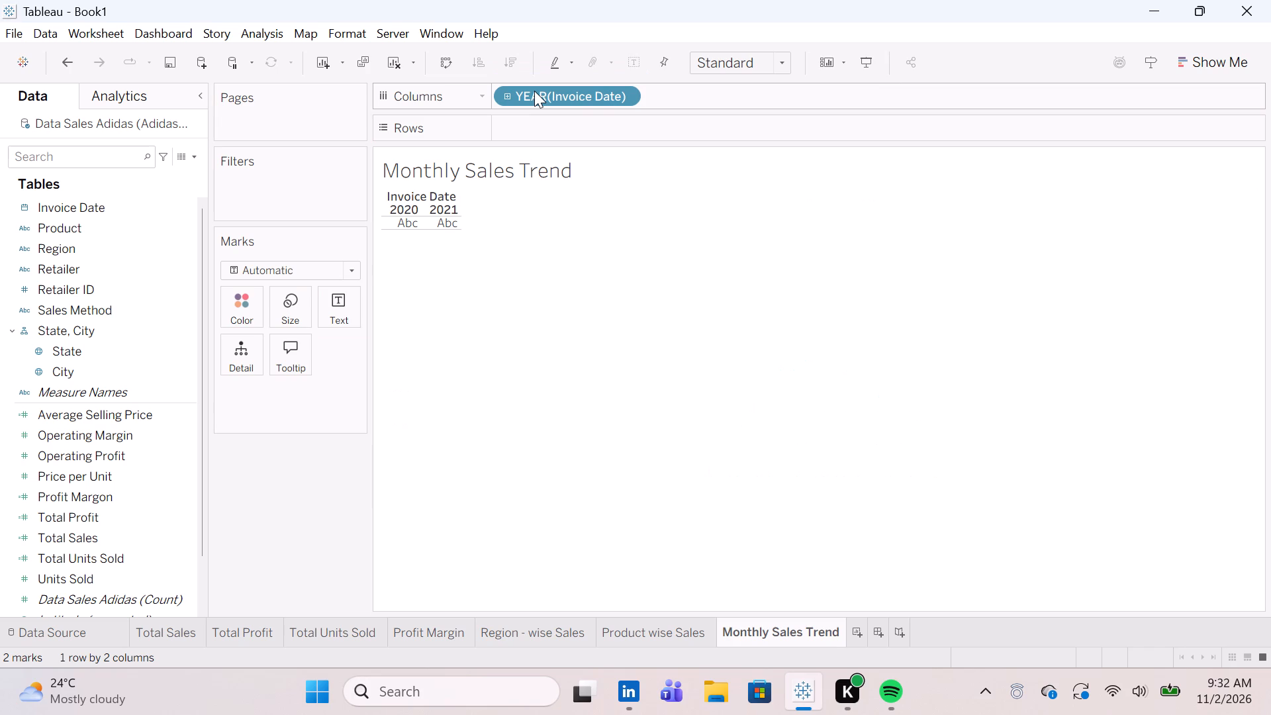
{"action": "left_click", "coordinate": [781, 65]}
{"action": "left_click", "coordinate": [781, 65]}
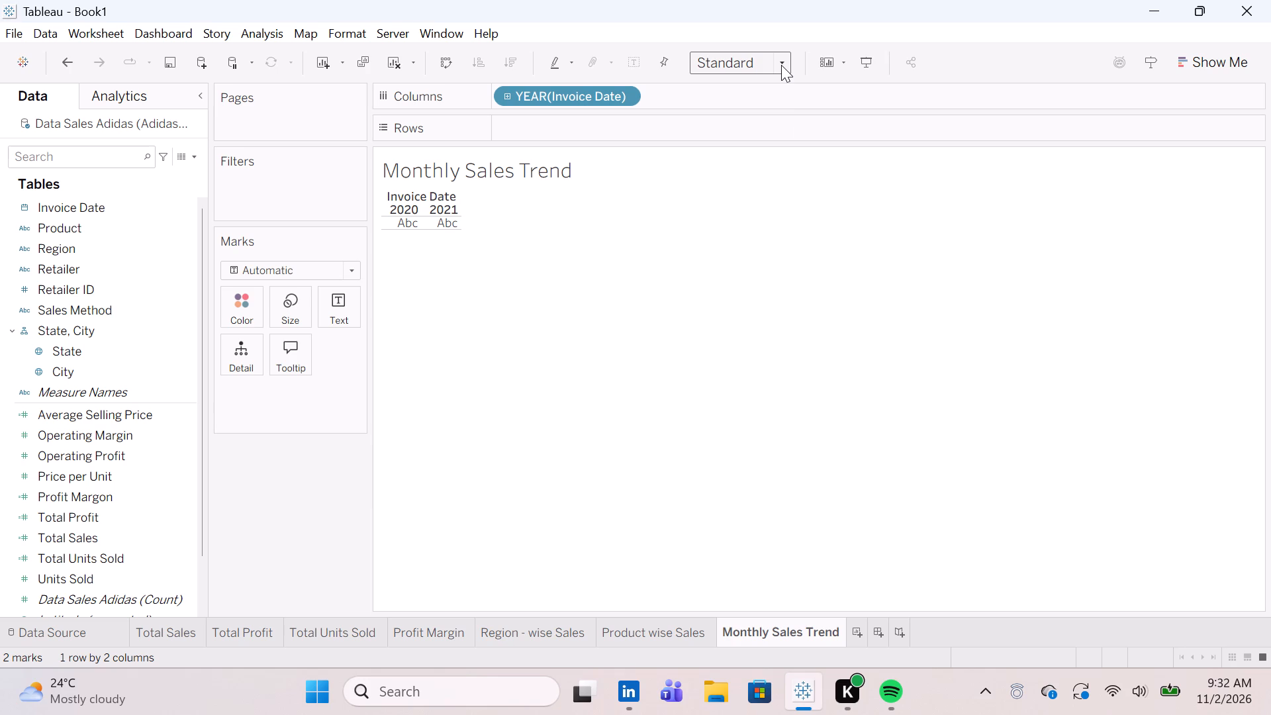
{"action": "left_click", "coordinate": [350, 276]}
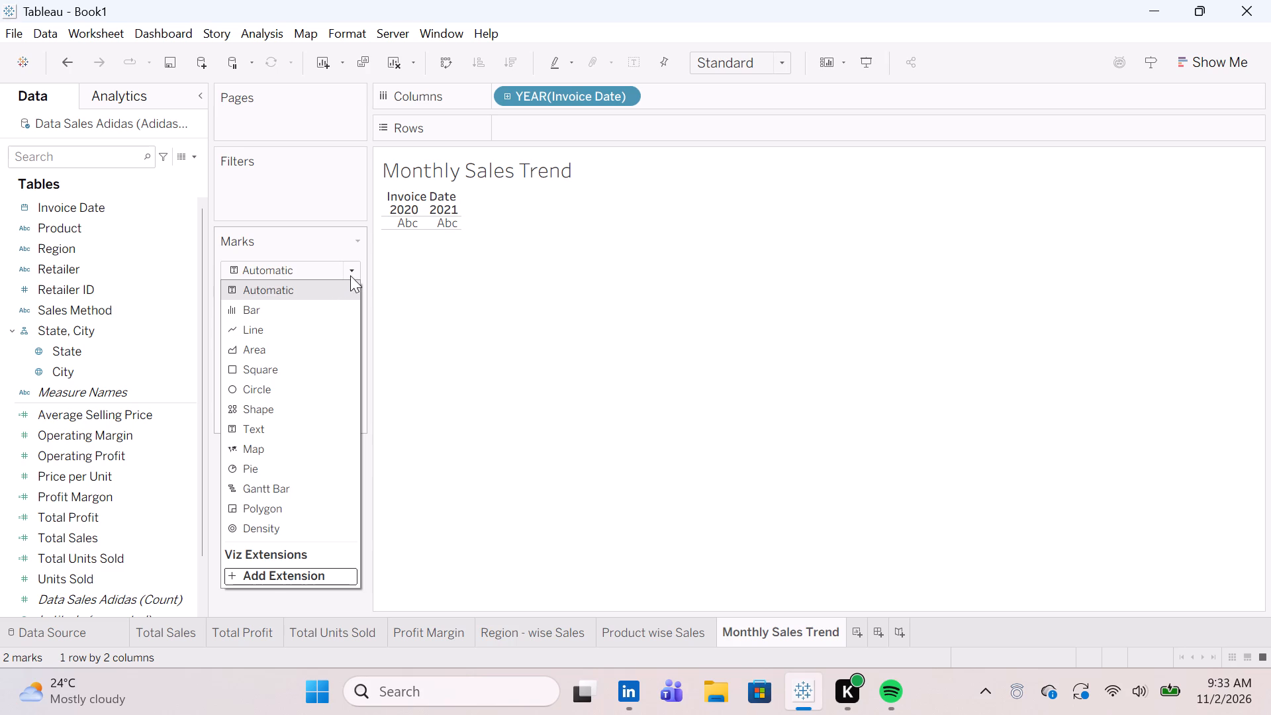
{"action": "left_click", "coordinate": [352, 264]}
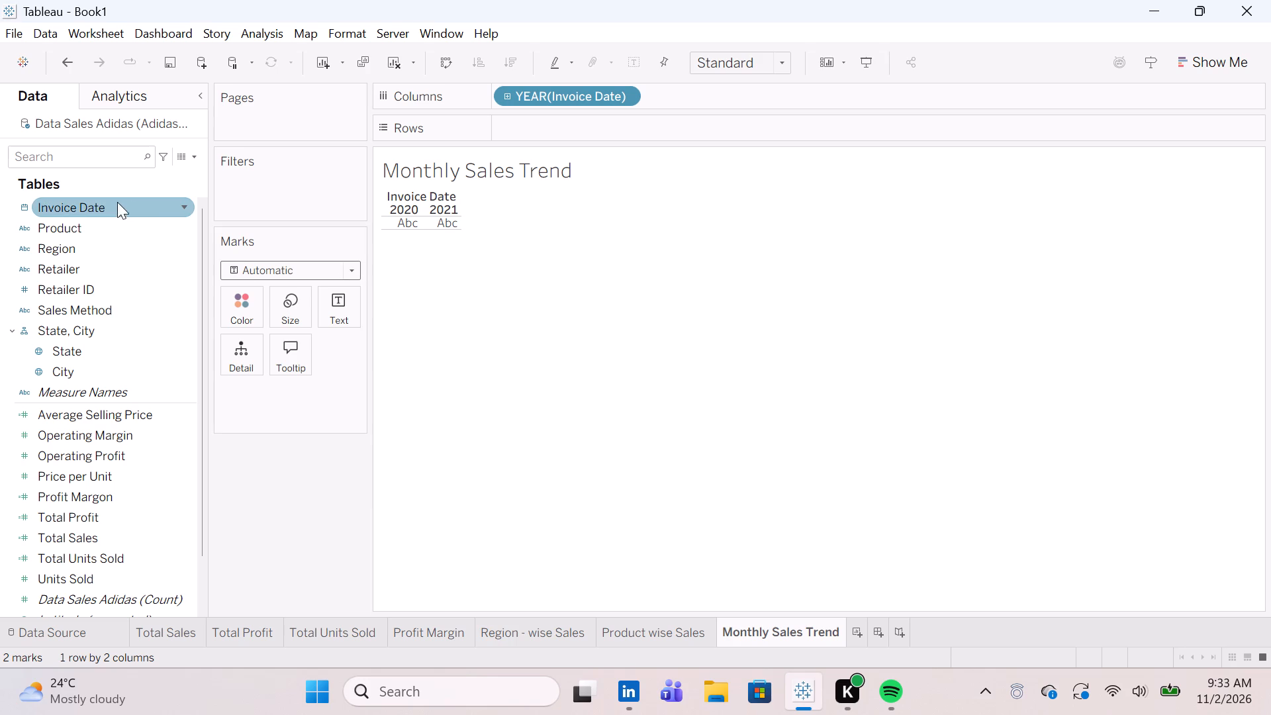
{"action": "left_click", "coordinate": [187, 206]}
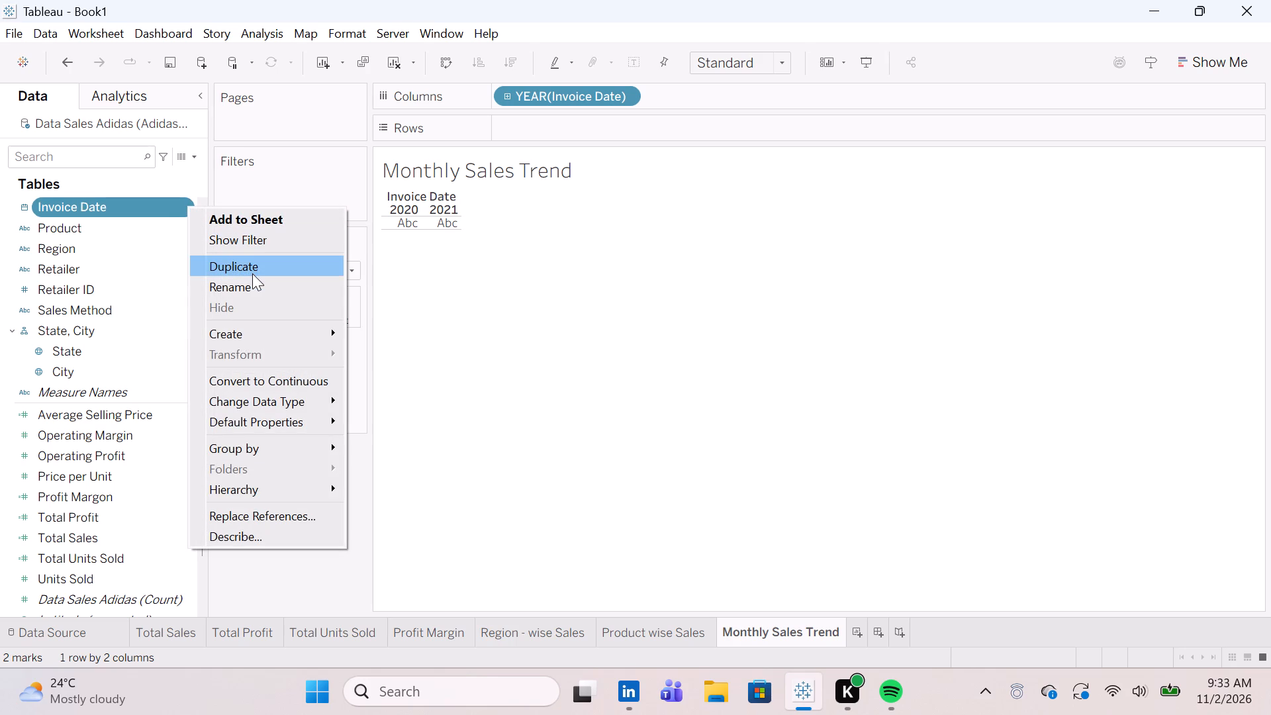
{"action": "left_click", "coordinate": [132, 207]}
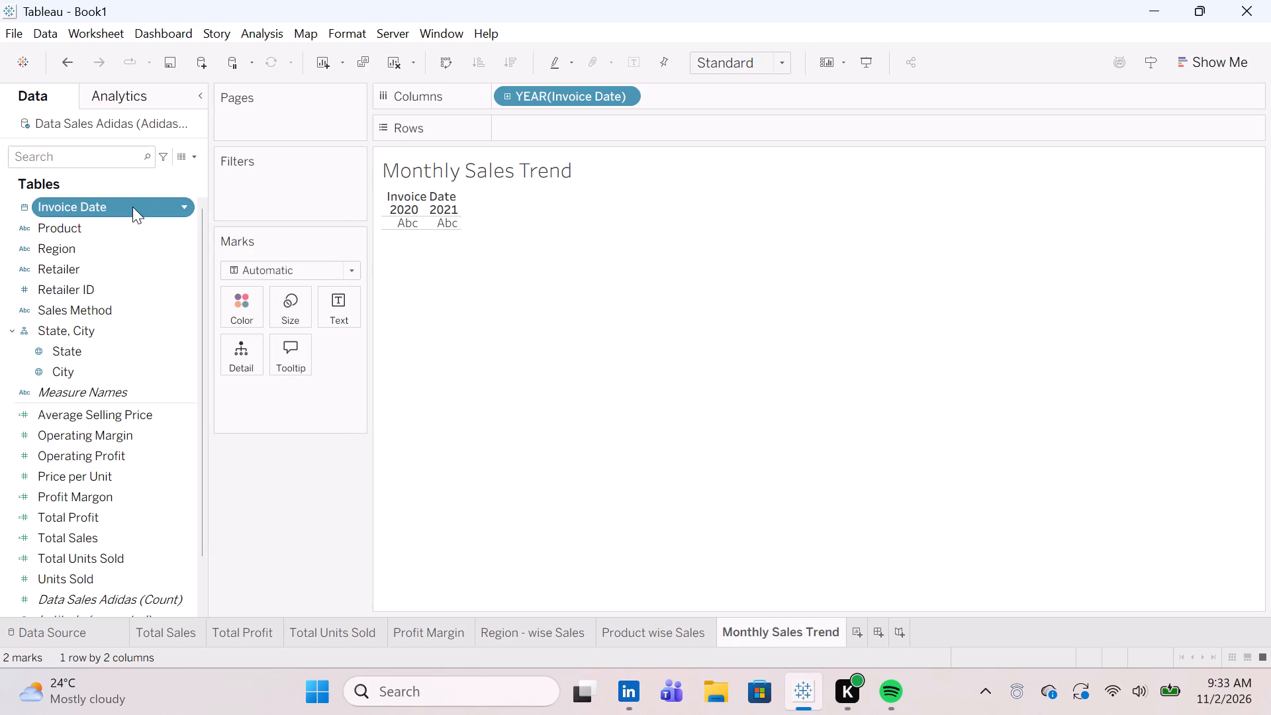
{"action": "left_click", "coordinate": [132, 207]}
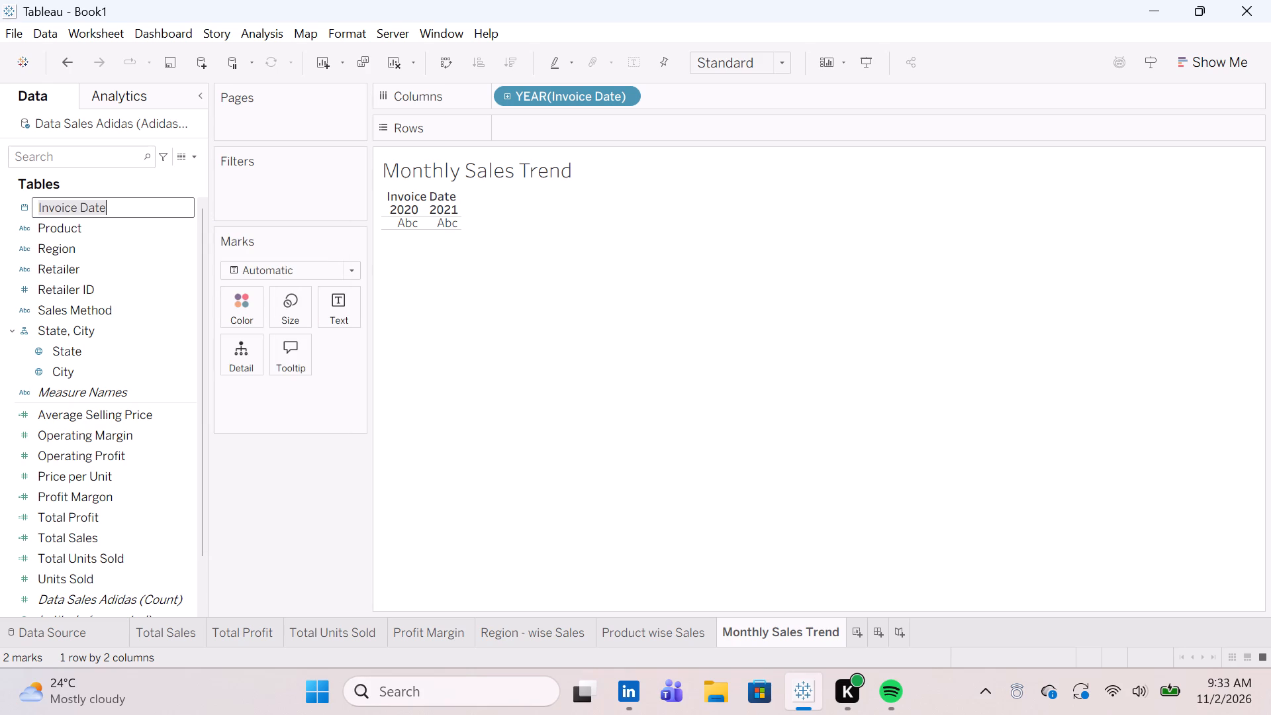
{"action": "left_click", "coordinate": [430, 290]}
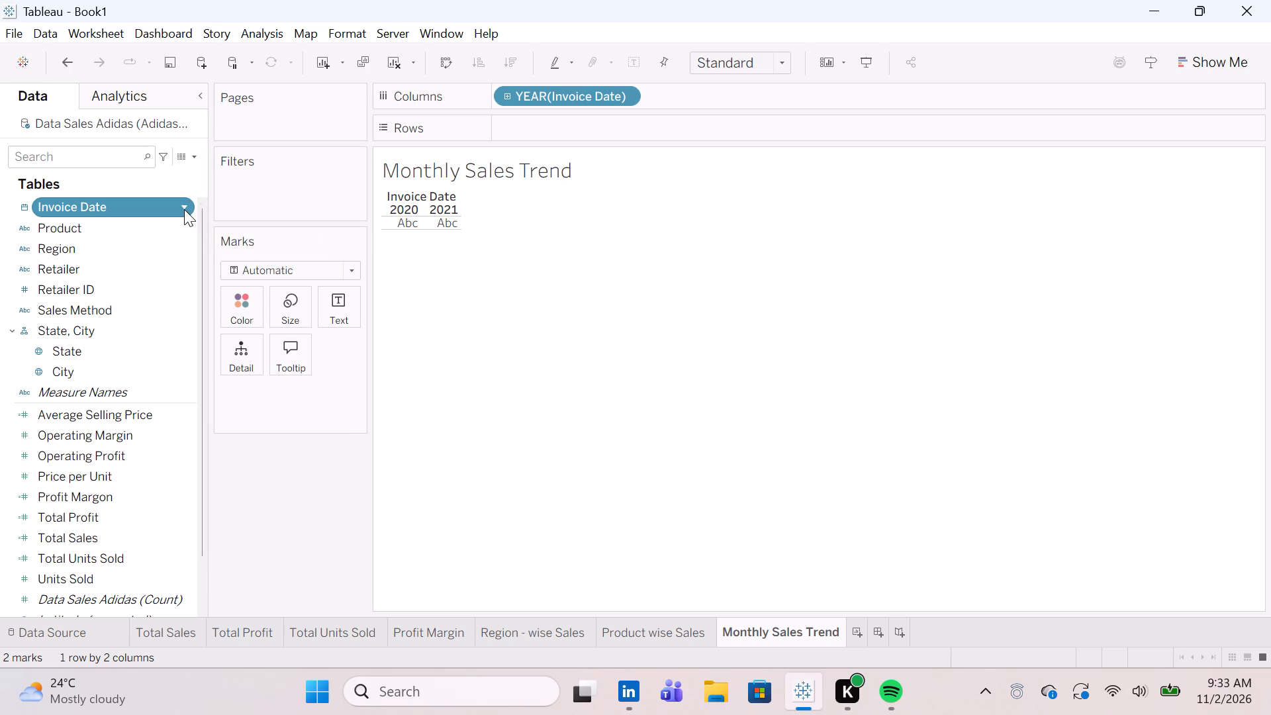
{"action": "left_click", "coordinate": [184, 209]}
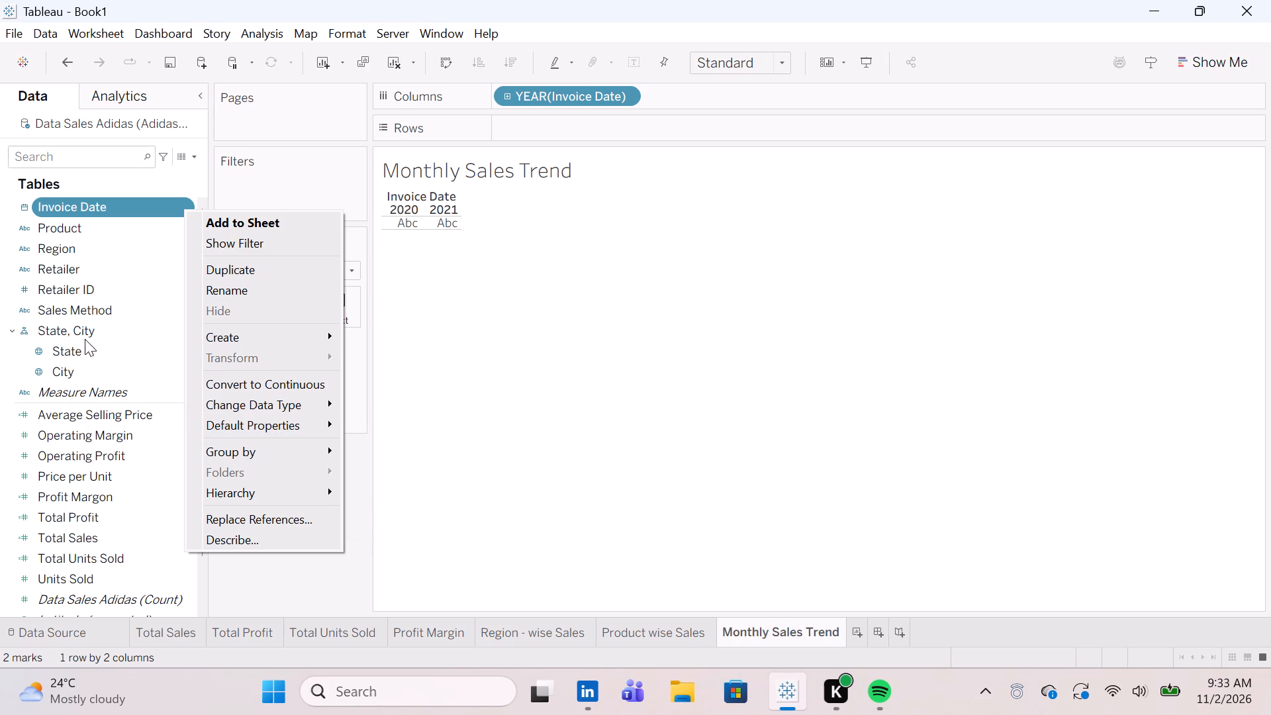
Add Total Sales to the view both as the mark label and as the rows field.
{"action": "left_click", "coordinate": [99, 531]}
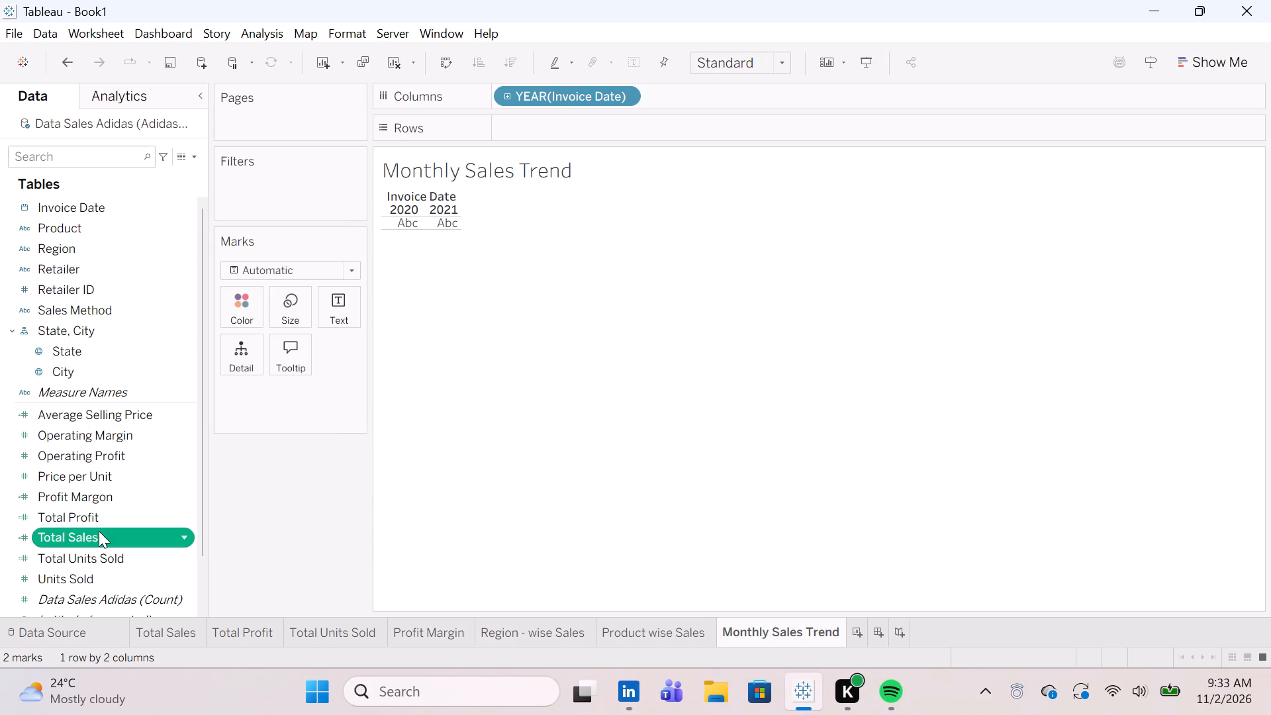
{"action": "left_click_drag", "start_coordinate": [99, 531], "coordinate": [564, 120]}
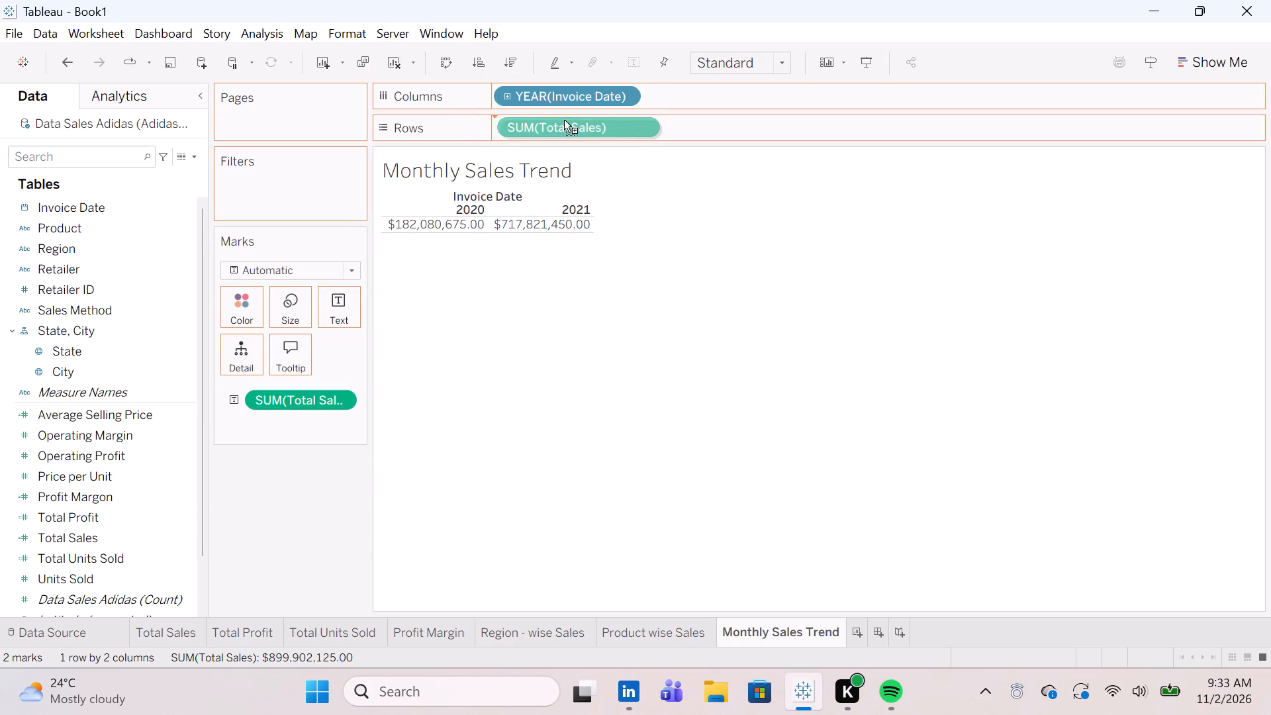
{"action": "left_click_drag", "start_coordinate": [564, 120], "coordinate": [563, 117]}
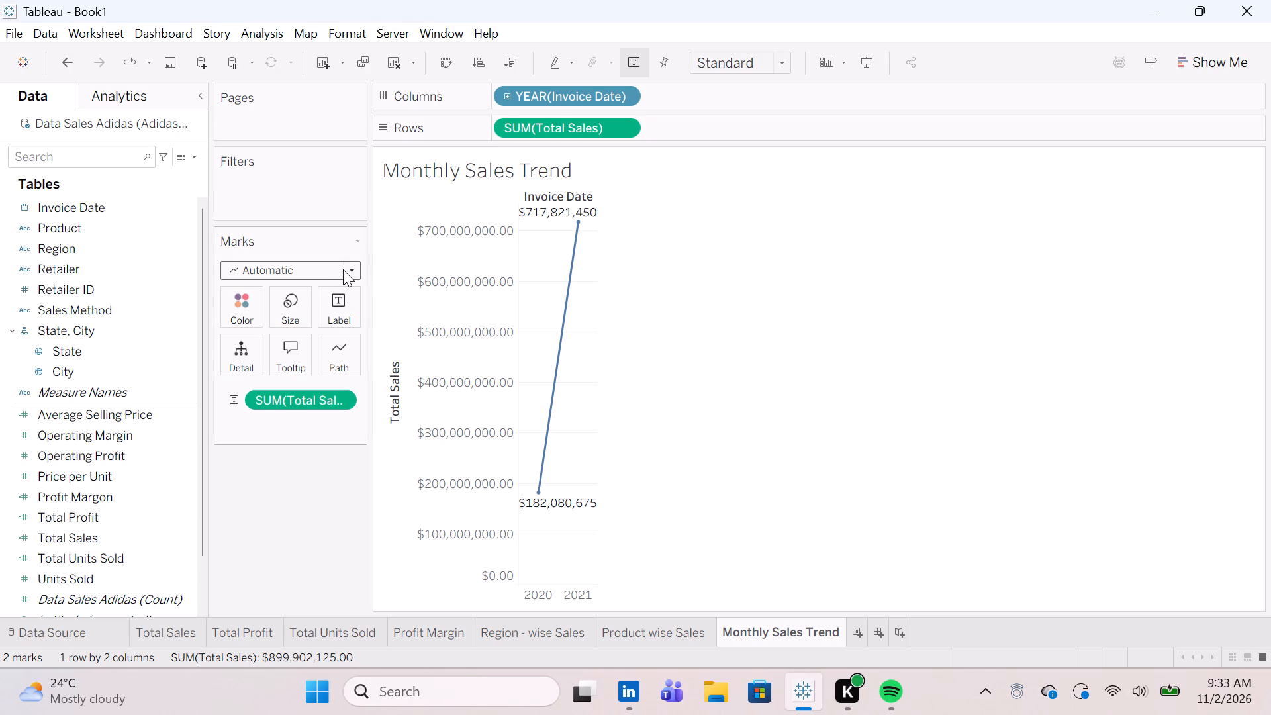
Set the mark type of the Monthly Sales Trend chart to Line.
{"action": "left_click", "coordinate": [356, 241]}
{"action": "left_click", "coordinate": [356, 241]}
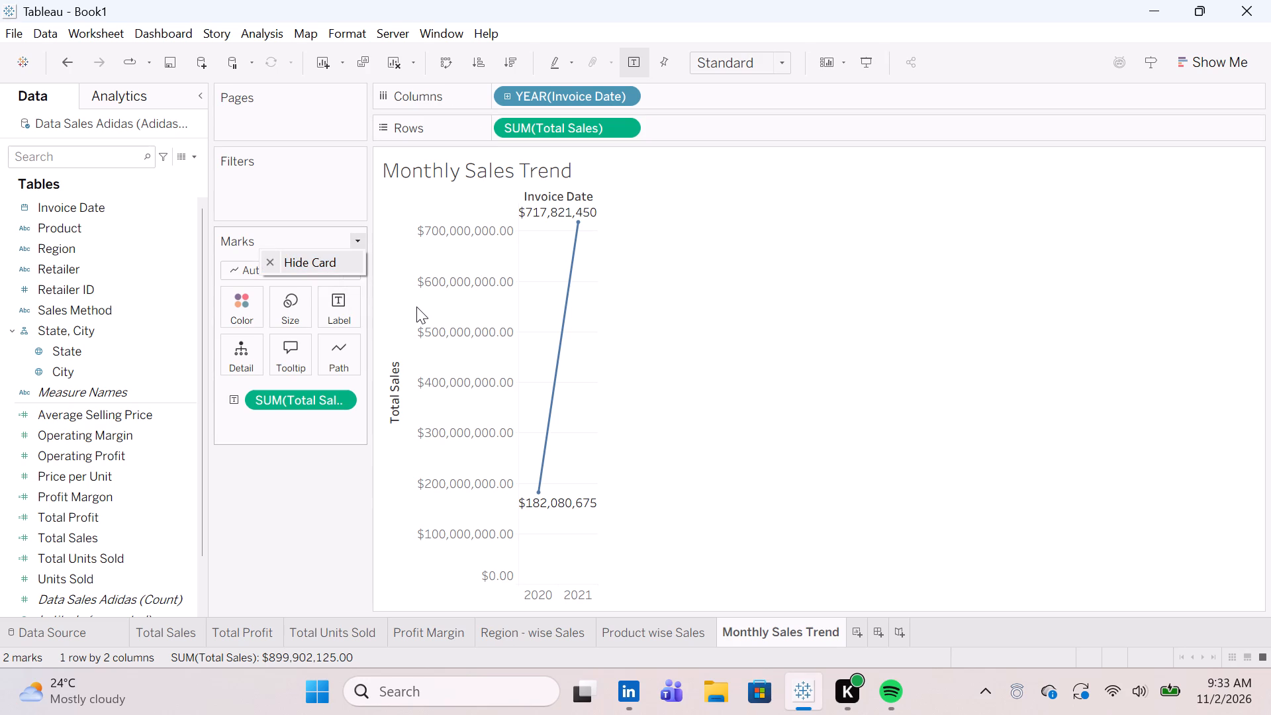
{"action": "left_click", "coordinate": [416, 307]}
{"action": "left_click", "coordinate": [356, 273]}
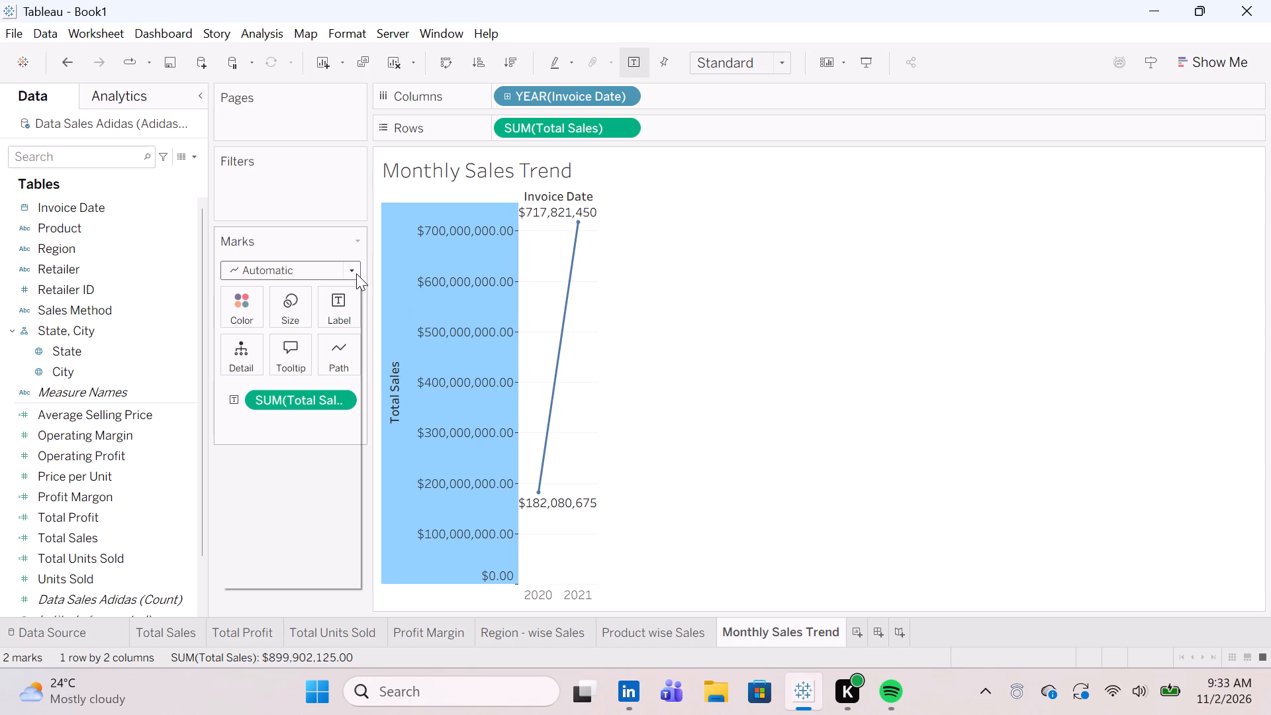
{"action": "left_click", "coordinate": [305, 323]}
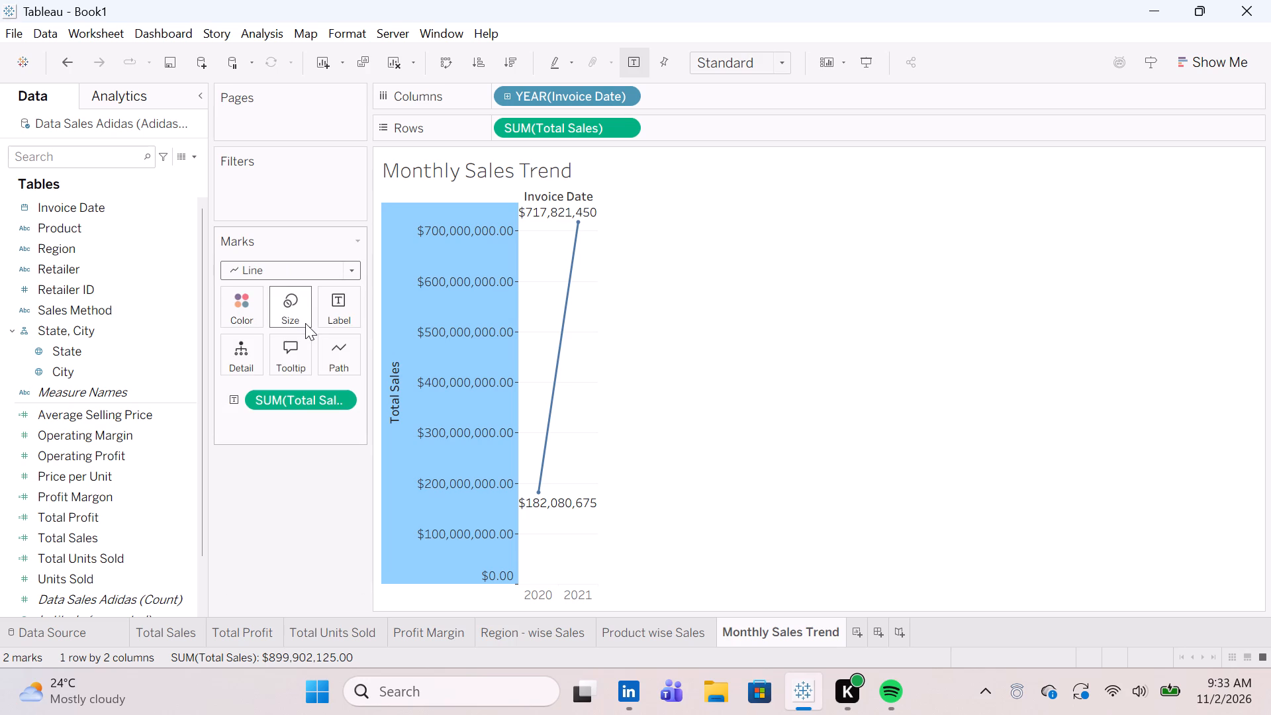
{"action": "left_click", "coordinate": [653, 345]}
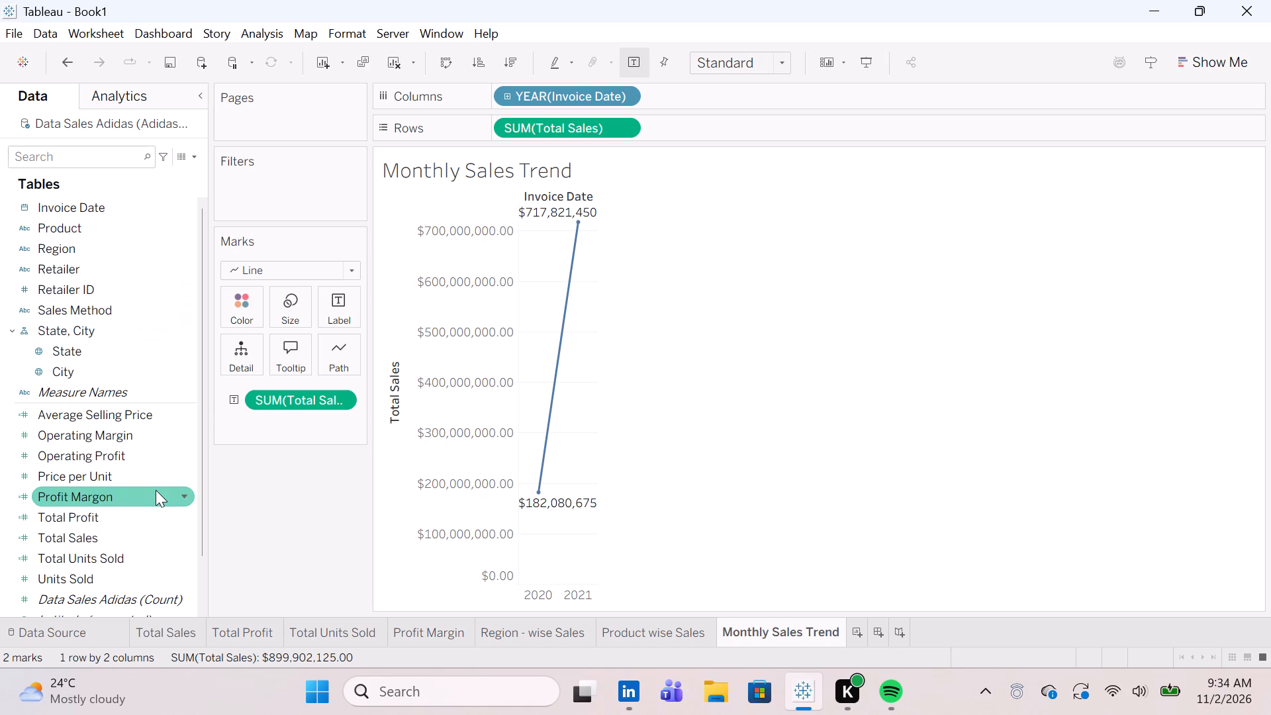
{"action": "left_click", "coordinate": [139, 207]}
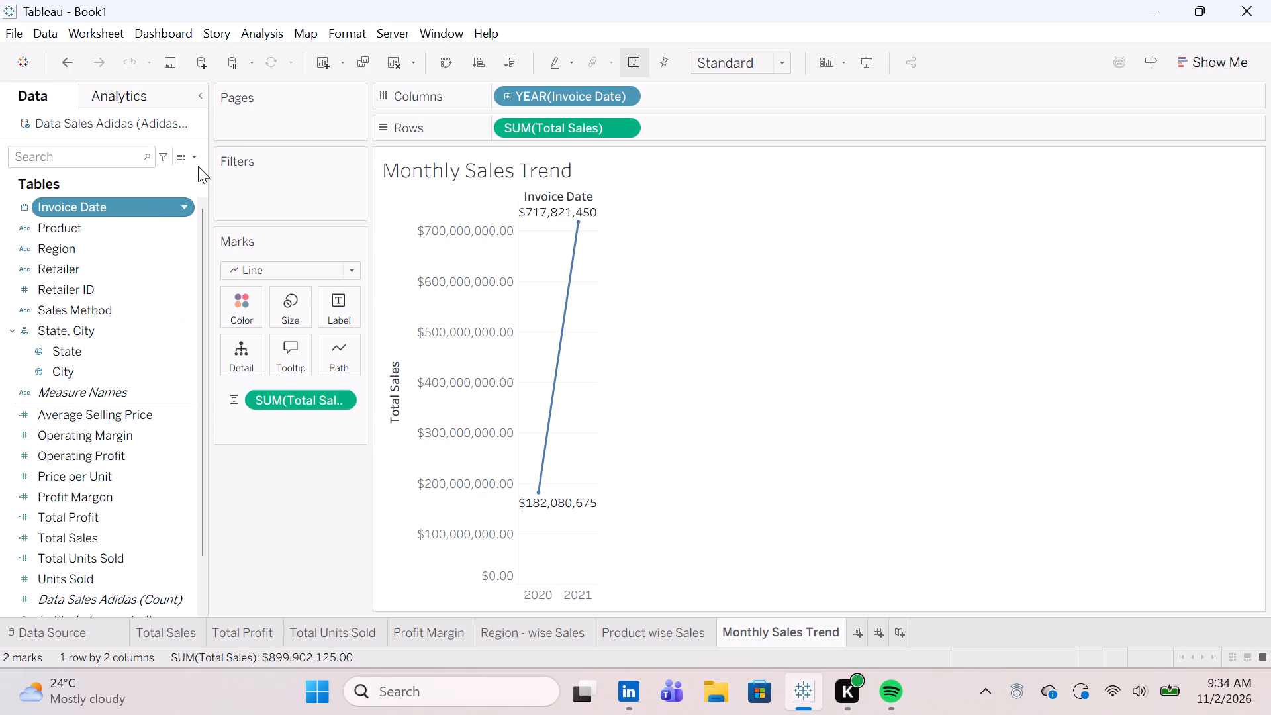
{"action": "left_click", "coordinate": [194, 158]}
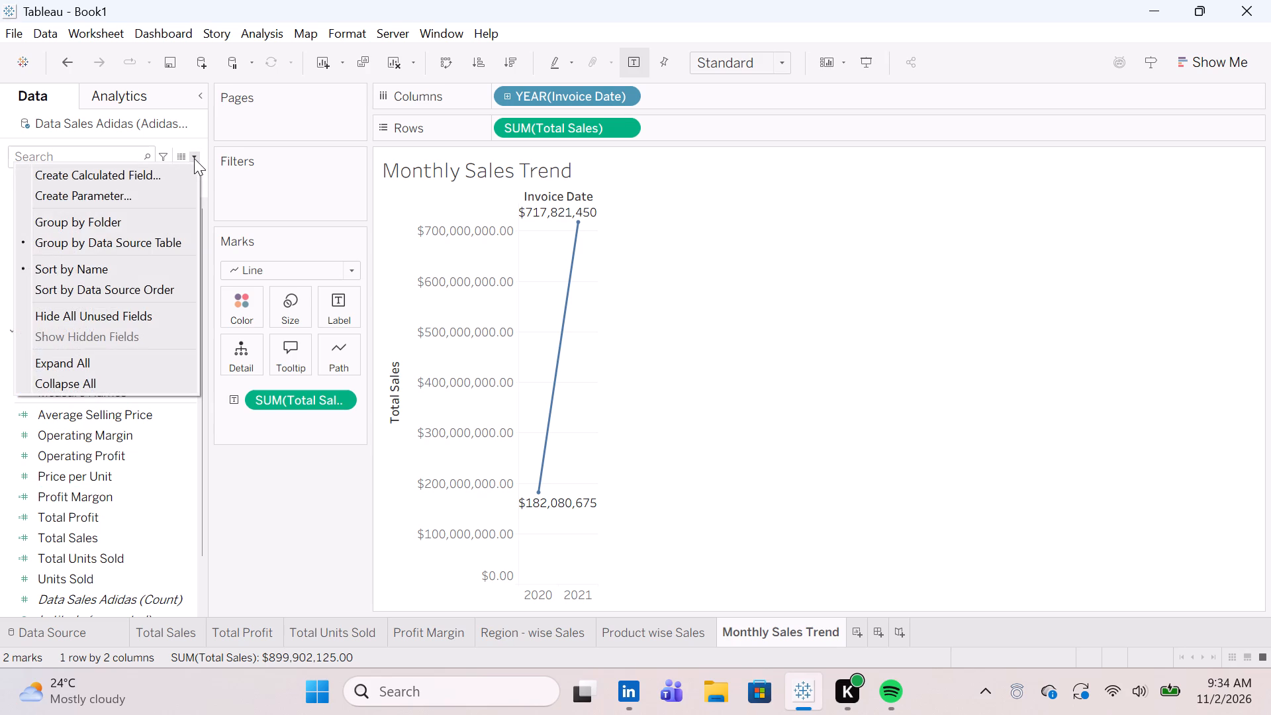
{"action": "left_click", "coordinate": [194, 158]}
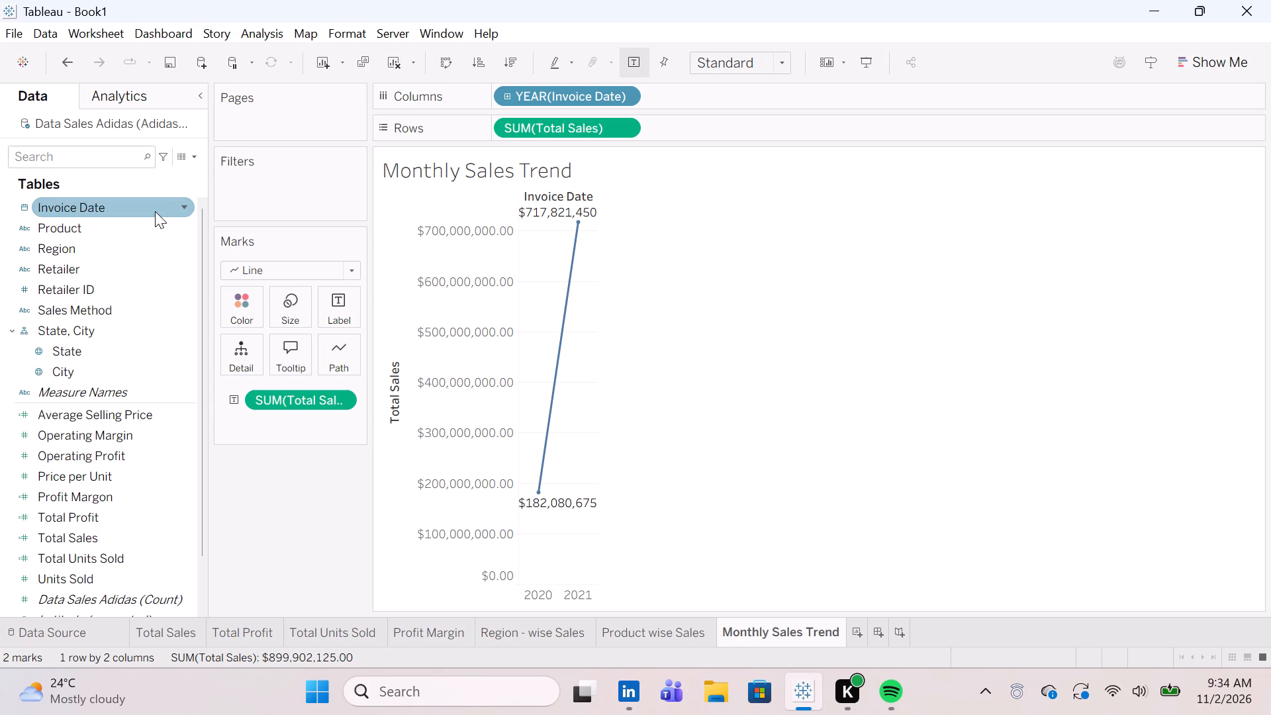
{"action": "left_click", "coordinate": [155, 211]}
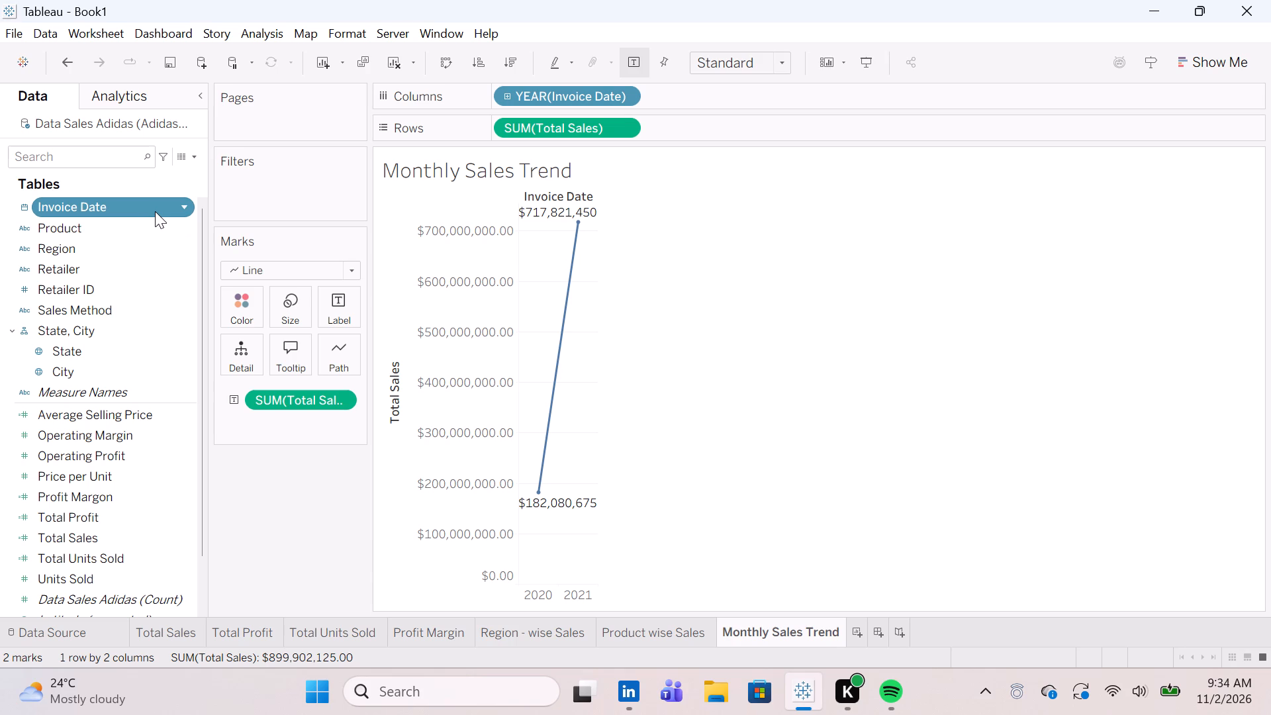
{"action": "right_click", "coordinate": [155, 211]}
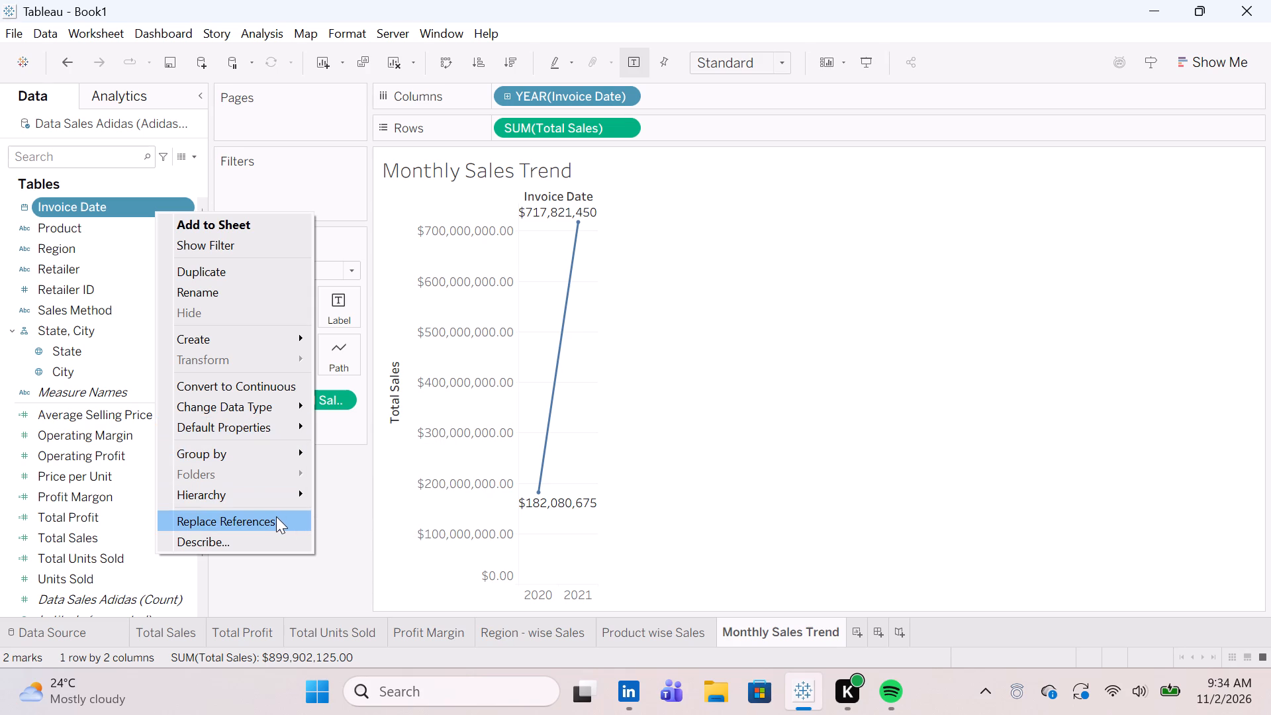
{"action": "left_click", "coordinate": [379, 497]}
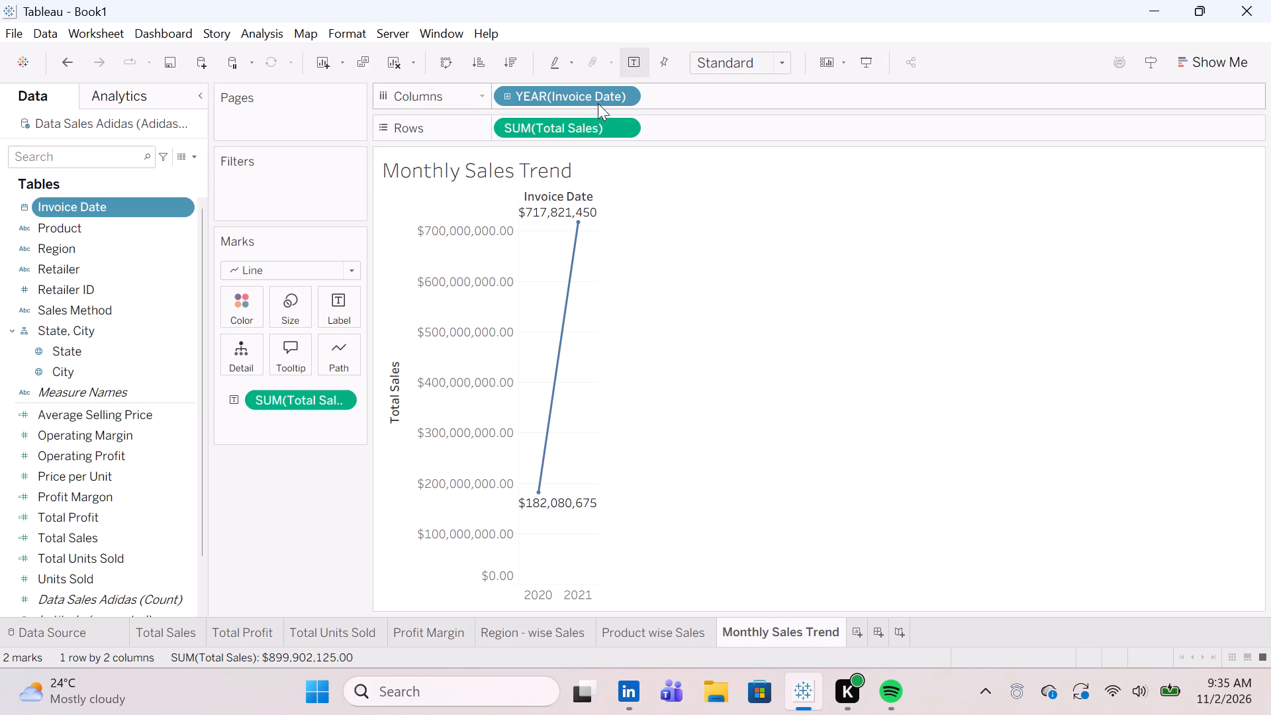
Change the Invoice Date column field to the discrete Month level.
{"action": "left_click", "coordinate": [625, 92]}
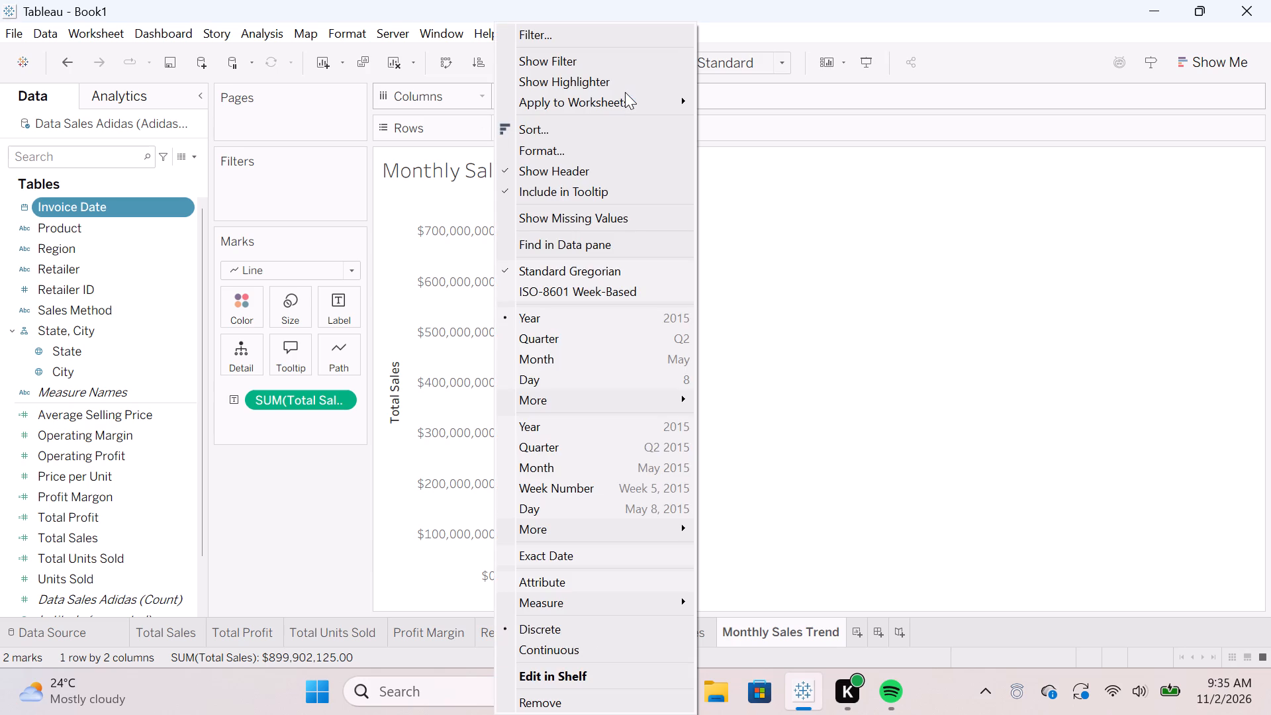
{"action": "left_click", "coordinate": [549, 358]}
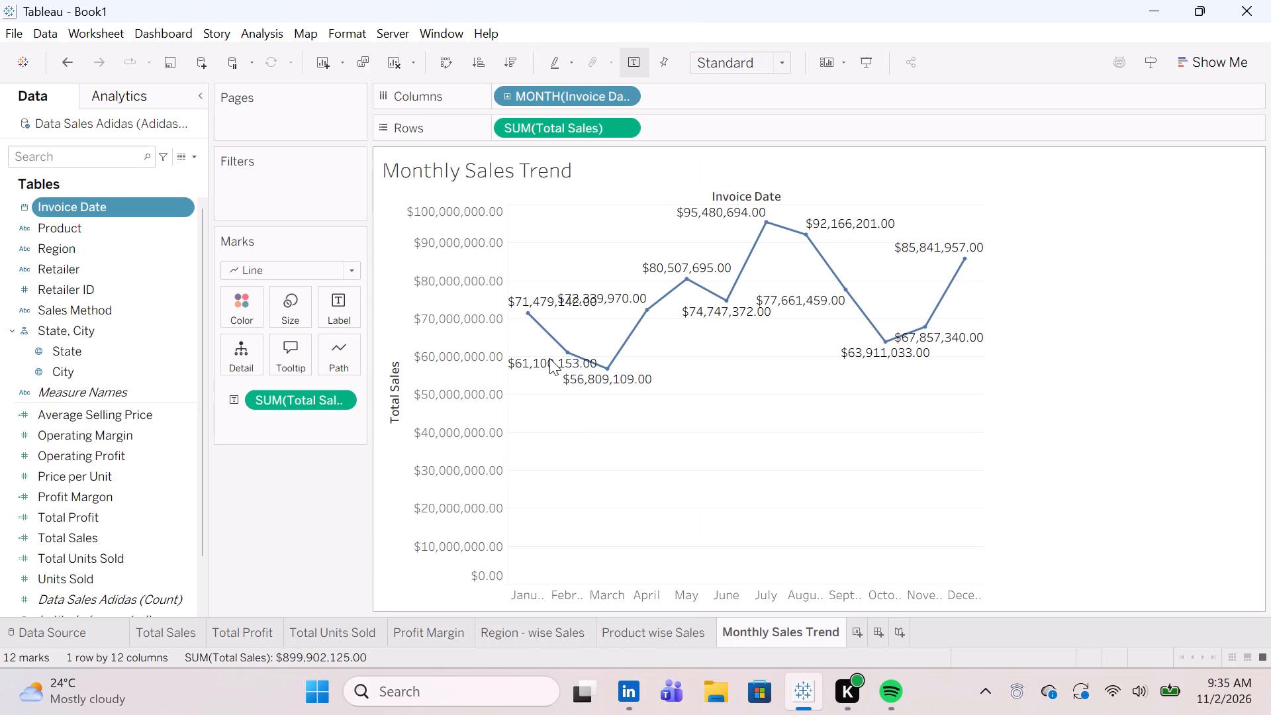
Close the Spotify window.
{"action": "key", "text": "Return"}
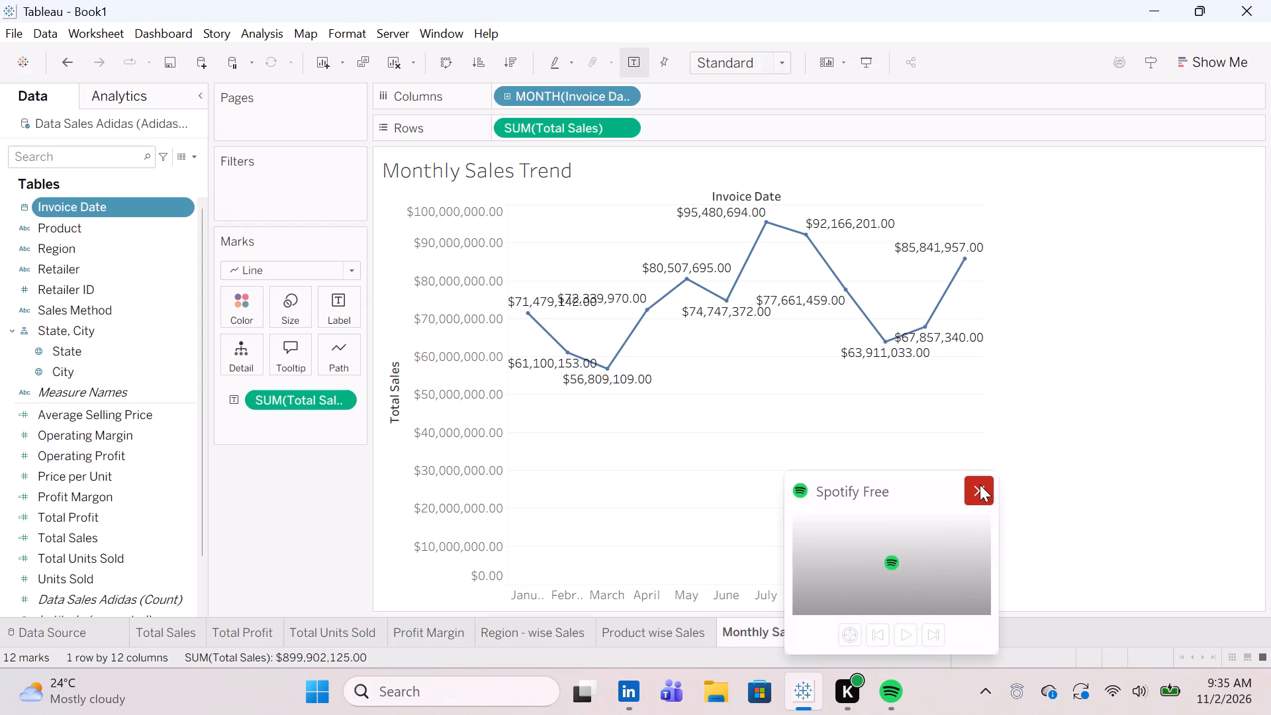
{"action": "left_click", "coordinate": [980, 485]}
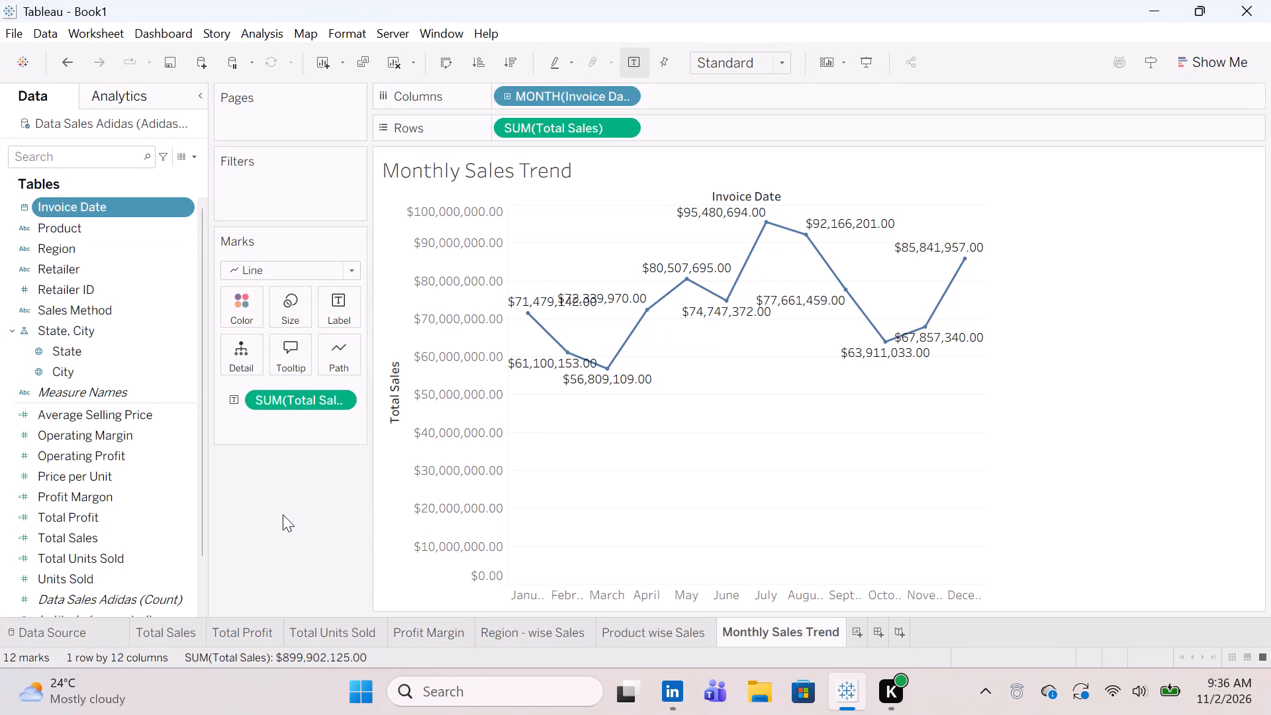
Add a new worksheet and name it "Sales Method analysis".
{"action": "left_click", "coordinate": [866, 630]}
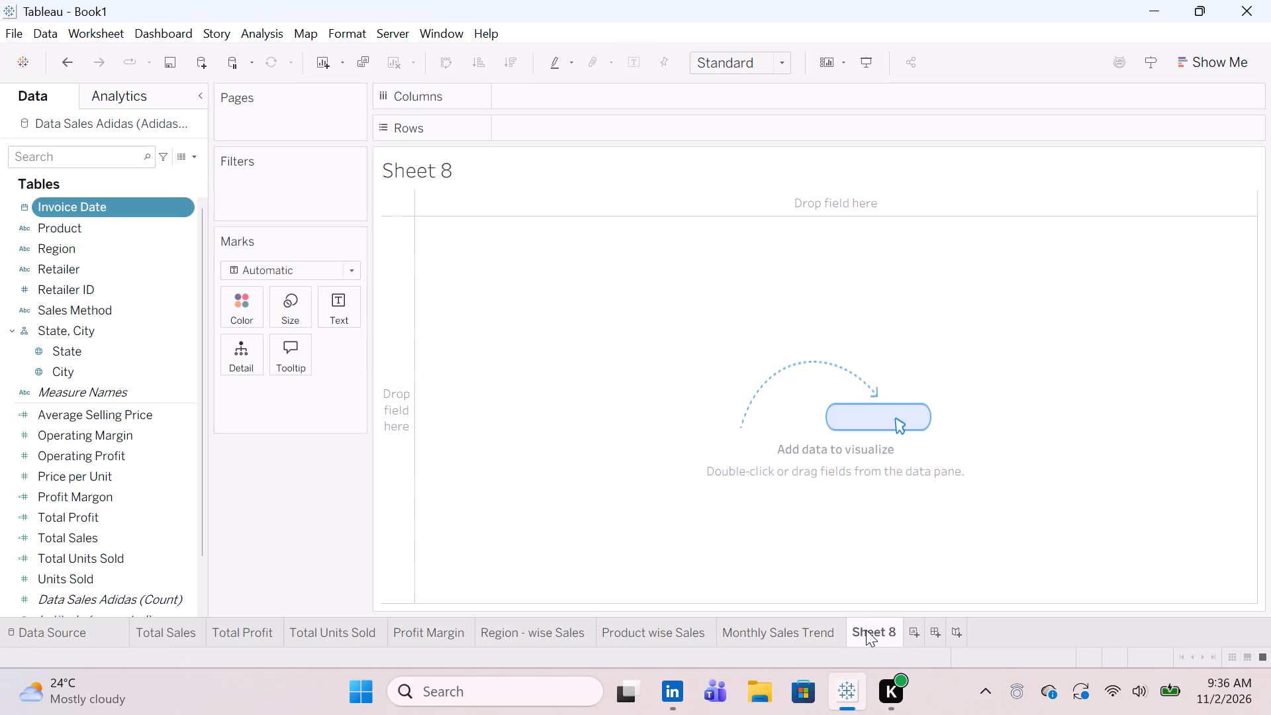
{"action": "right_click", "coordinate": [866, 630]}
{"action": "left_click", "coordinate": [931, 403]}
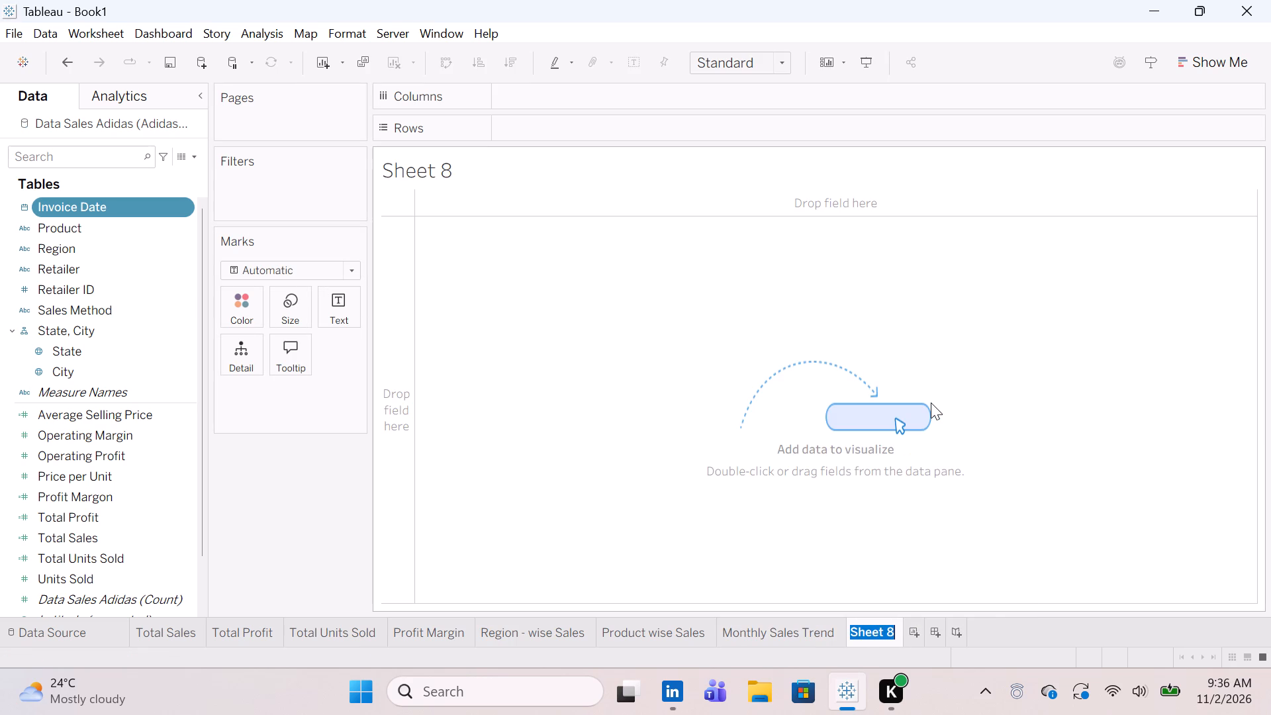
{"action": "key", "text": "BackSpace"}
{"action": "type", "text": "Sales Method analysis"}
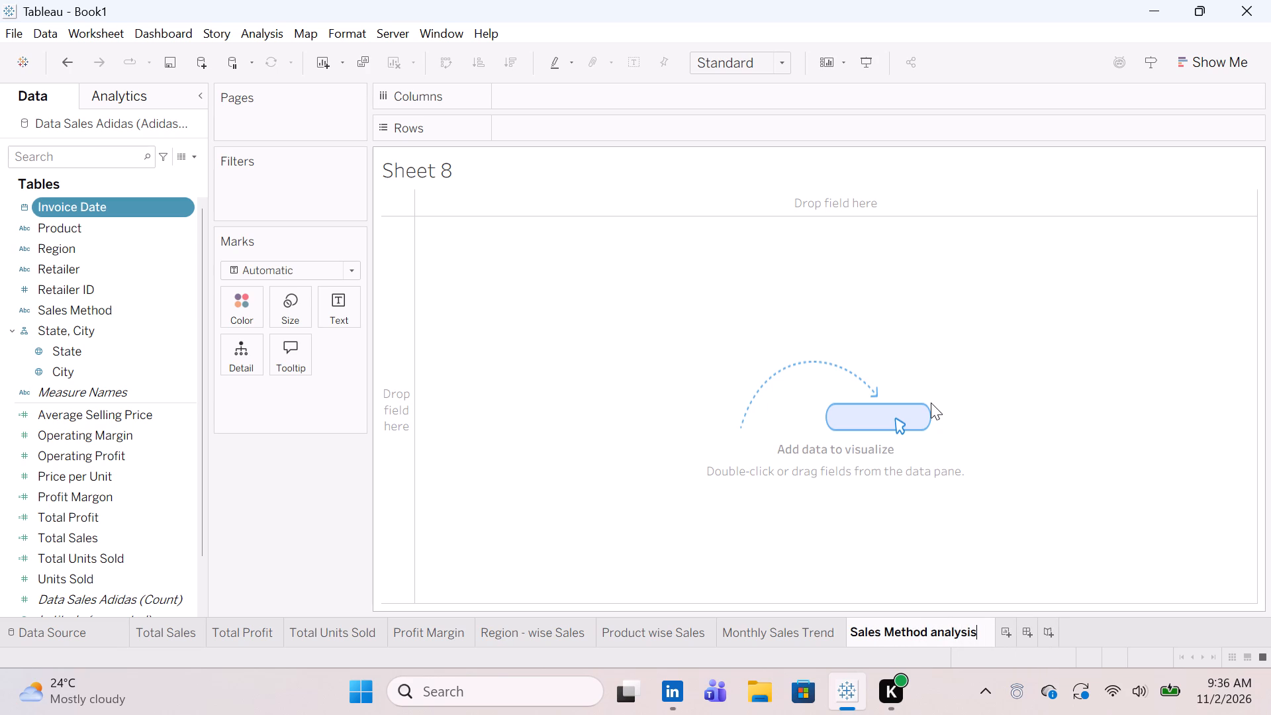
{"action": "key", "text": "Return"}
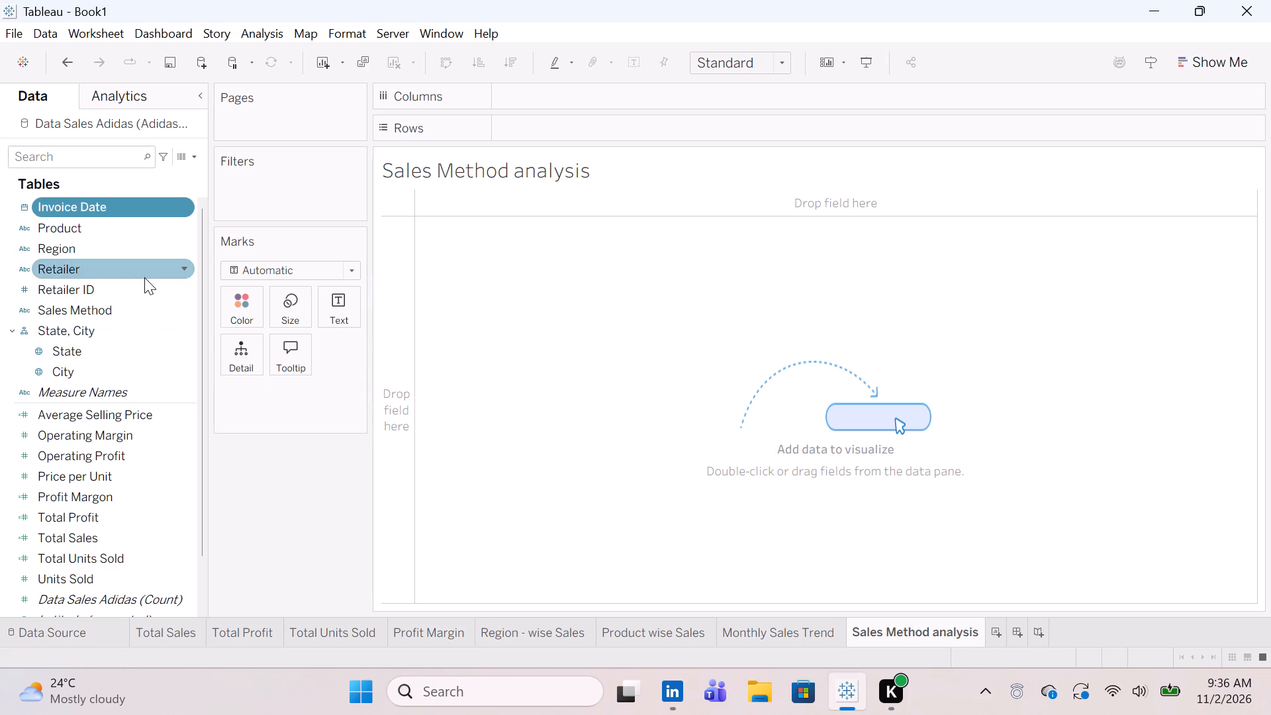
Color the marks of the Sales Method analysis sheet by the Sales Method field.
{"action": "left_click_drag", "start_coordinate": [133, 303], "coordinate": [463, 221]}
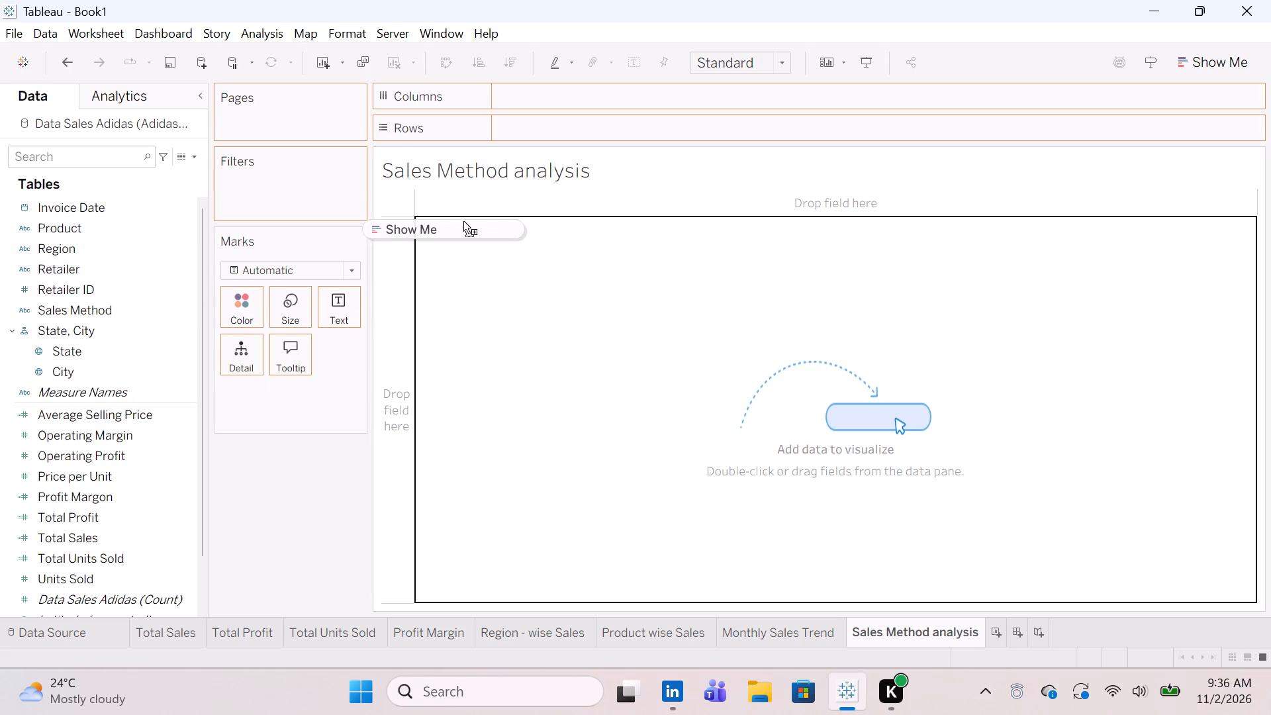
{"action": "left_click_drag", "start_coordinate": [463, 221], "coordinate": [417, 293]}
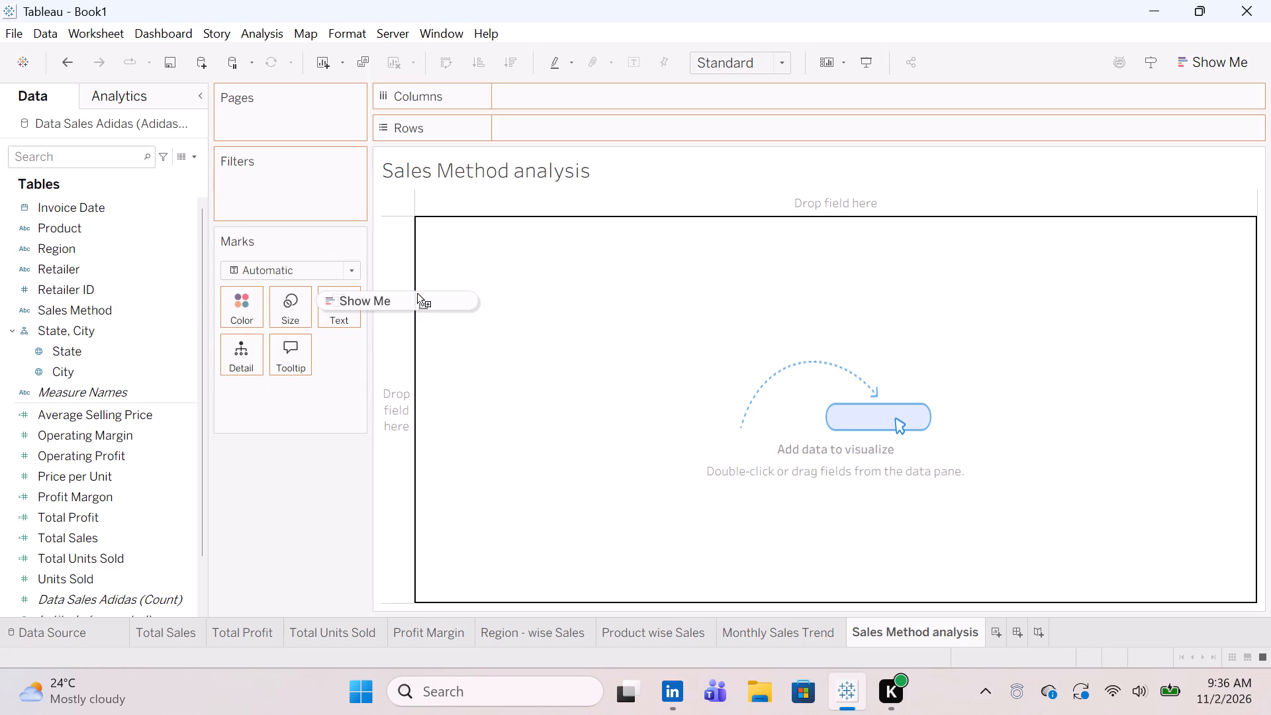
{"action": "left_click_drag", "start_coordinate": [417, 293], "coordinate": [248, 304]}
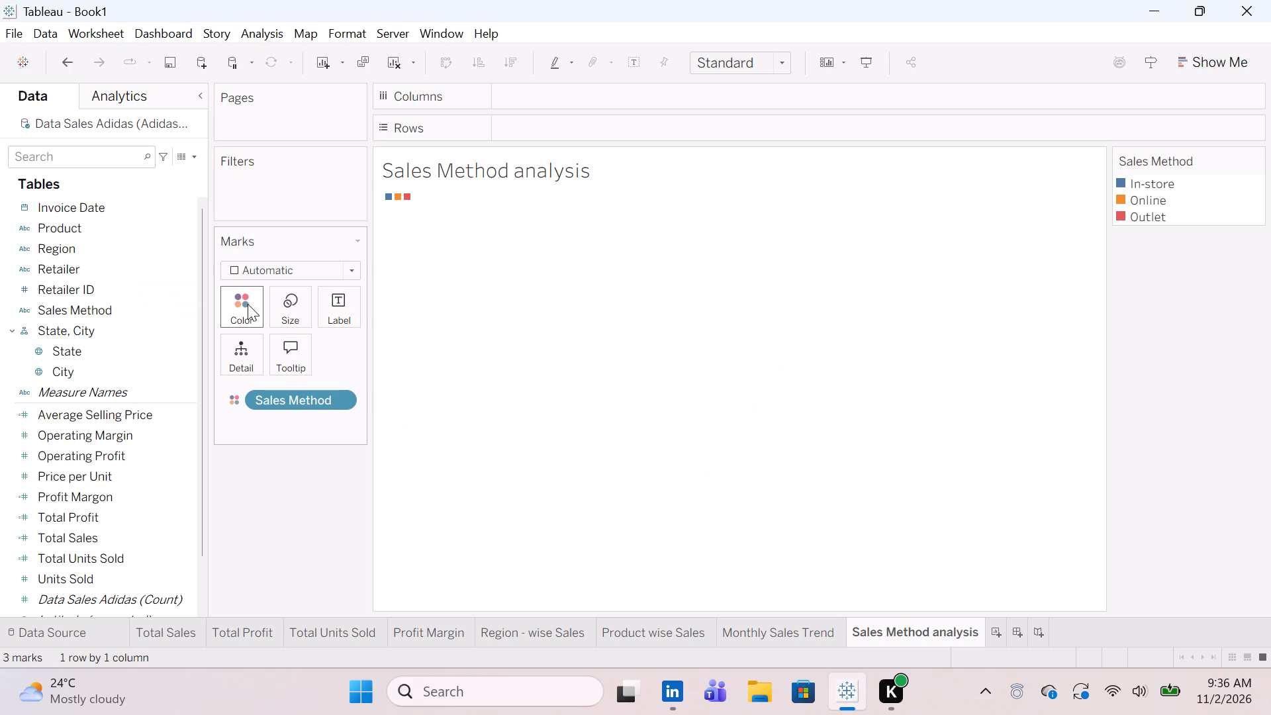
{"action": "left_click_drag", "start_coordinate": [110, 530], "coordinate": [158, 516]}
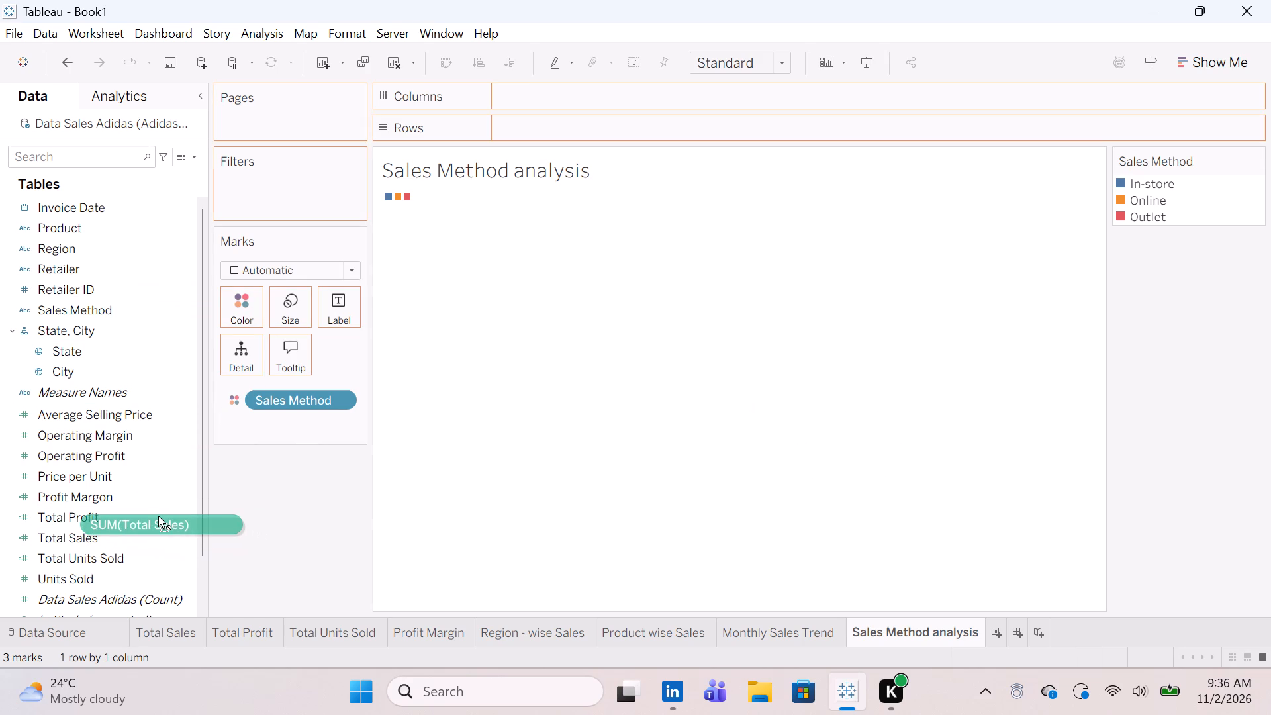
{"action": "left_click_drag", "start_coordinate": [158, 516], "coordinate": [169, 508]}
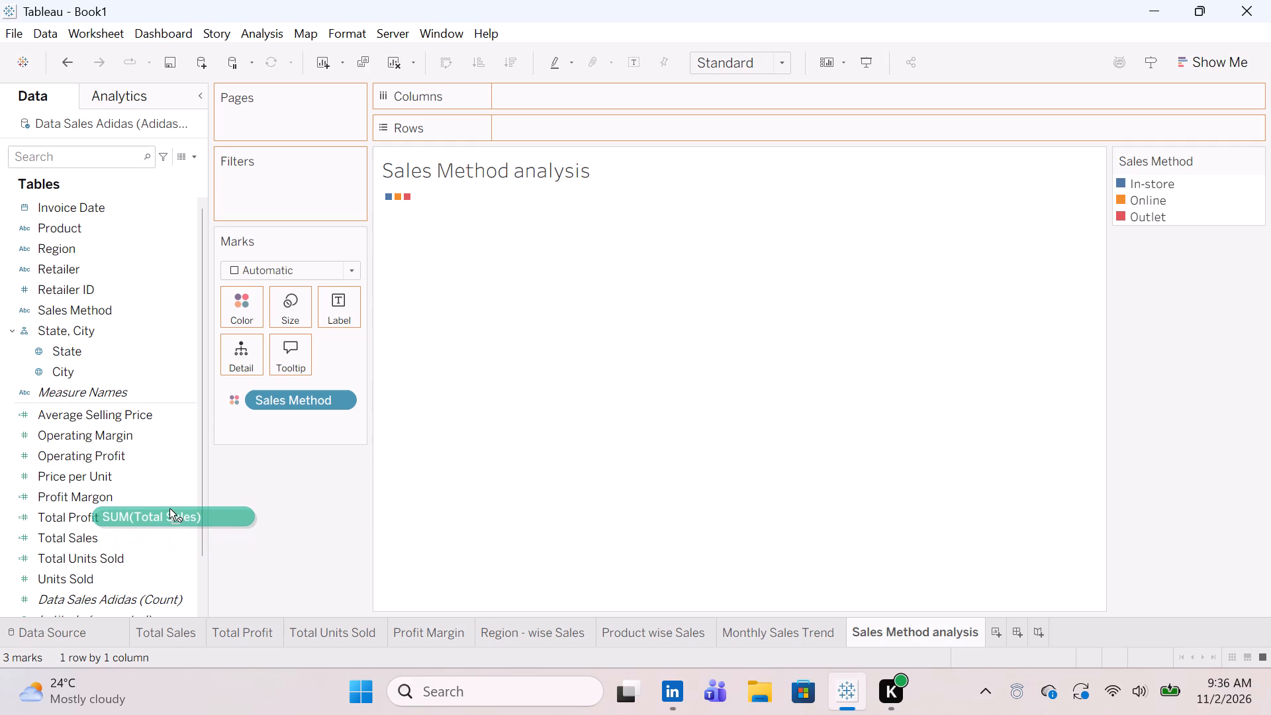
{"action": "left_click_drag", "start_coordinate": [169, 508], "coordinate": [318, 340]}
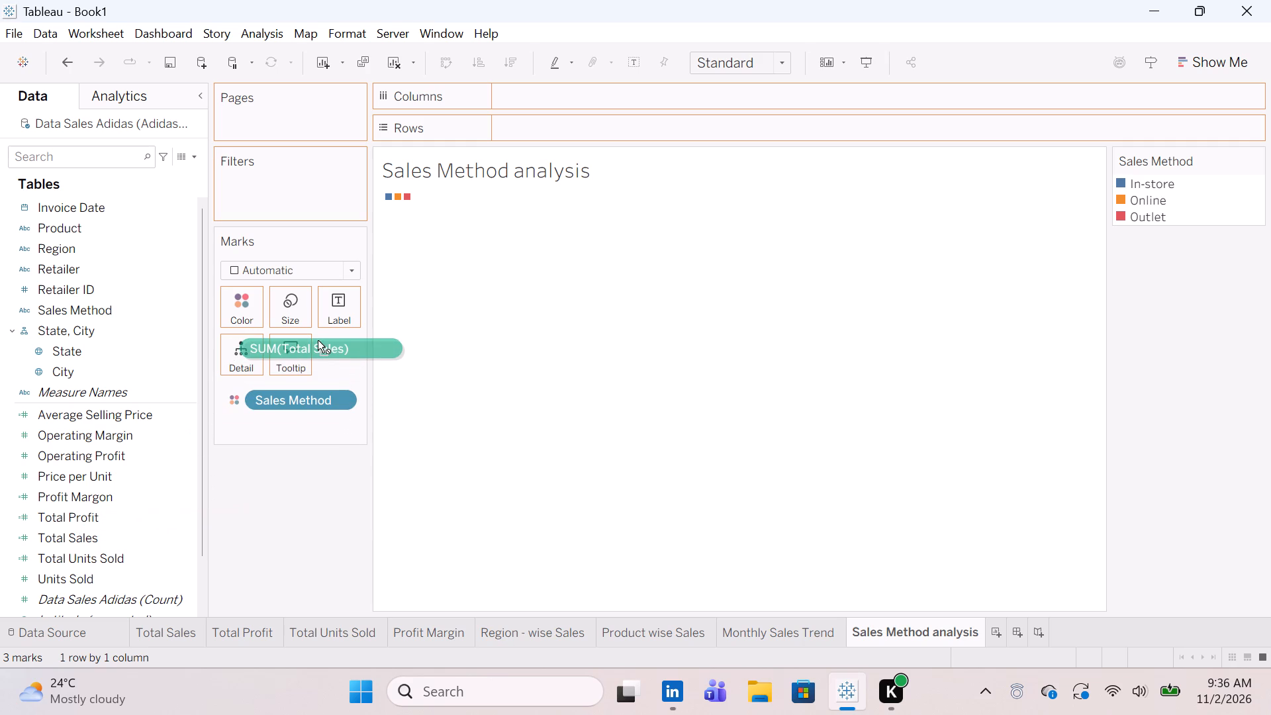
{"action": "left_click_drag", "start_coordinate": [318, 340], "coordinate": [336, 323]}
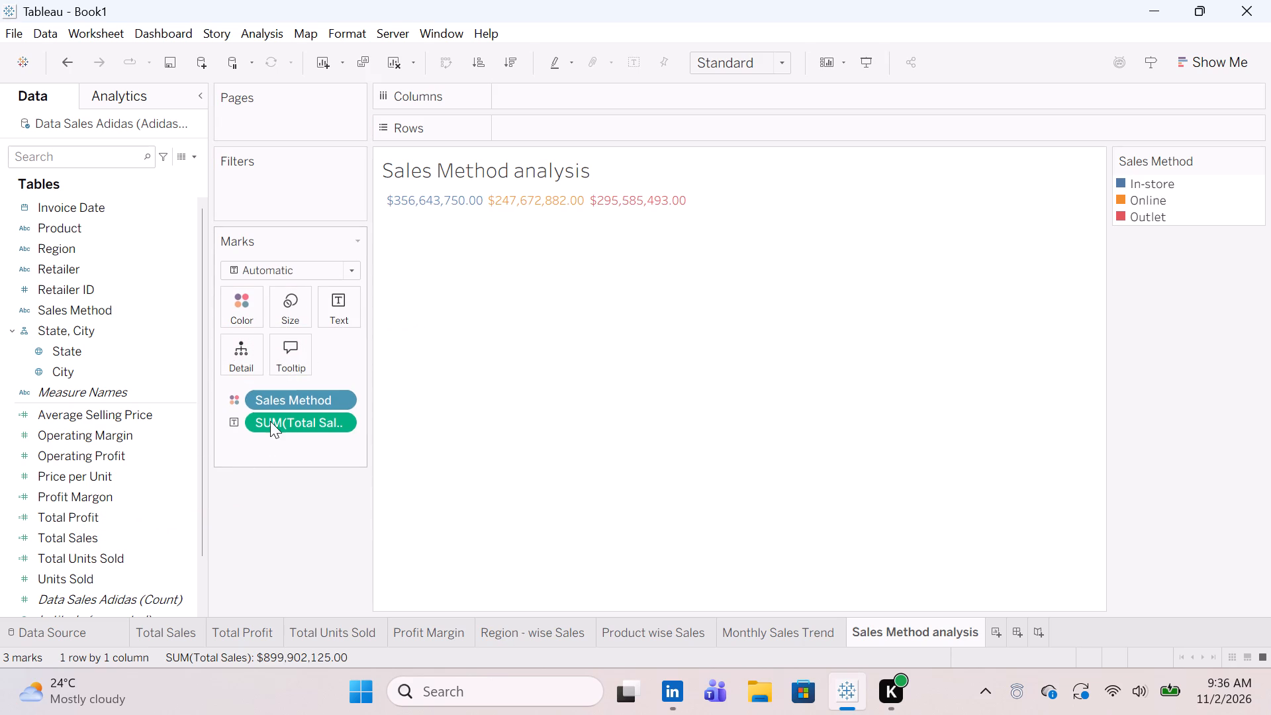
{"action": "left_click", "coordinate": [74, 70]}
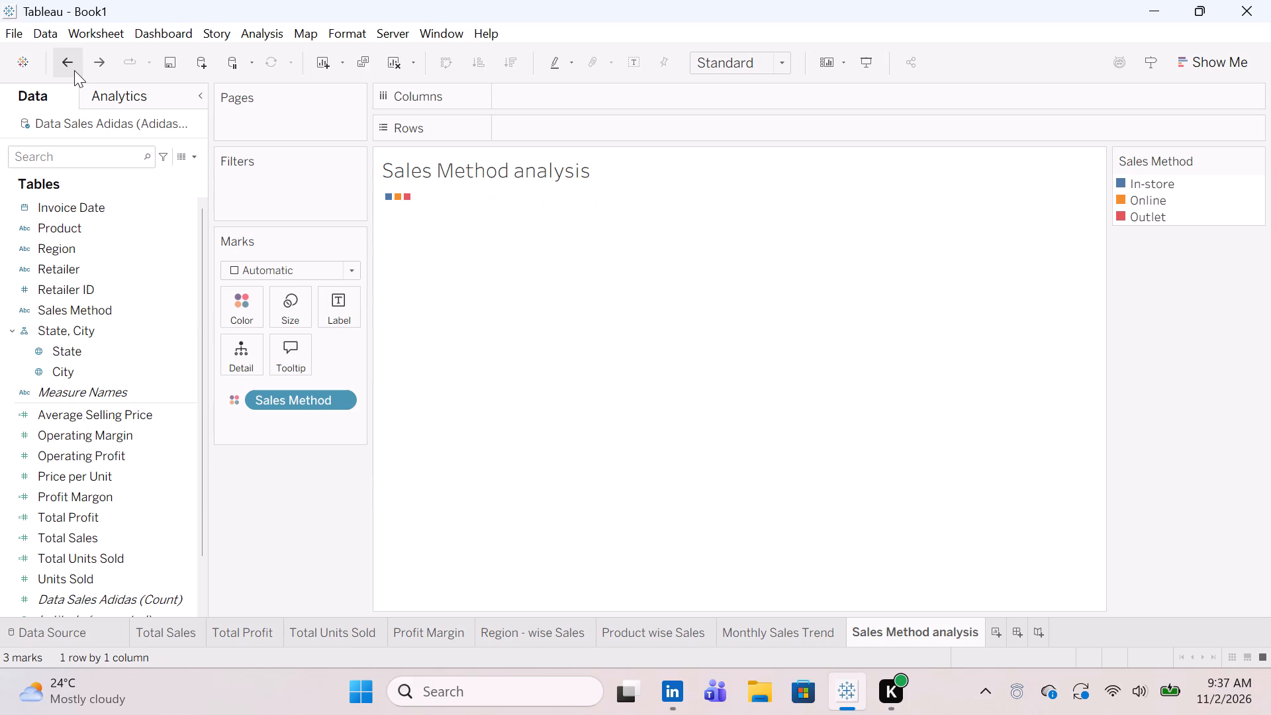
Set the mark type of the Sales Method analysis sheet to Pie.
{"action": "left_click", "coordinate": [359, 267]}
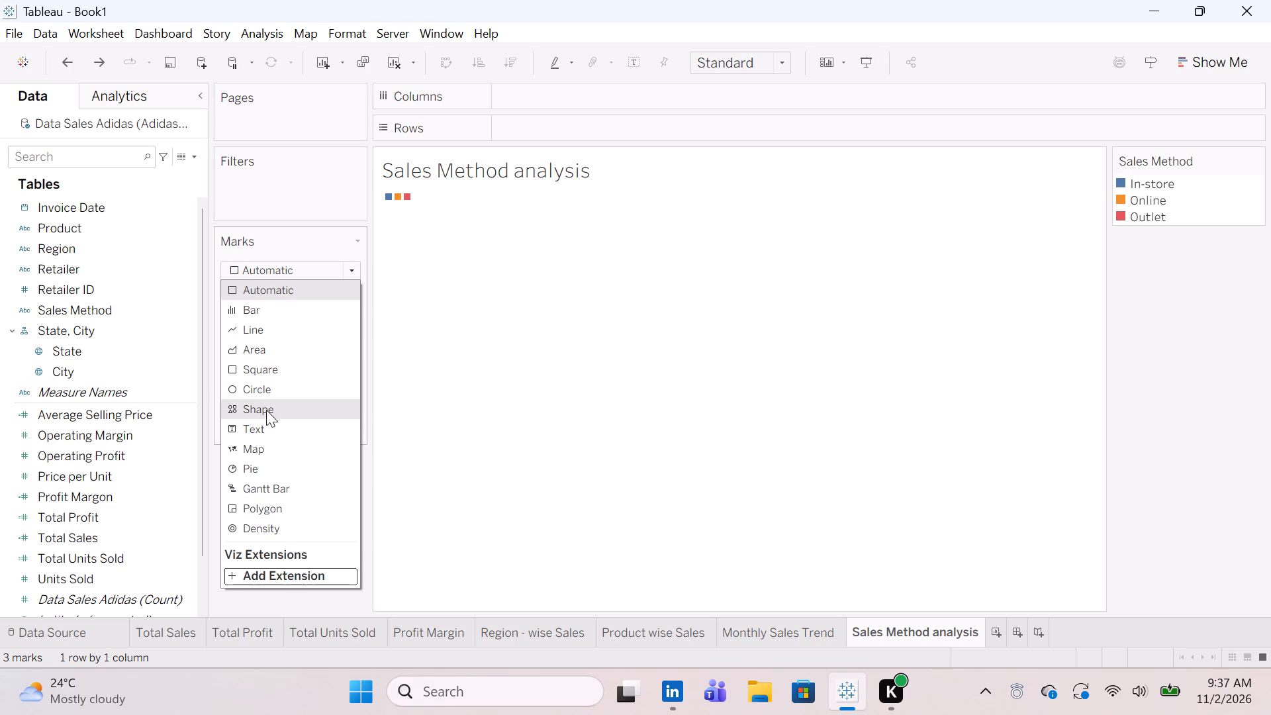
{"action": "left_click", "coordinate": [264, 461]}
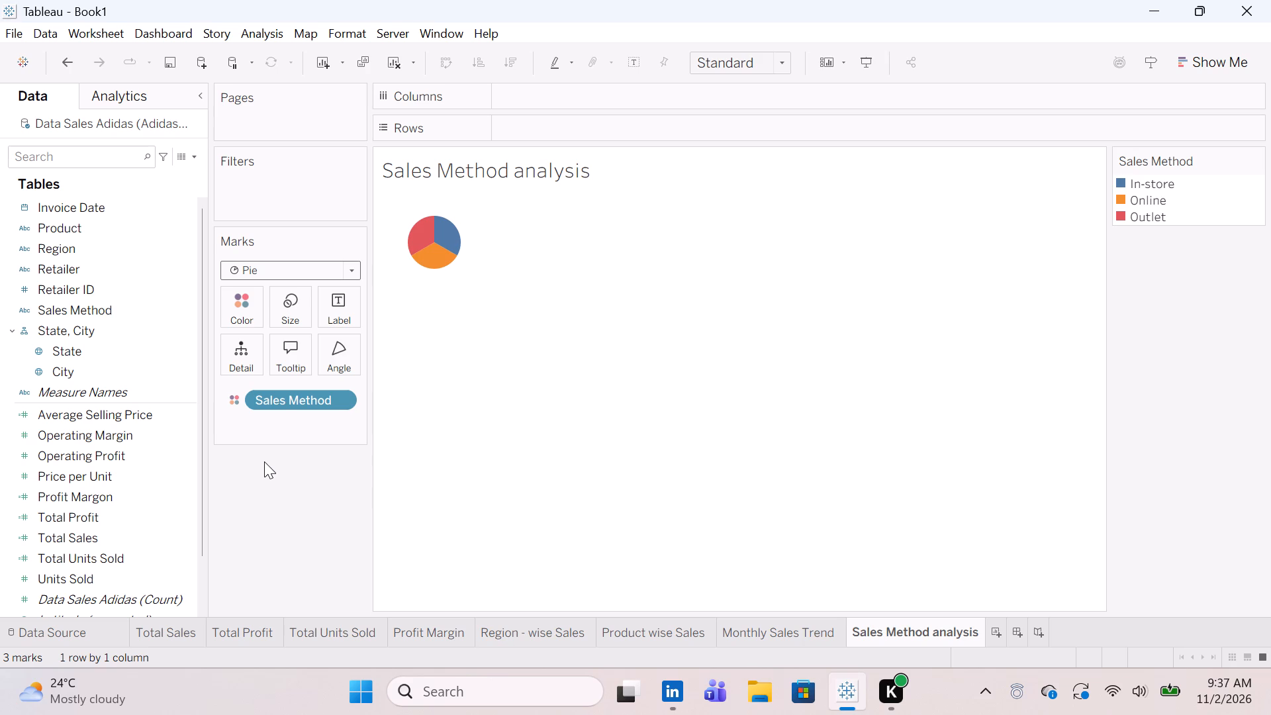
Assign Total Sales to the pie's Angle so that the slices are sized by sales.
{"action": "left_click_drag", "start_coordinate": [85, 540], "coordinate": [556, 134]}
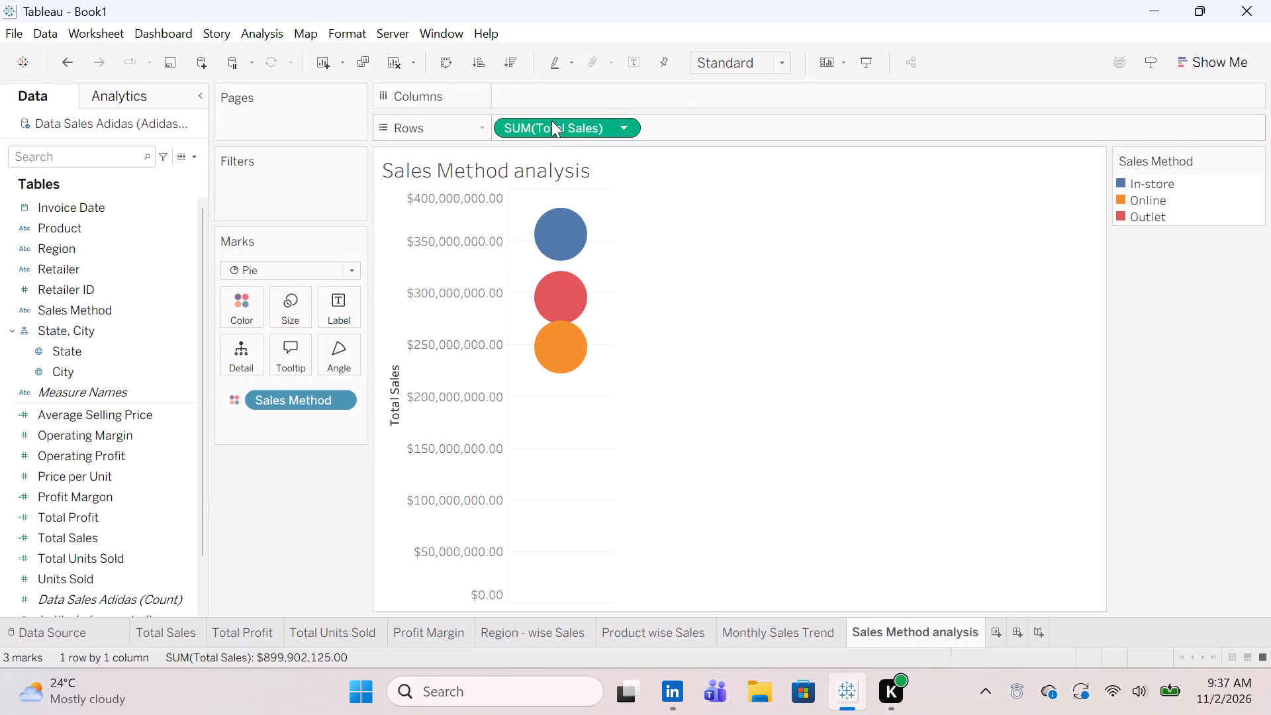
{"action": "left_click", "coordinate": [551, 120]}
{"action": "left_click_drag", "start_coordinate": [551, 120], "coordinate": [367, 258]}
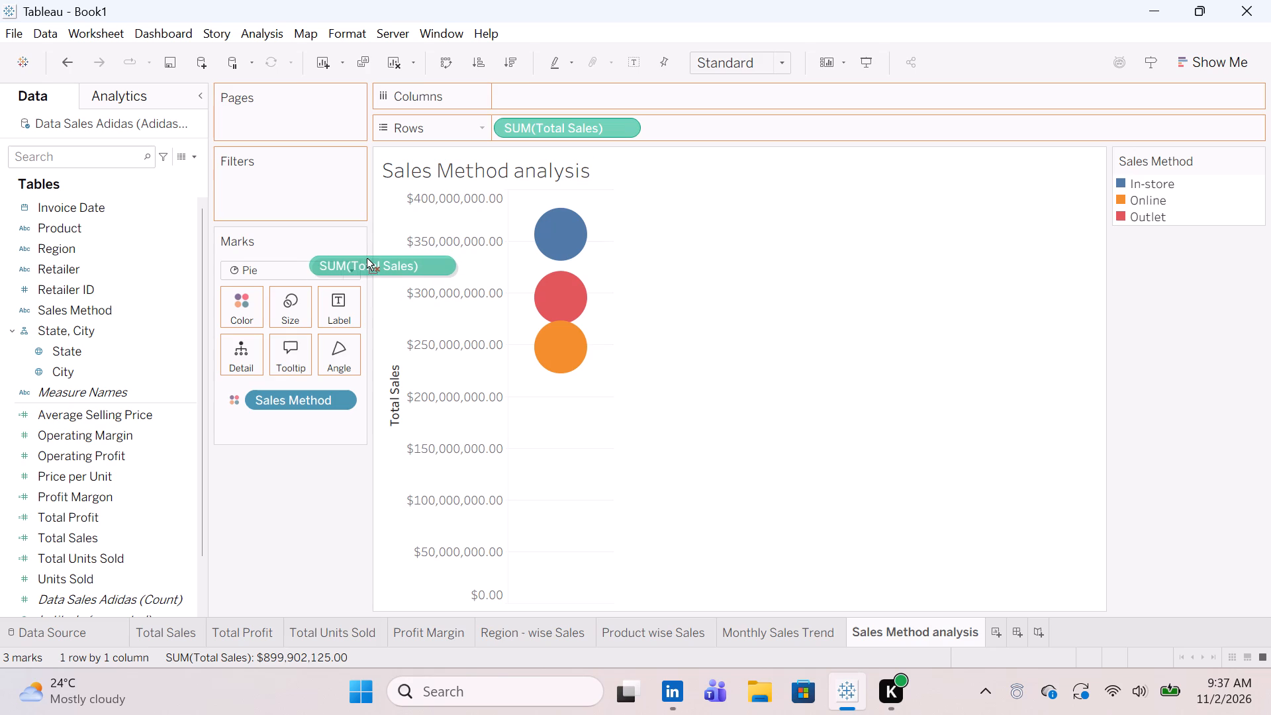
{"action": "left_click_drag", "start_coordinate": [367, 258], "coordinate": [350, 343]}
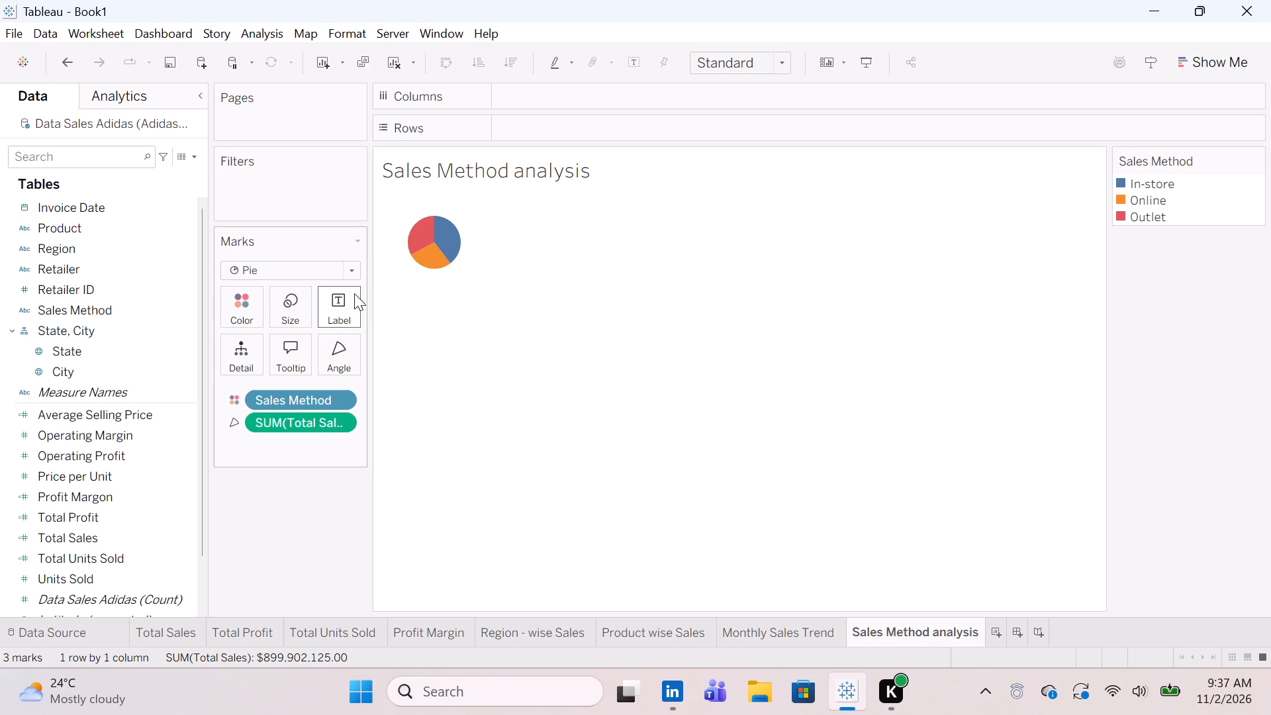
{"action": "left_click", "coordinate": [355, 240]}
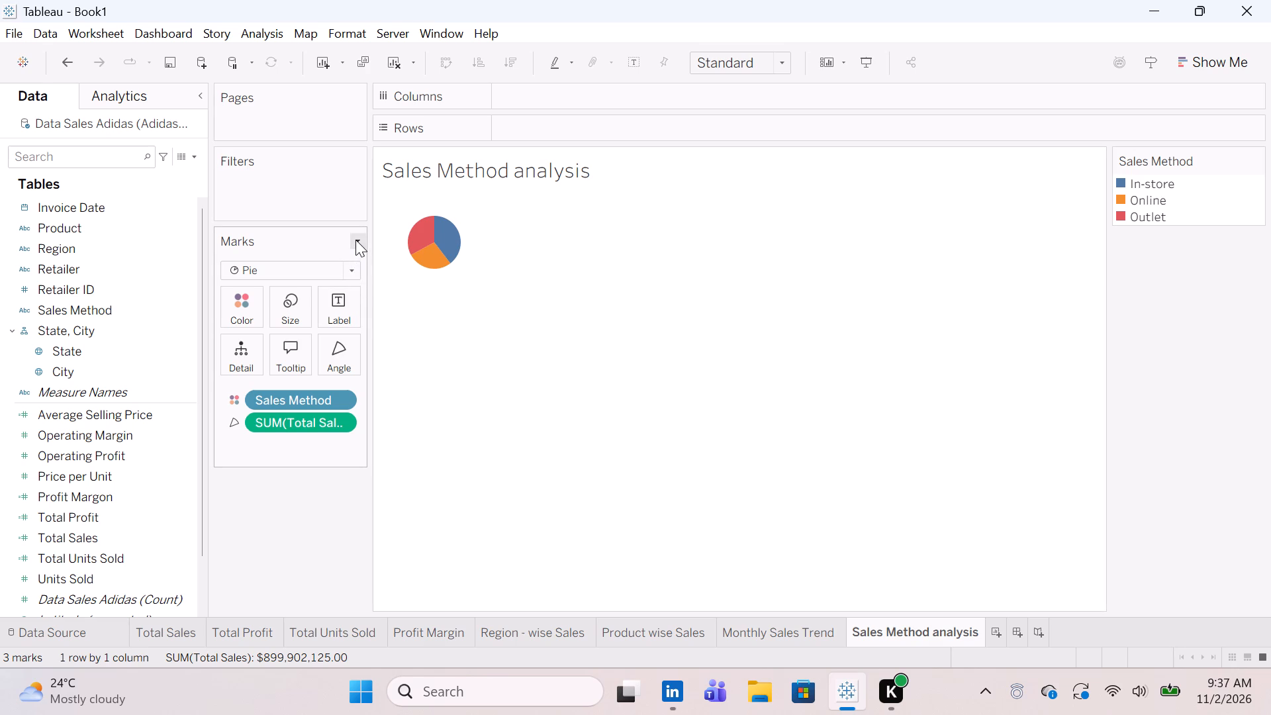
{"action": "left_click", "coordinate": [355, 240]}
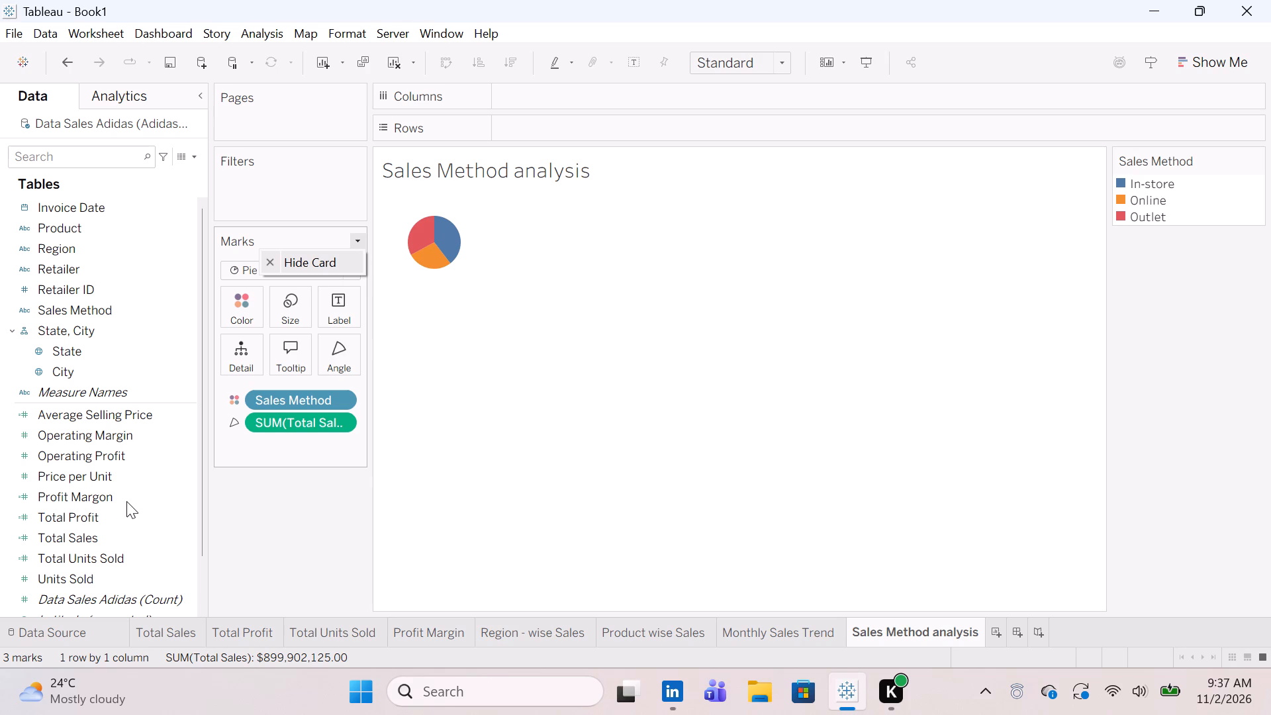
Label the pie slices with both Total Sales and Sales Method.
{"action": "left_click_drag", "start_coordinate": [94, 544], "coordinate": [314, 324]}
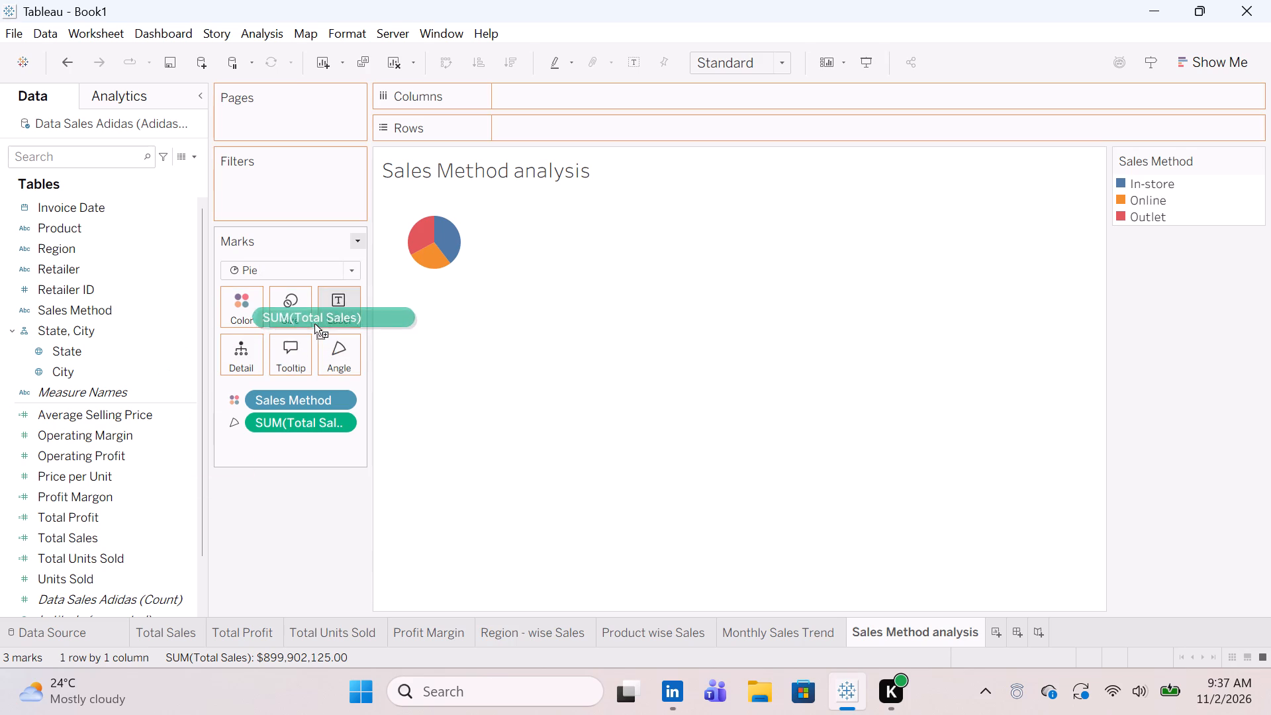
{"action": "left_click_drag", "start_coordinate": [314, 324], "coordinate": [339, 316]}
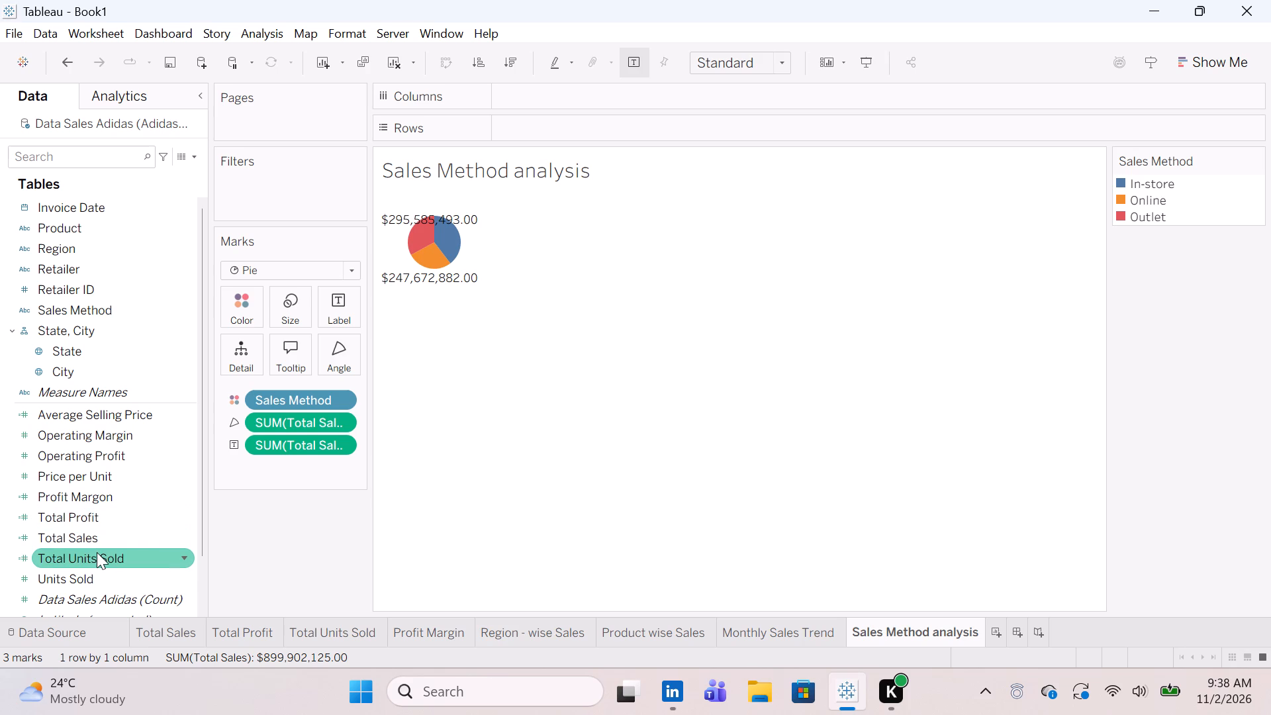
{"action": "scroll", "coordinate": [97, 552], "scroll_direction": "down", "scroll_amount": 1}
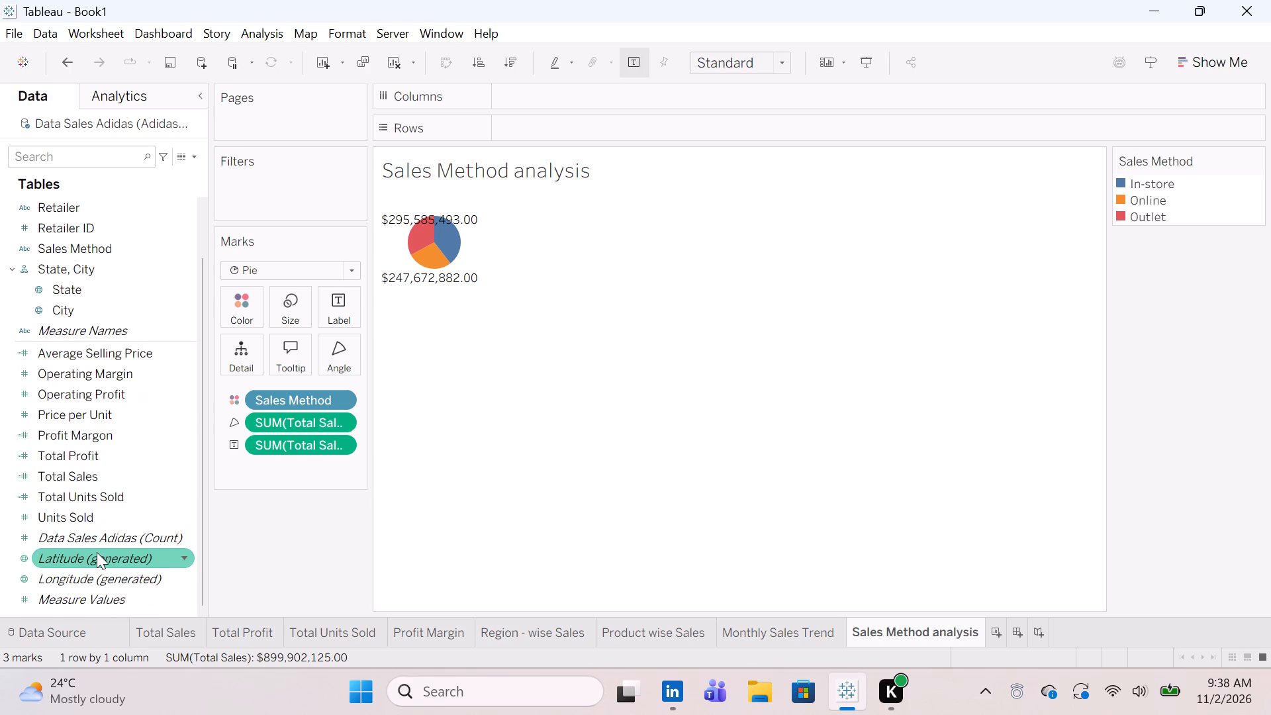
{"action": "scroll", "coordinate": [97, 552], "scroll_direction": "down", "scroll_amount": 1}
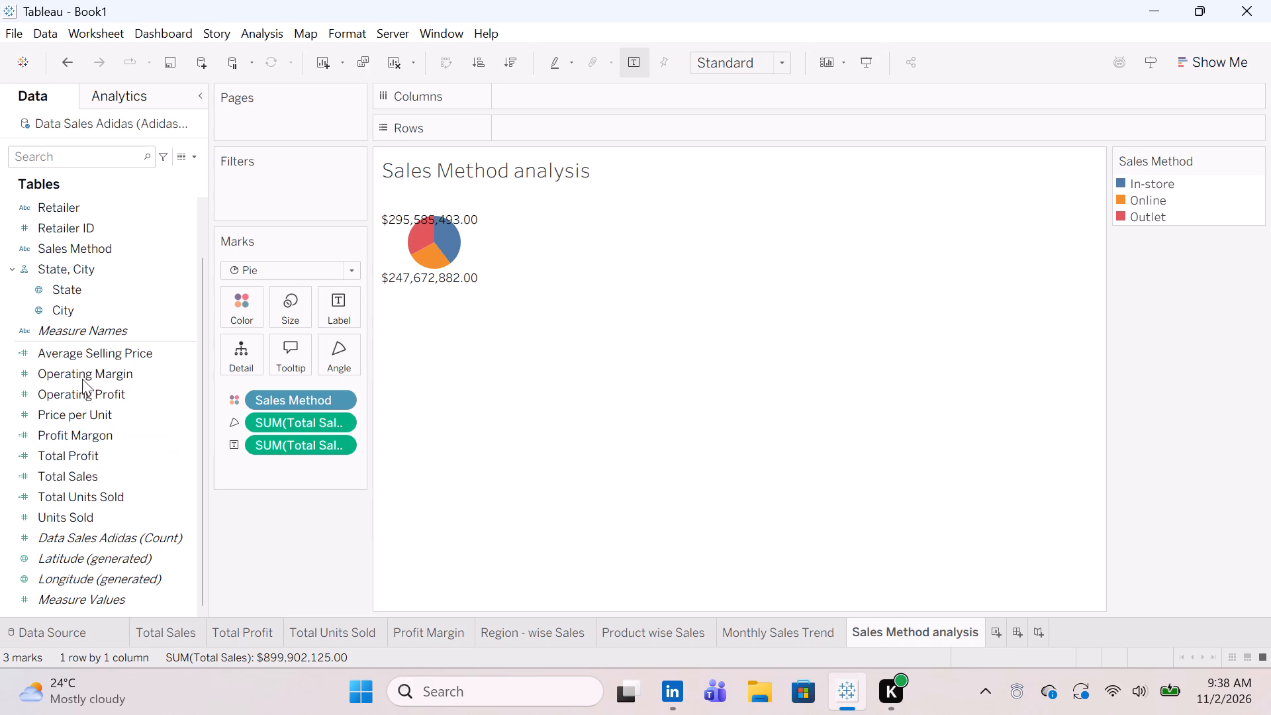
{"action": "left_click_drag", "start_coordinate": [93, 243], "coordinate": [329, 297]}
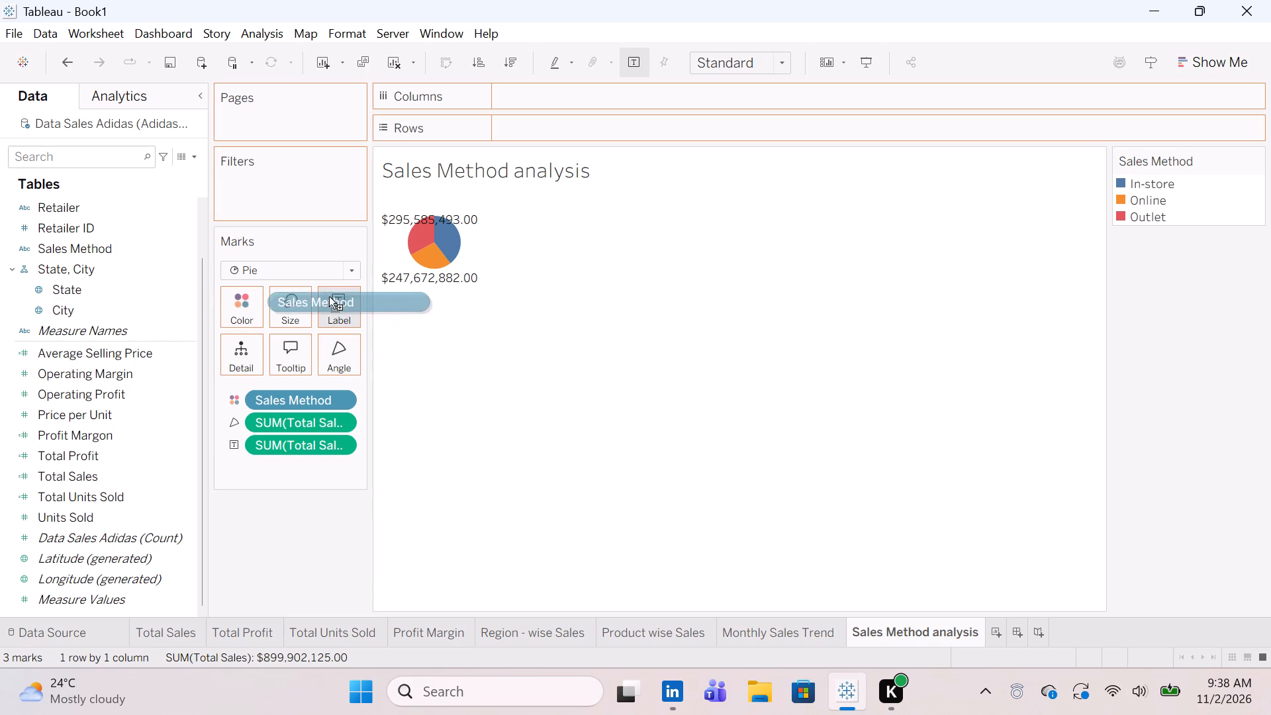
{"action": "left_click_drag", "start_coordinate": [329, 297], "coordinate": [328, 295]}
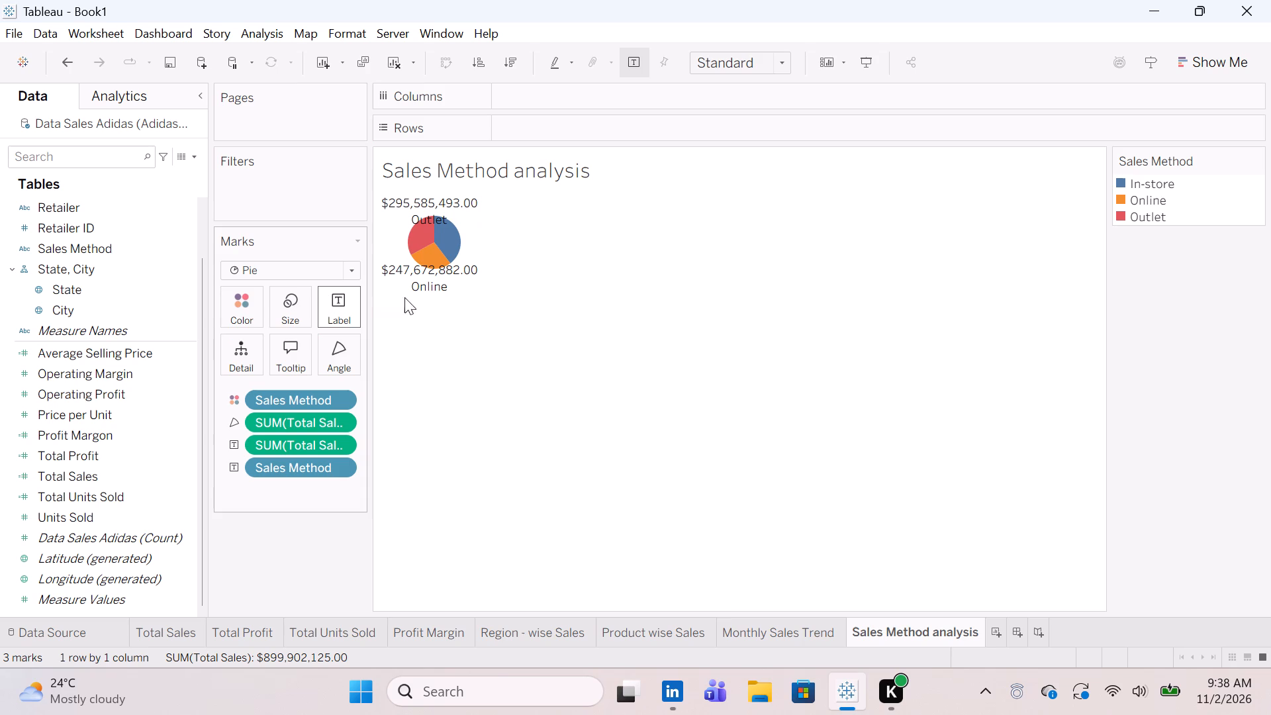
Add another new worksheet and name it "Statewise Sales".
{"action": "left_click", "coordinate": [998, 633]}
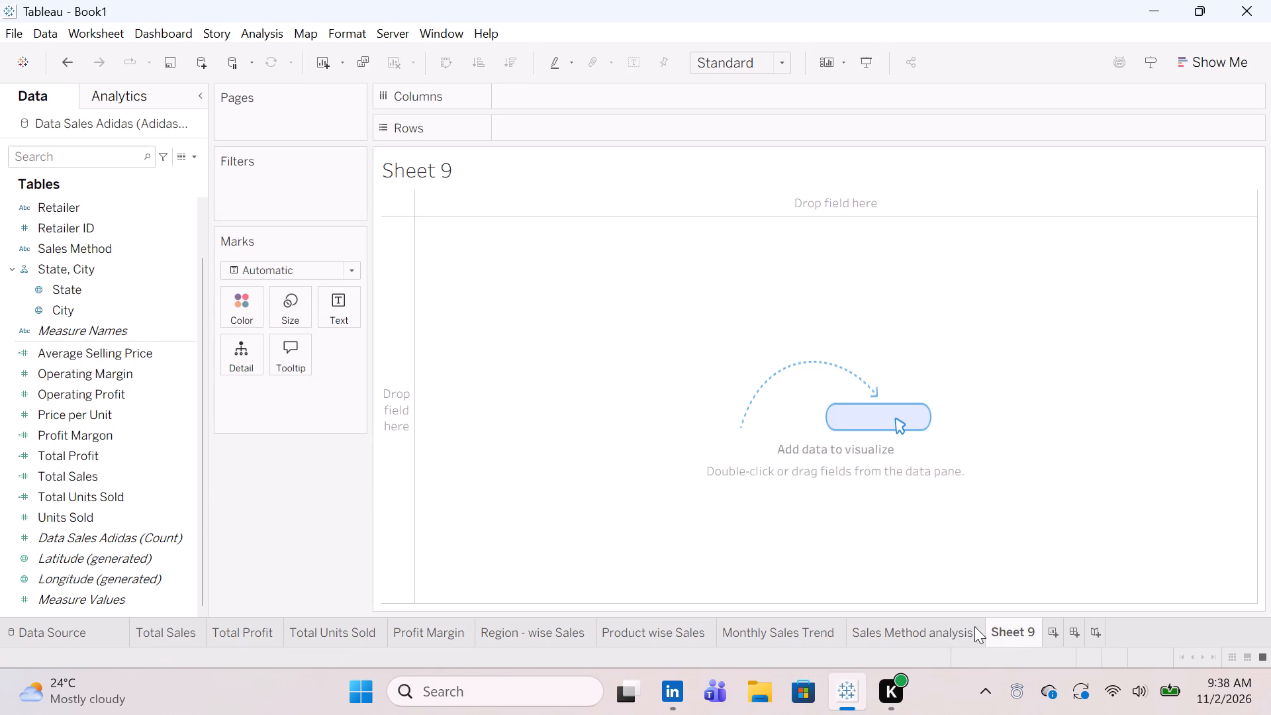
{"action": "right_click_drag", "start_coordinate": [1033, 618], "coordinate": [1032, 610]}
{"action": "left_click", "coordinate": [1023, 624]}
{"action": "right_click", "coordinate": [1023, 624]}
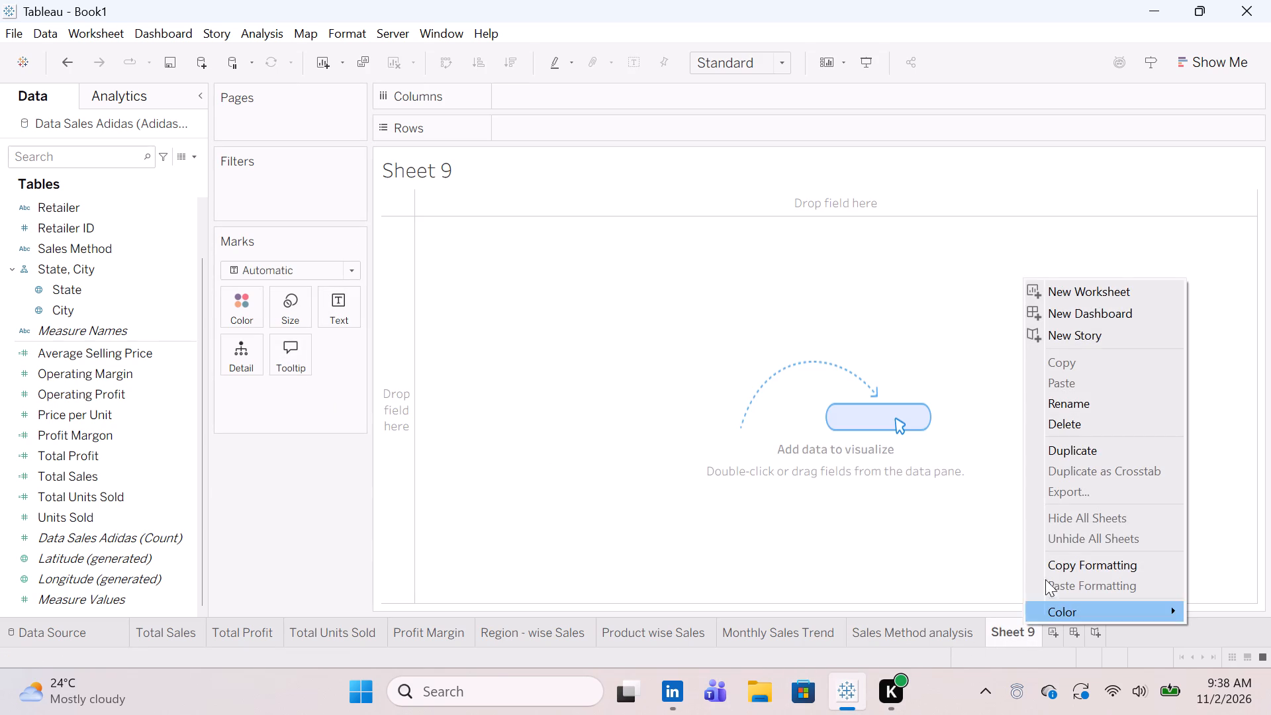
{"action": "left_click", "coordinate": [1058, 408]}
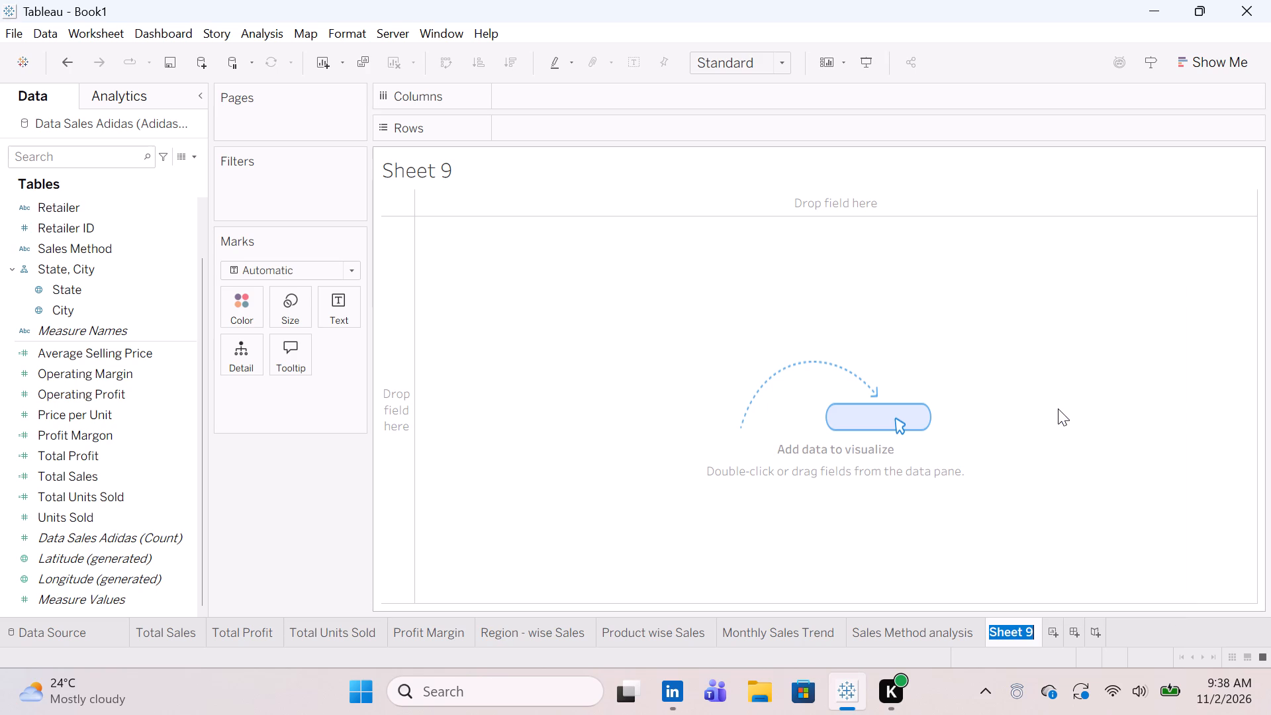
{"action": "key", "text": "BackSpace"}
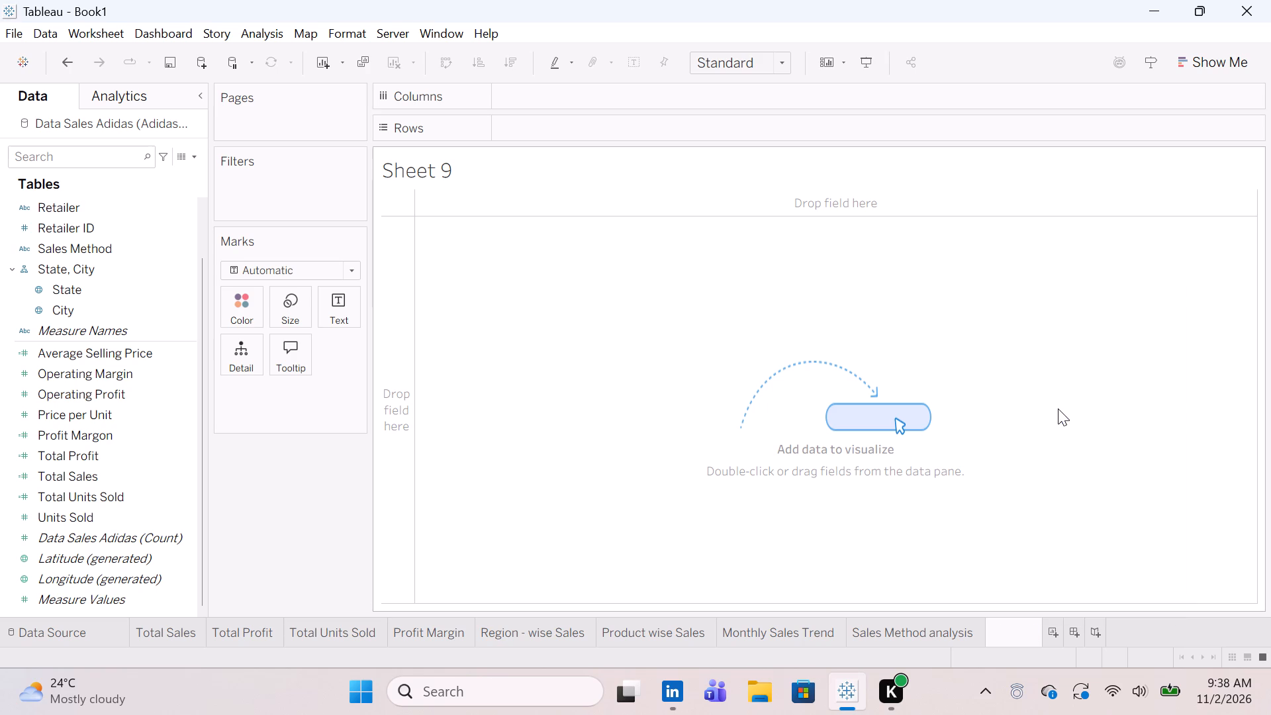
{"action": "type", "text": "State"}
{"action": "type", "text": "wise Sales"}
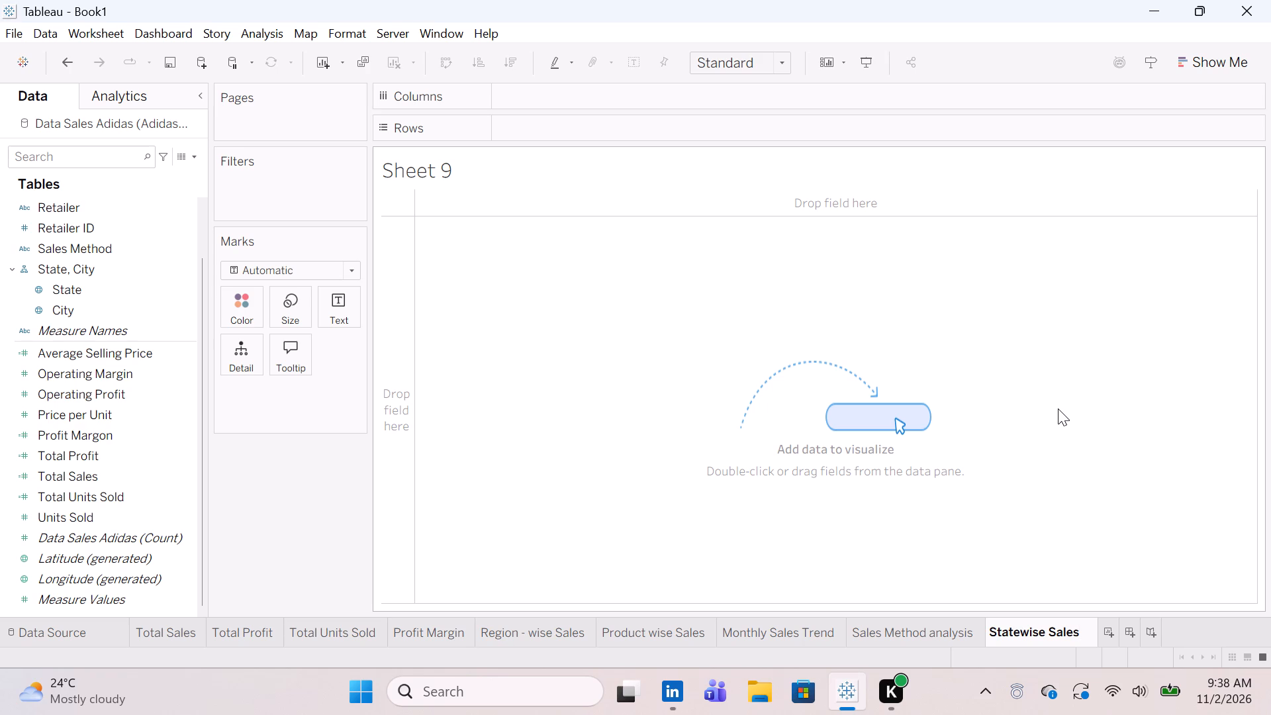
Plot the State field as a map on the Statewise Sales sheet.
{"action": "double_click", "coordinate": [136, 283]}
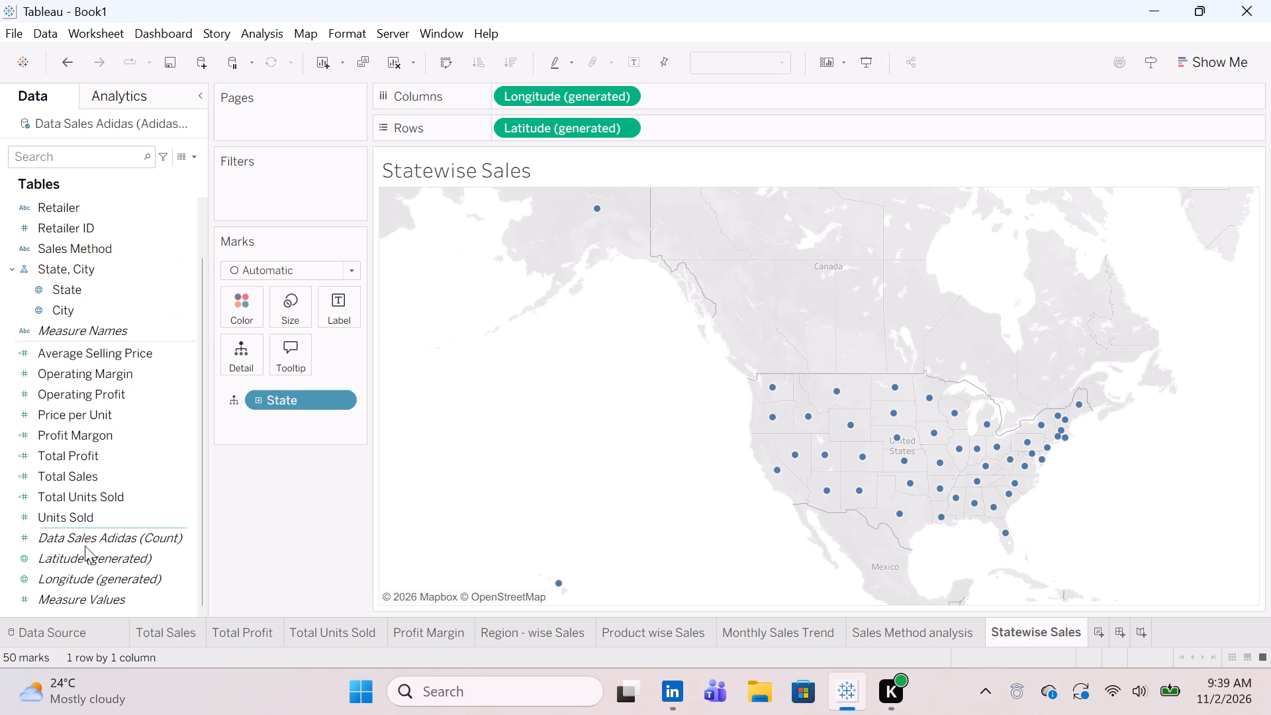
Color the states on the map by Total Sales and add Total Sales to the map's tooltip.
{"action": "left_click_drag", "start_coordinate": [84, 481], "coordinate": [212, 385]}
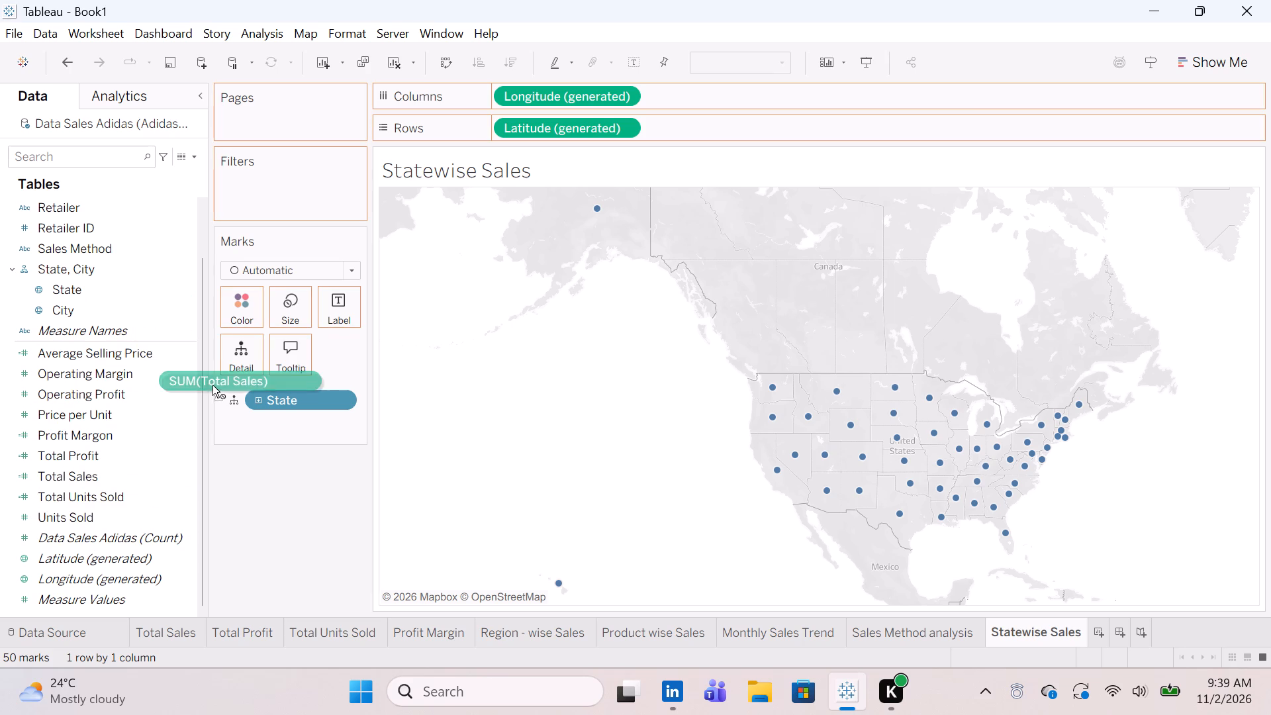
{"action": "left_click_drag", "start_coordinate": [212, 385], "coordinate": [228, 312]}
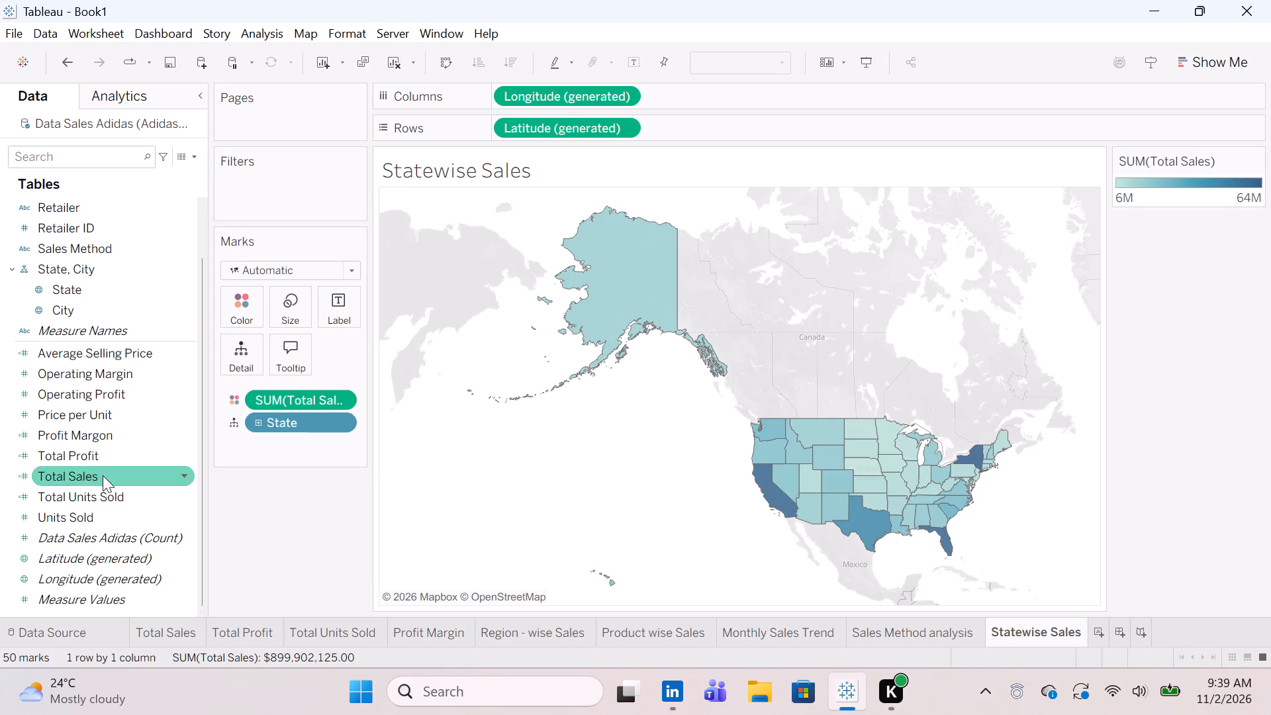
{"action": "left_click_drag", "start_coordinate": [103, 475], "coordinate": [297, 355]}
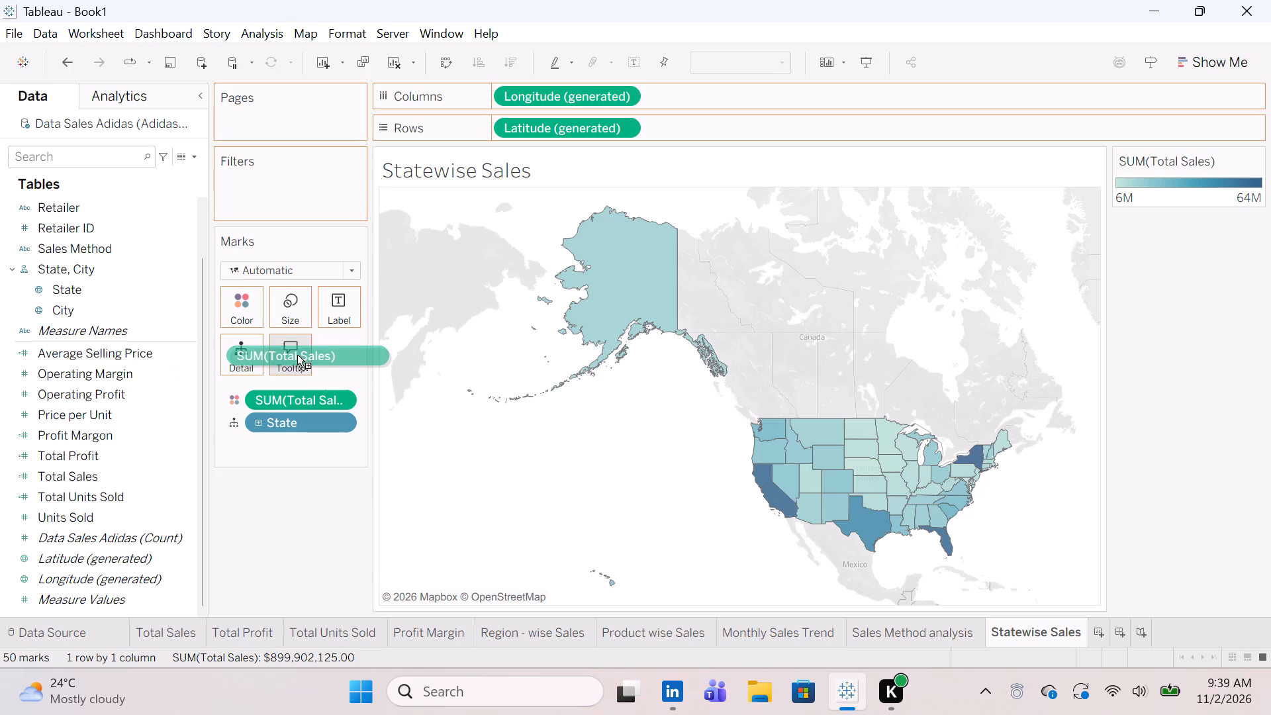
{"action": "left_click_drag", "start_coordinate": [297, 355], "coordinate": [297, 354]}
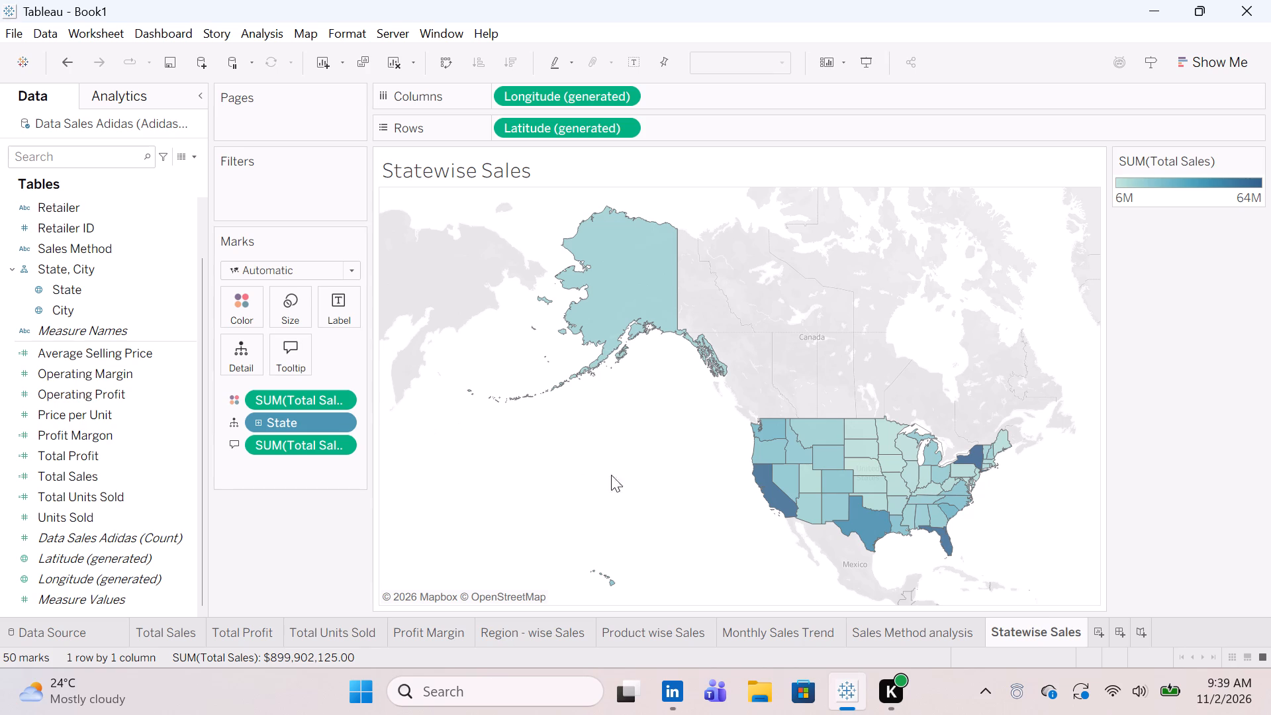
Create a new dashboard and place the Total Sales sheet on it.
{"action": "left_click", "coordinate": [1119, 634]}
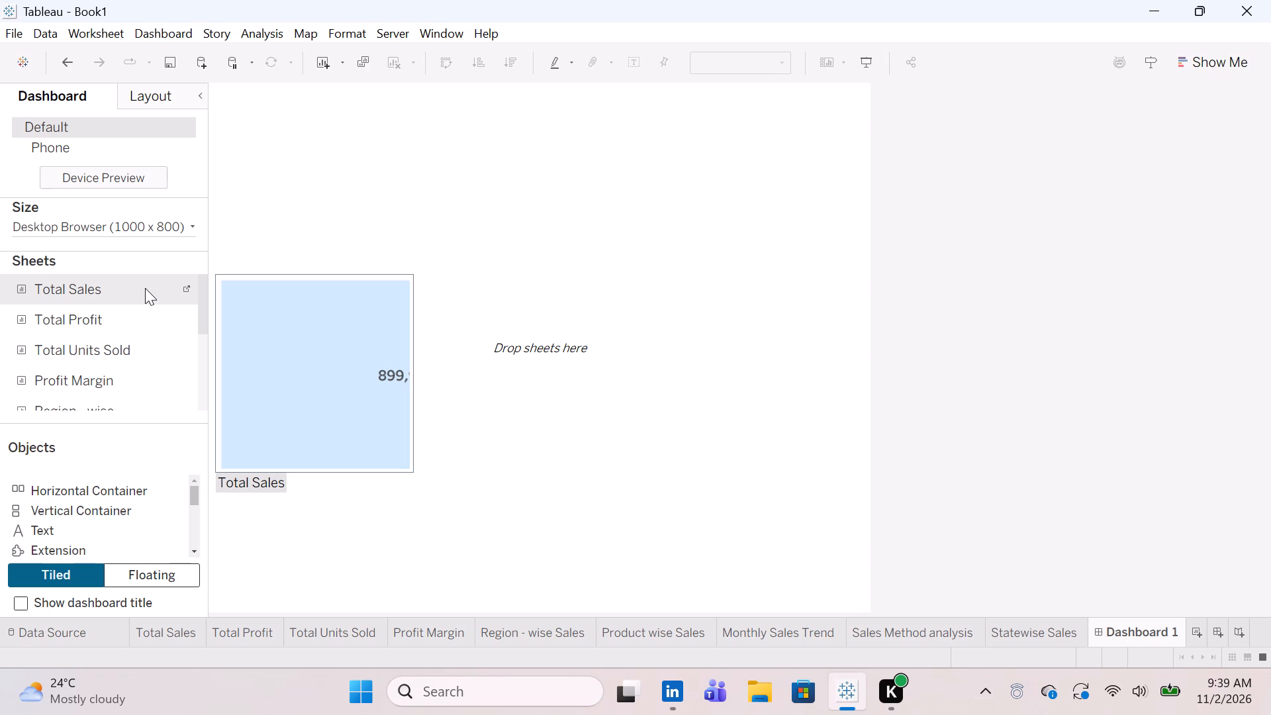
{"action": "left_click_drag", "start_coordinate": [119, 290], "coordinate": [410, 164]}
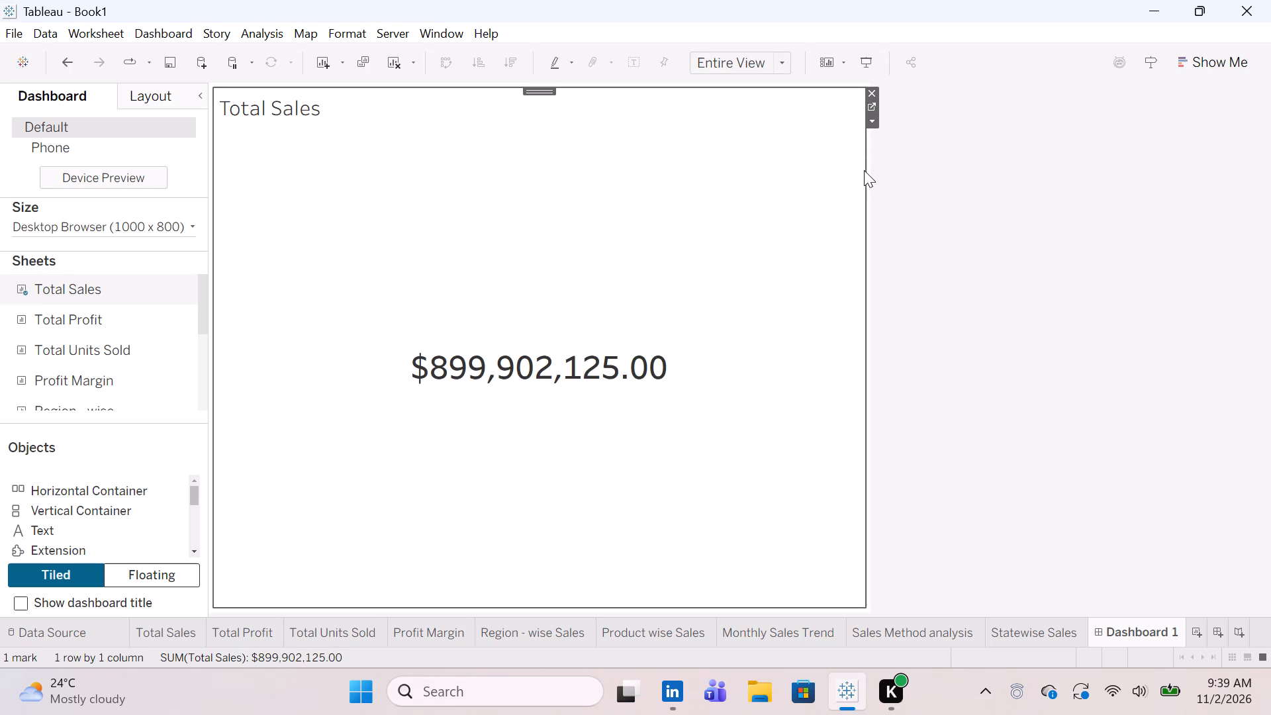
Try the Fit Width option on the dashboard's Total Sales sheet and set its fit to Standard.
{"action": "left_click", "coordinate": [874, 119]}
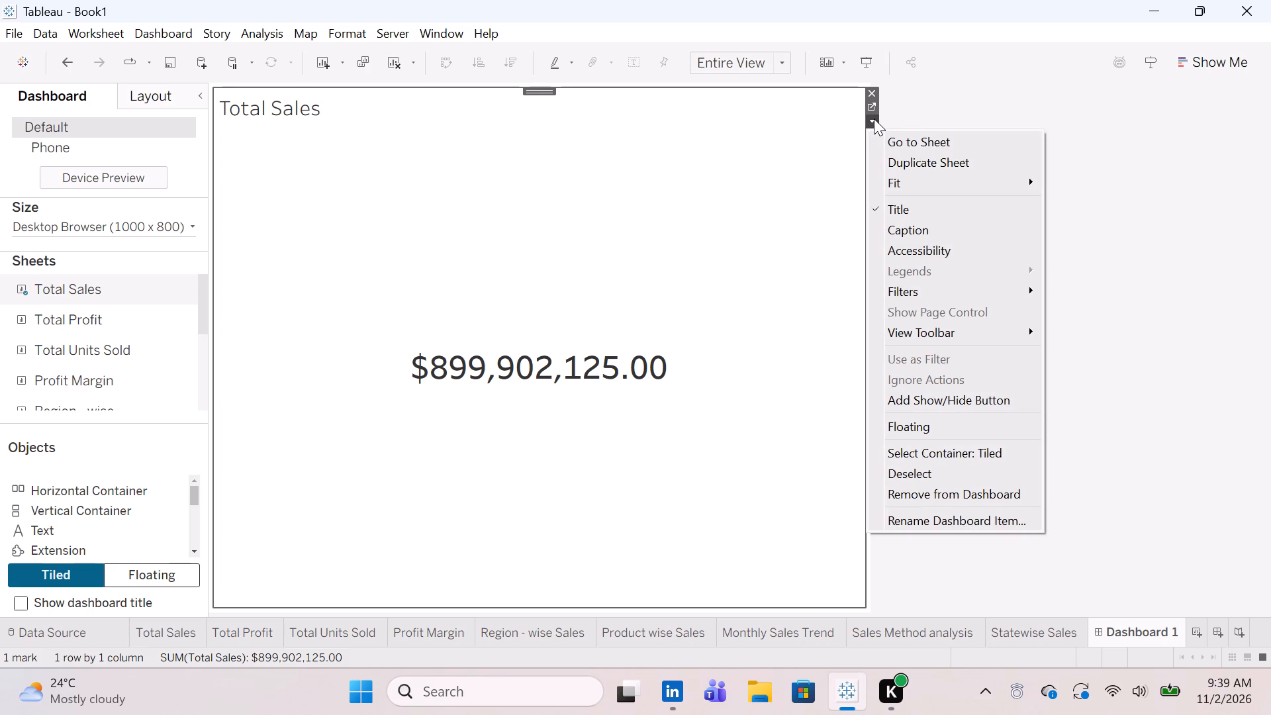
{"action": "left_click", "coordinate": [782, 58]}
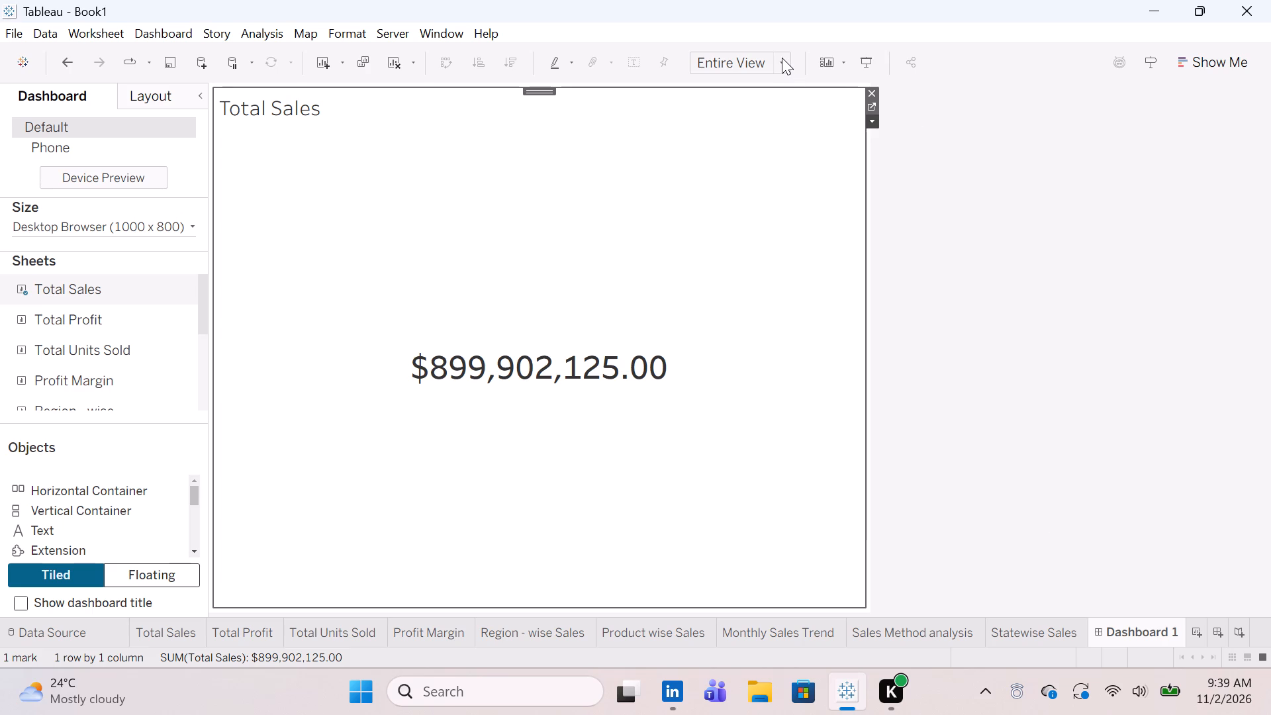
{"action": "left_click", "coordinate": [769, 79]}
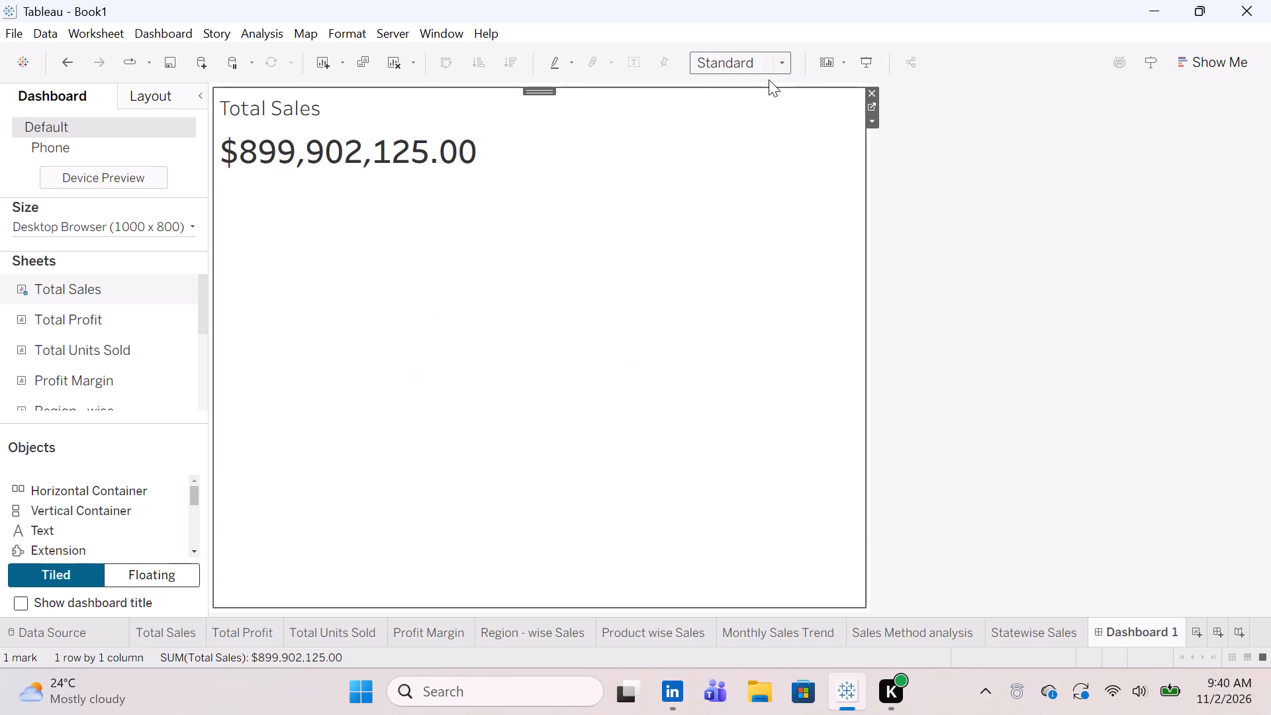
{"action": "left_click", "coordinate": [761, 68]}
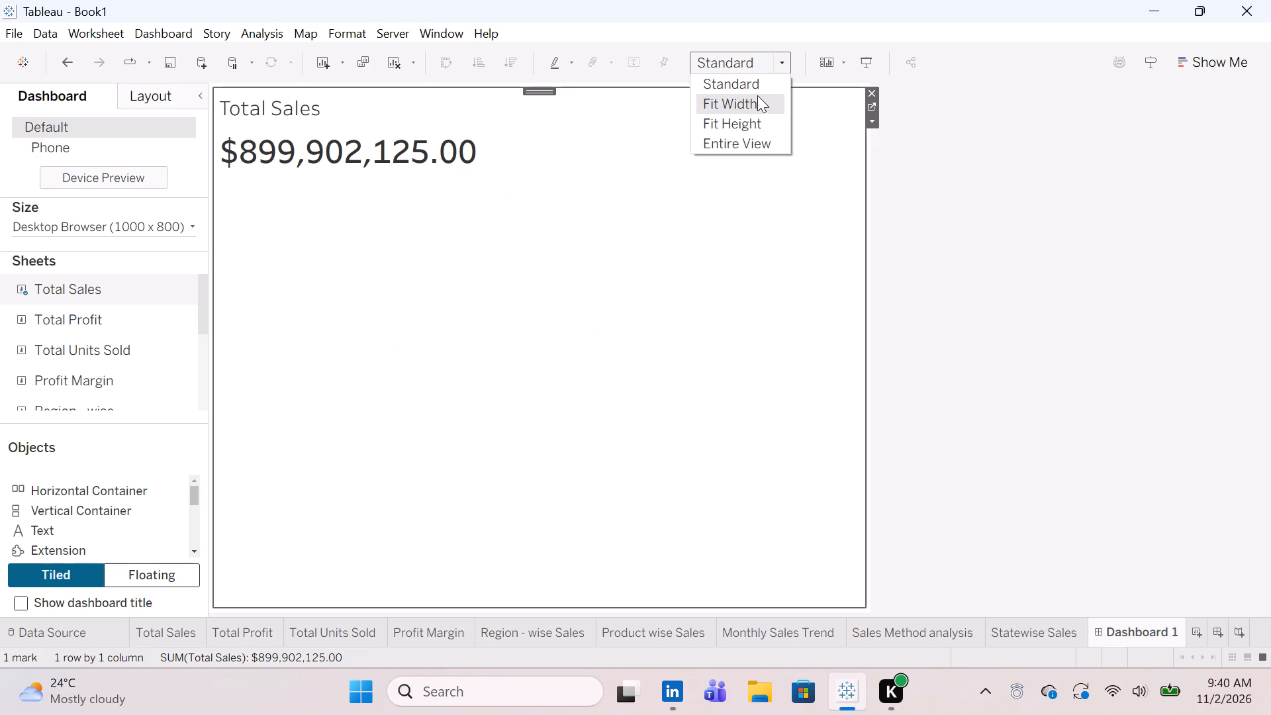
{"action": "left_click", "coordinate": [757, 97]}
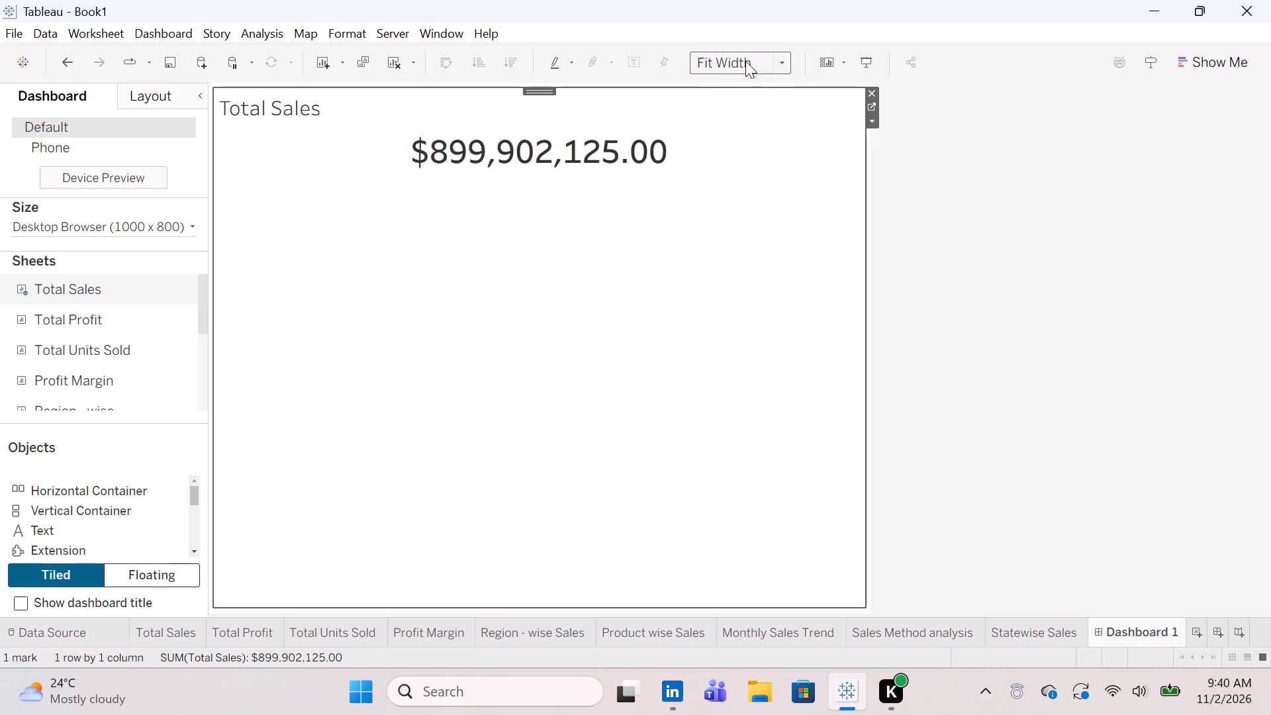
{"action": "left_click", "coordinate": [745, 61]}
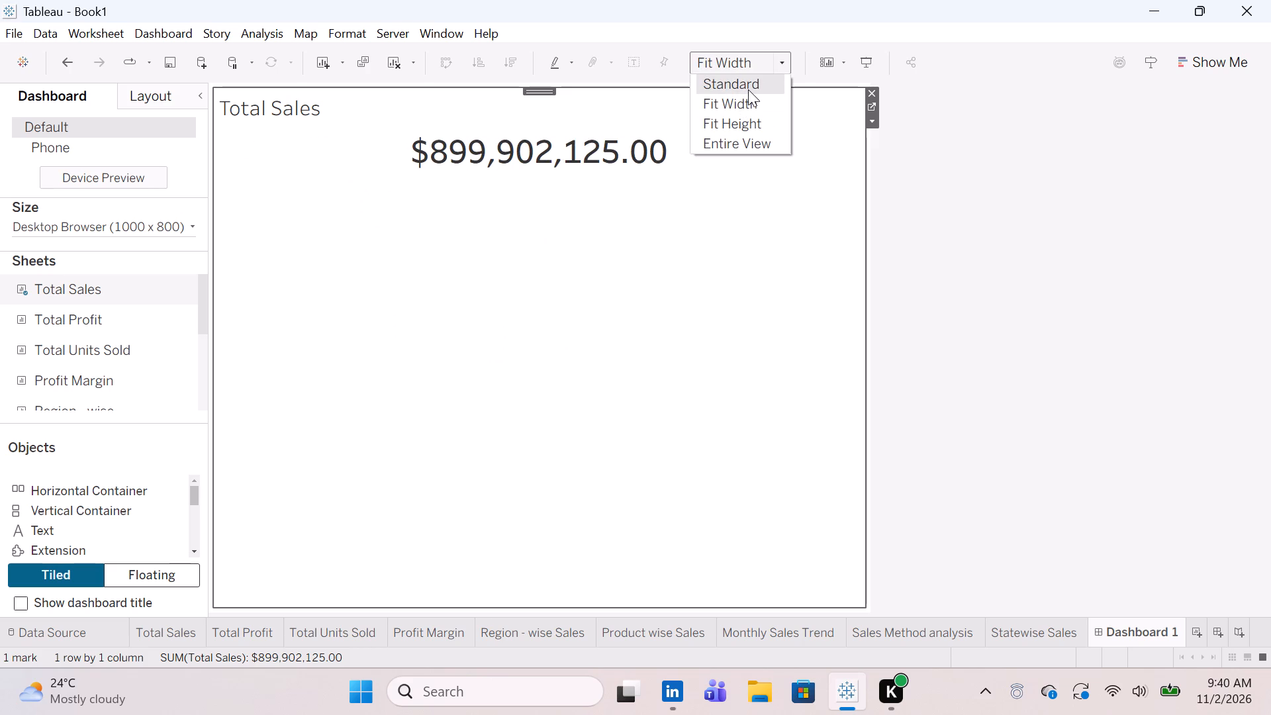
{"action": "left_click", "coordinate": [748, 89]}
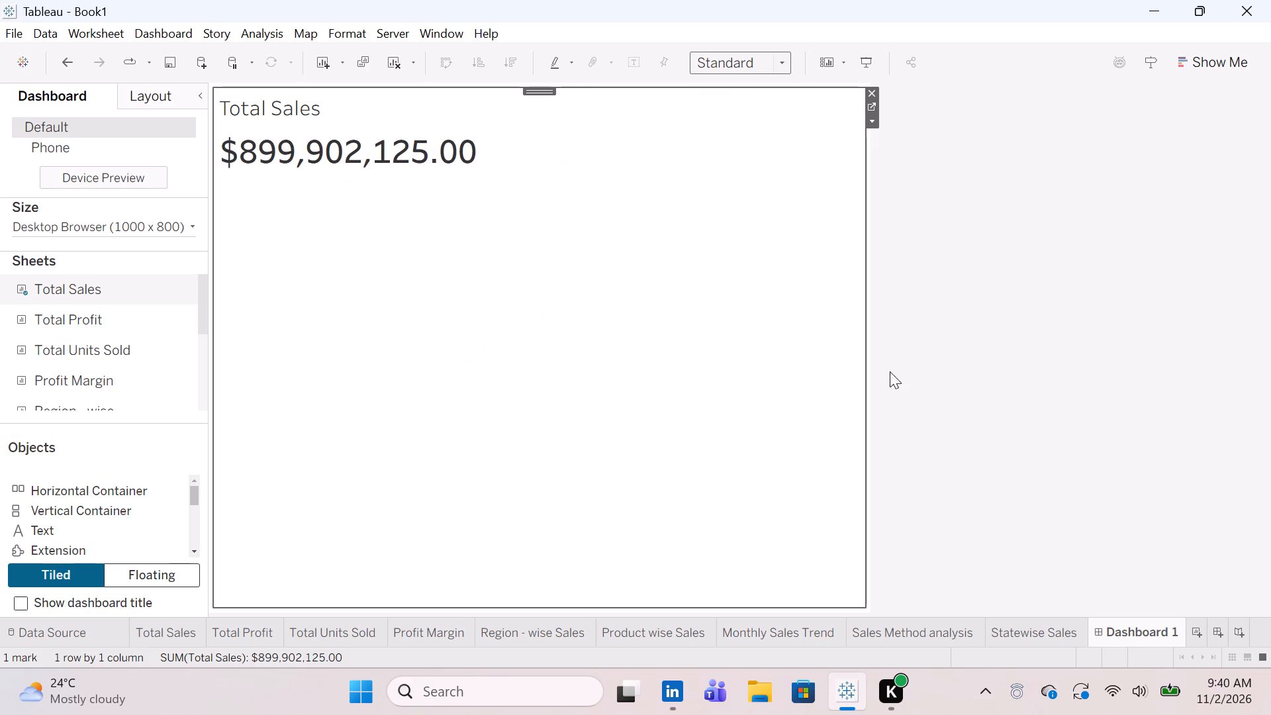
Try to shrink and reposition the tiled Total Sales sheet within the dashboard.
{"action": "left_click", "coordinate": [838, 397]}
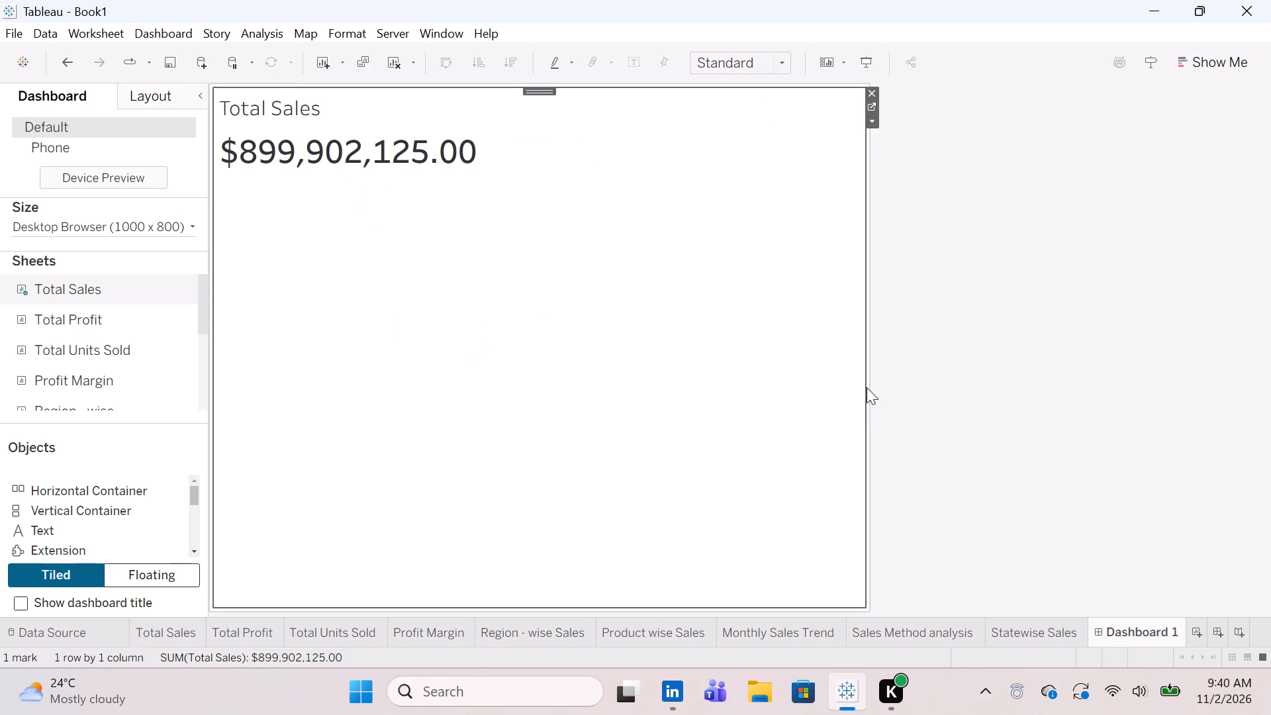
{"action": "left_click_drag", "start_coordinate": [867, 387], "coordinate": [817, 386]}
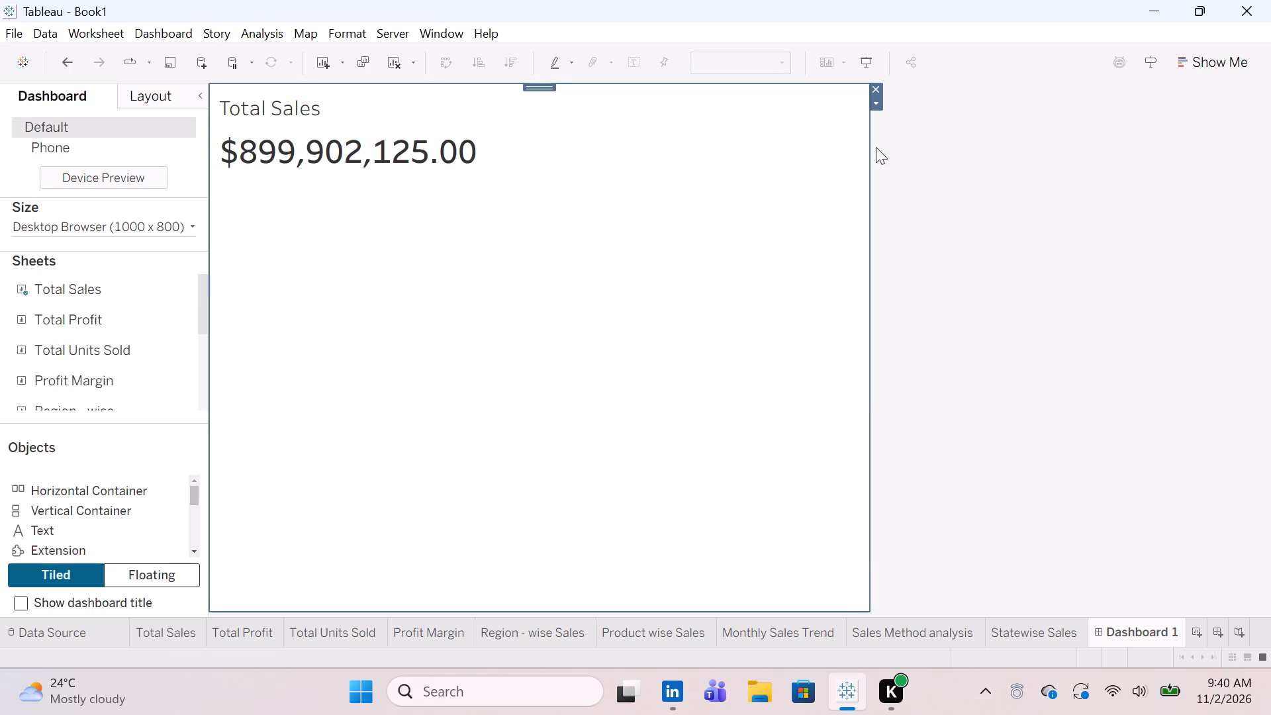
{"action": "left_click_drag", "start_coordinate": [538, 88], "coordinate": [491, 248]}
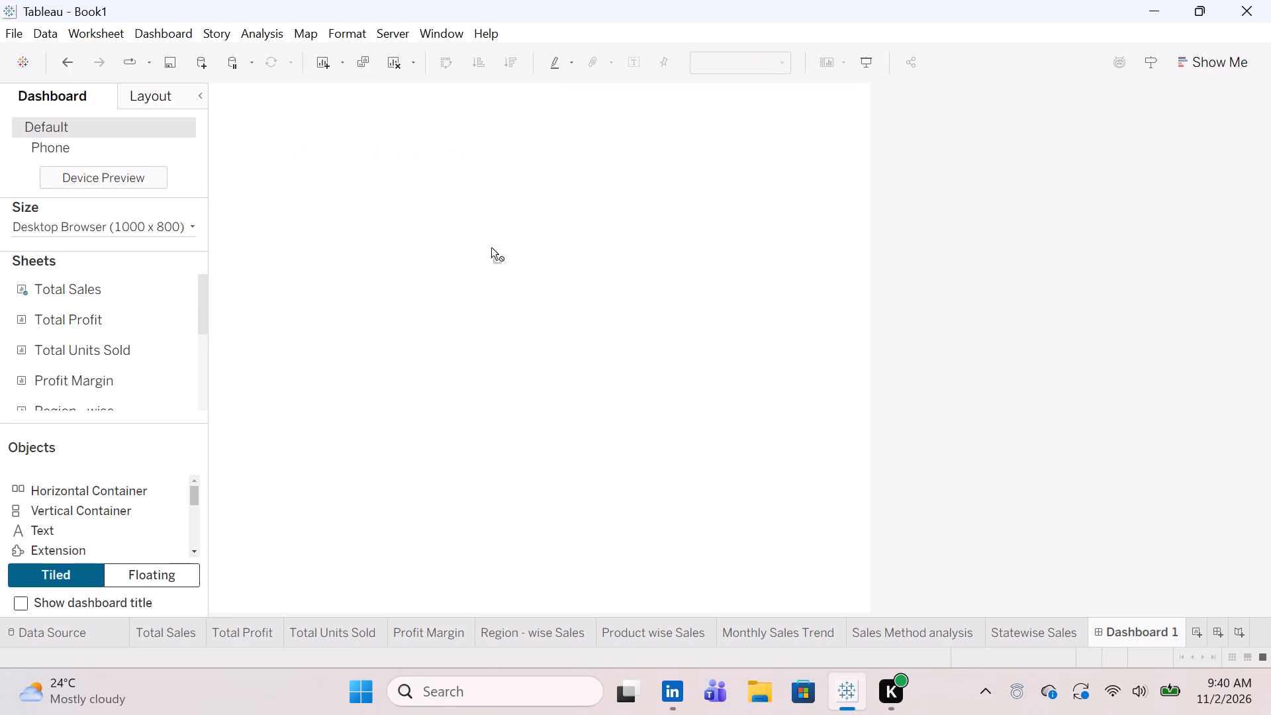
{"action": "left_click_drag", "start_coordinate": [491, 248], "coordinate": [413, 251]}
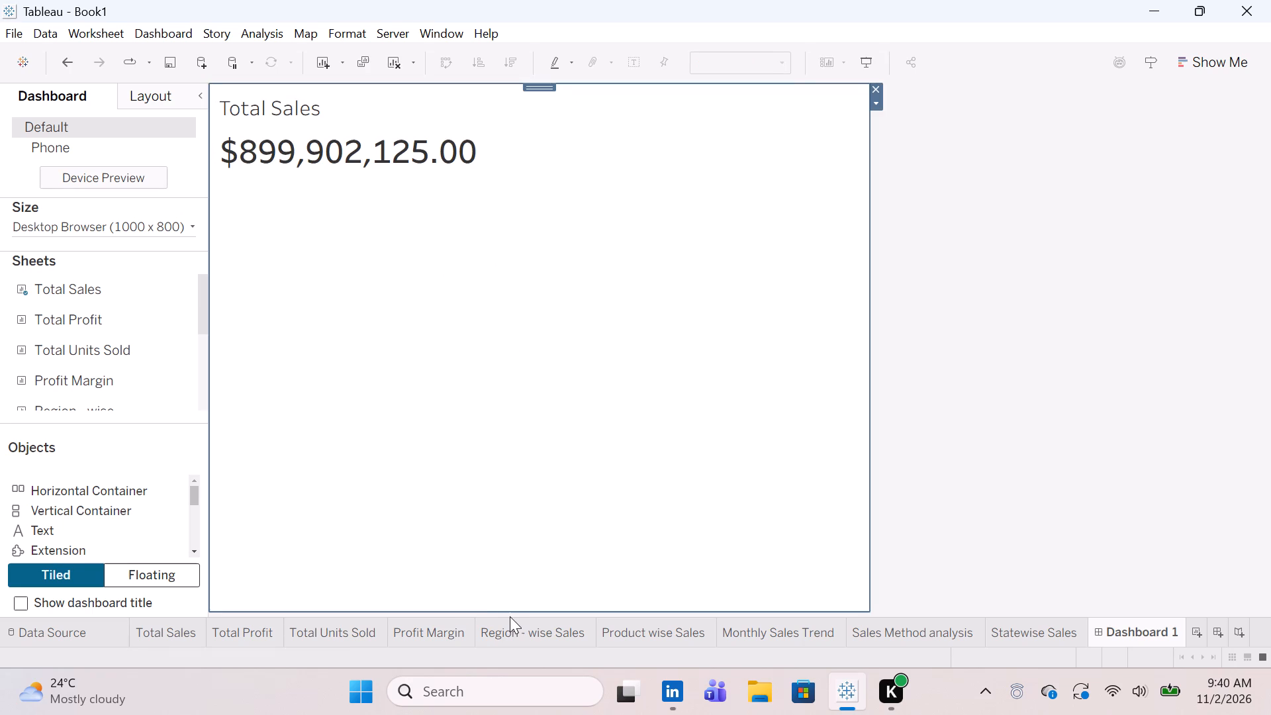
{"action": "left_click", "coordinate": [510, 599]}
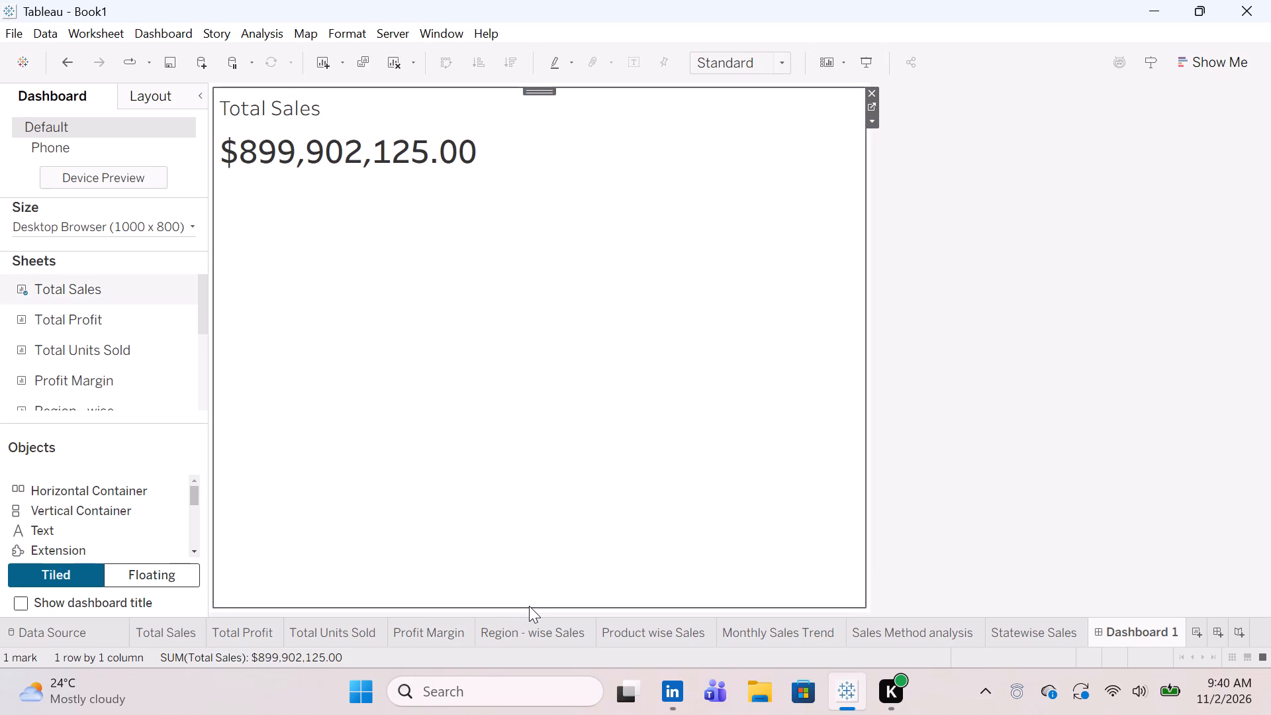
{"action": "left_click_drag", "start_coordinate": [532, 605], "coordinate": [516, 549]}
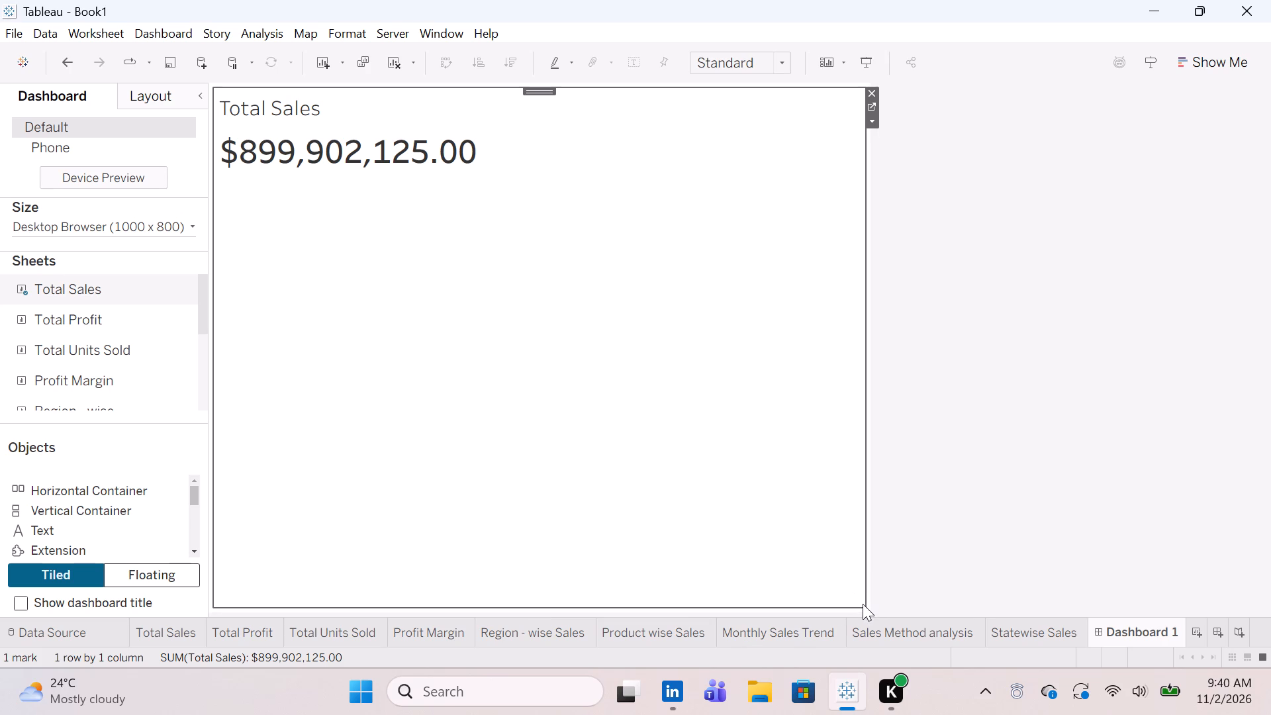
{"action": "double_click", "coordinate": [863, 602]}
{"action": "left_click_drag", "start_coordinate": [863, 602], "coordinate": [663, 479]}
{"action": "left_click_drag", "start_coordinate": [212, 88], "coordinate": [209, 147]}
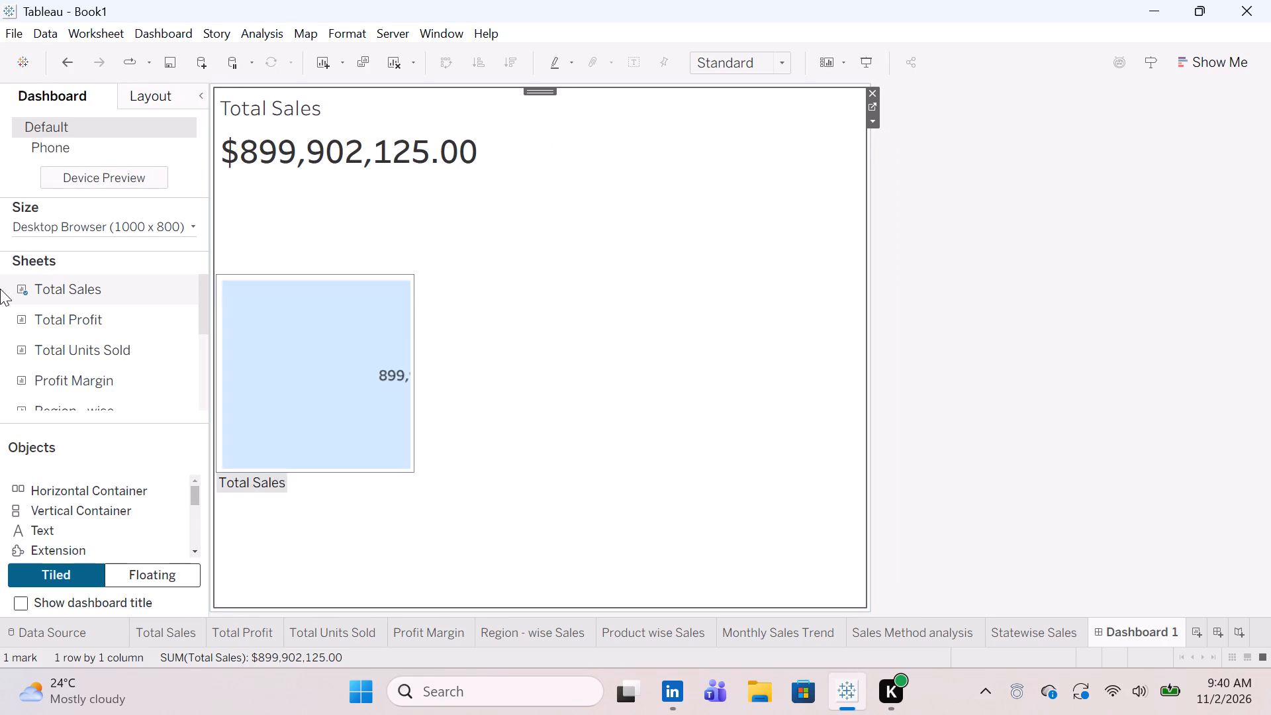
Add the remaining KPI sheets: Total Profit left of Total Sales, Total Units Sold below it, and Profit Margin between Total Profit and Total Sales.
{"action": "left_click_drag", "start_coordinate": [26, 312], "coordinate": [442, 294]}
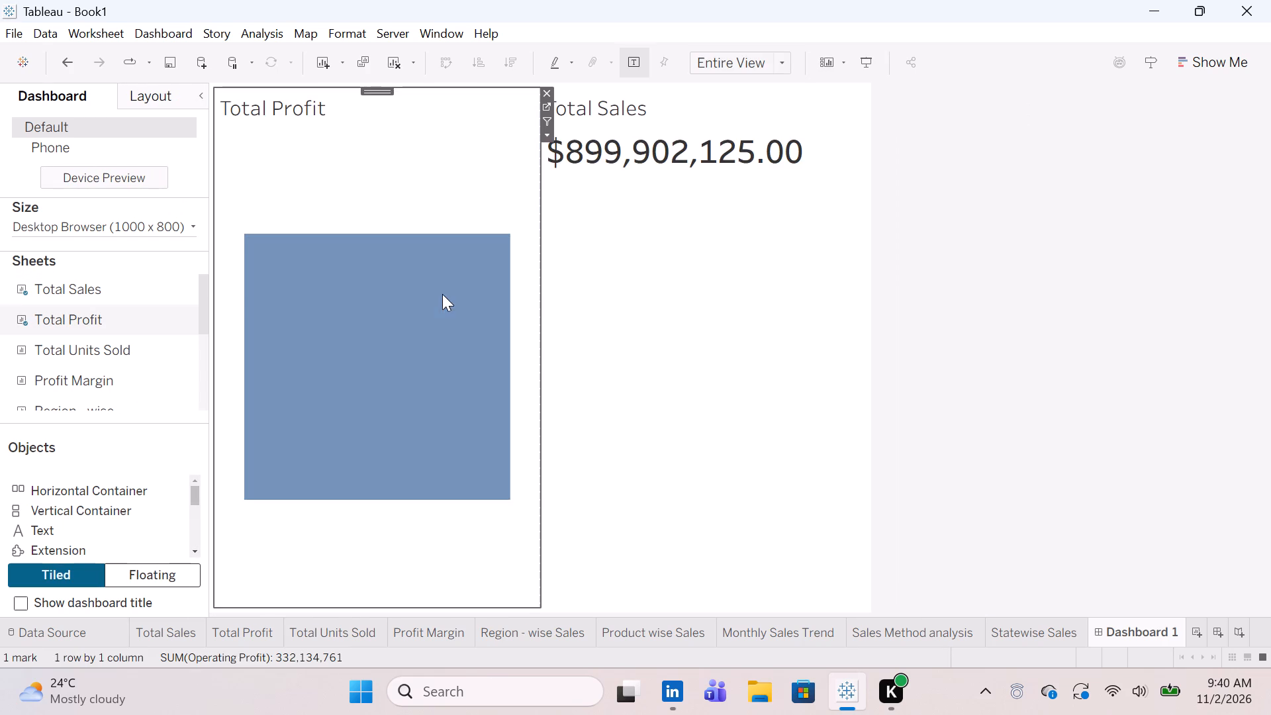
{"action": "left_click_drag", "start_coordinate": [75, 359], "coordinate": [647, 463]}
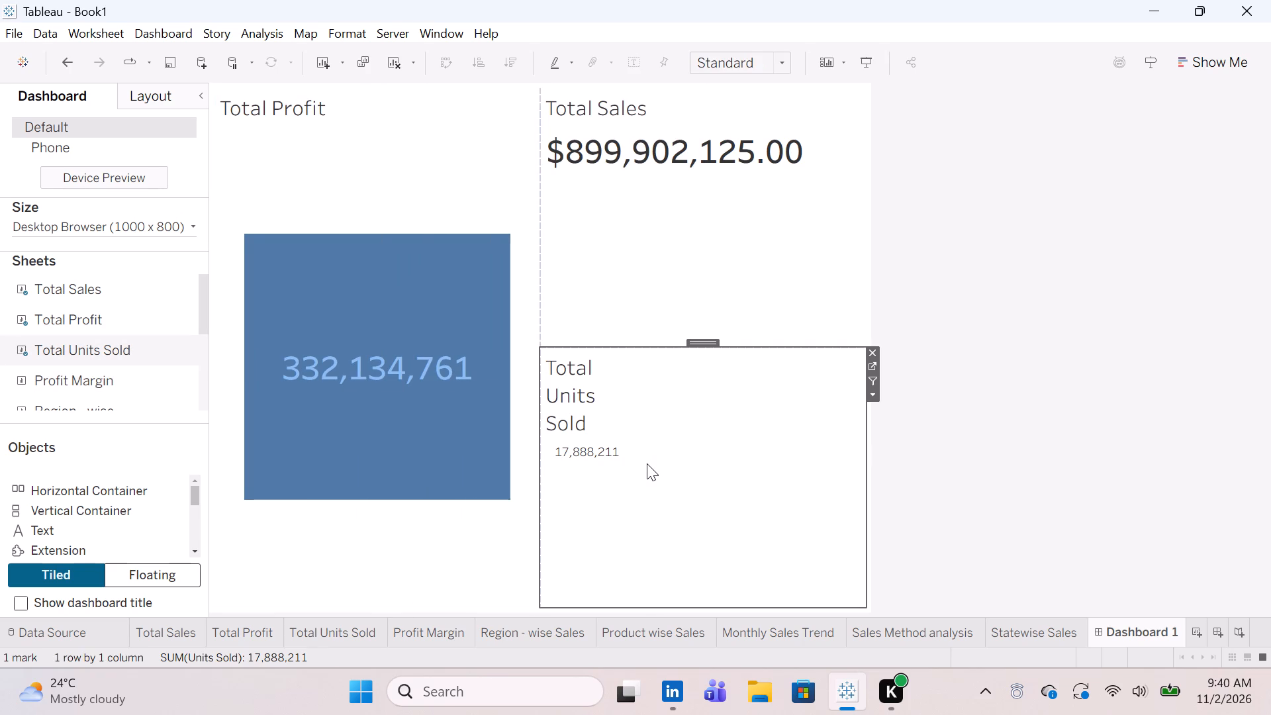
{"action": "left_click_drag", "start_coordinate": [118, 376], "coordinate": [582, 271]}
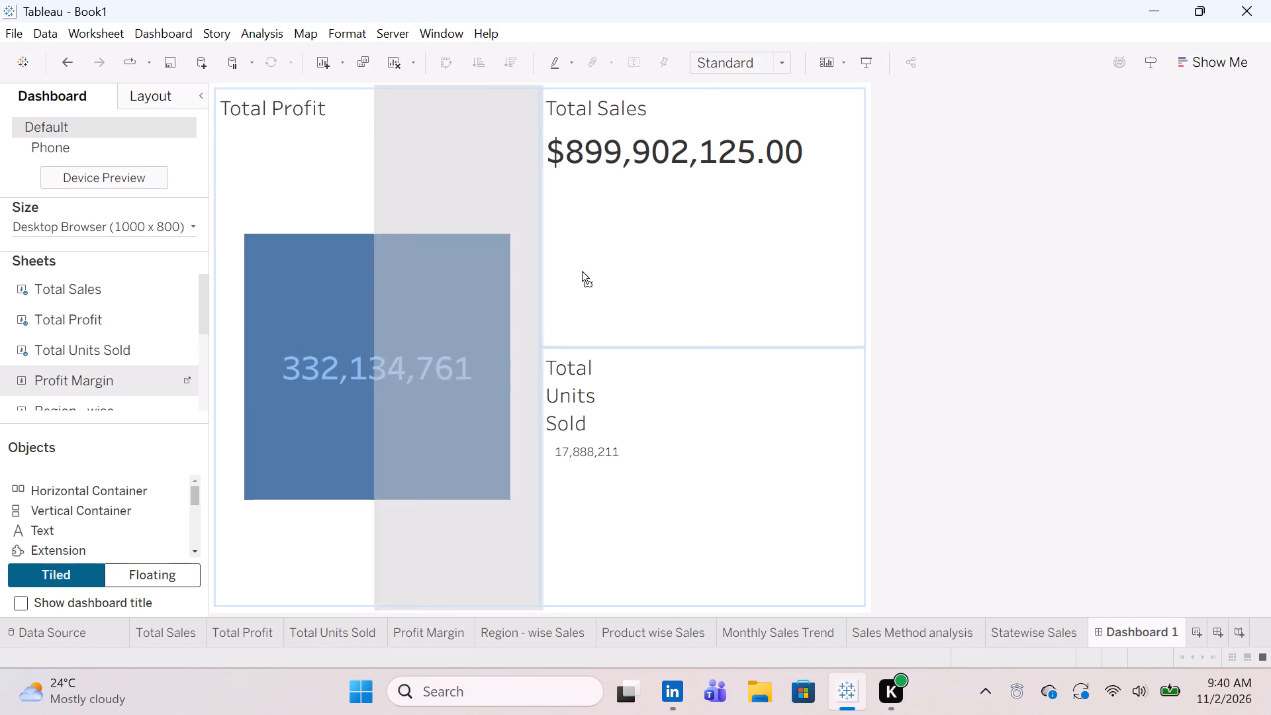
{"action": "left_click_drag", "start_coordinate": [582, 271], "coordinate": [647, 254]}
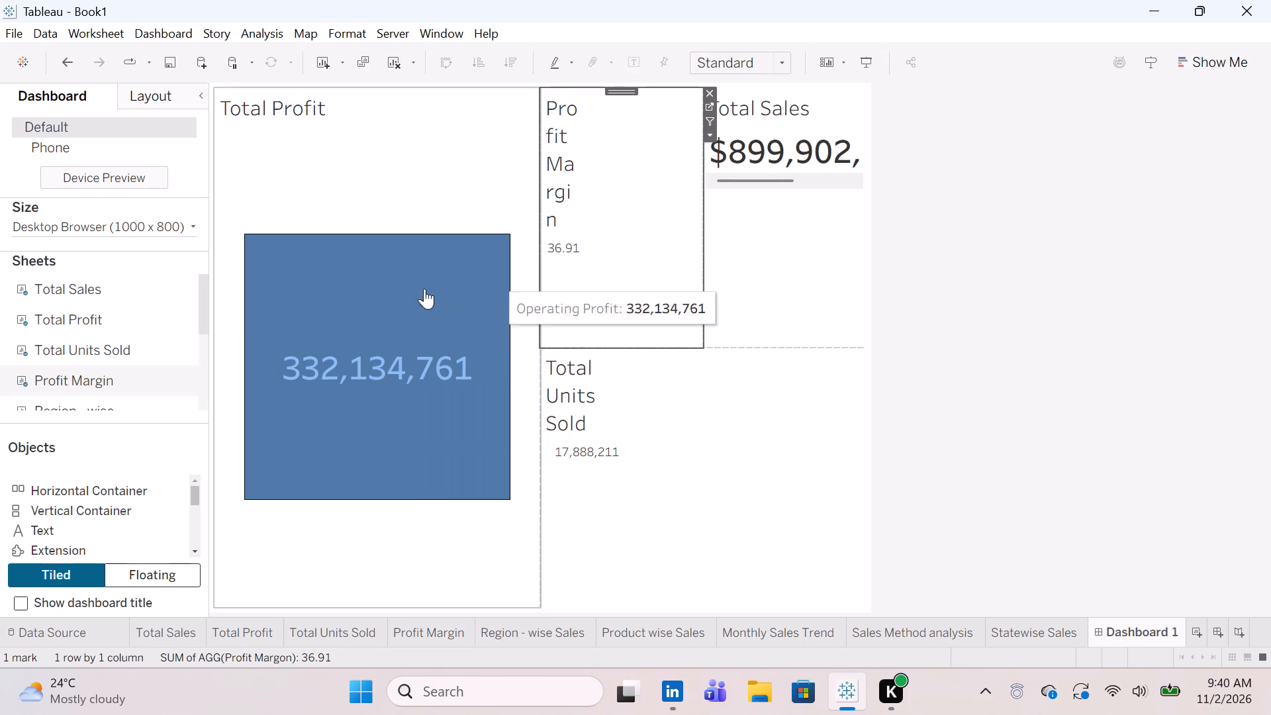
Add the Monthly Sales Trend sheet to the dashboard below Total Profit.
{"action": "scroll", "coordinate": [122, 354], "scroll_direction": "down", "scroll_amount": 1}
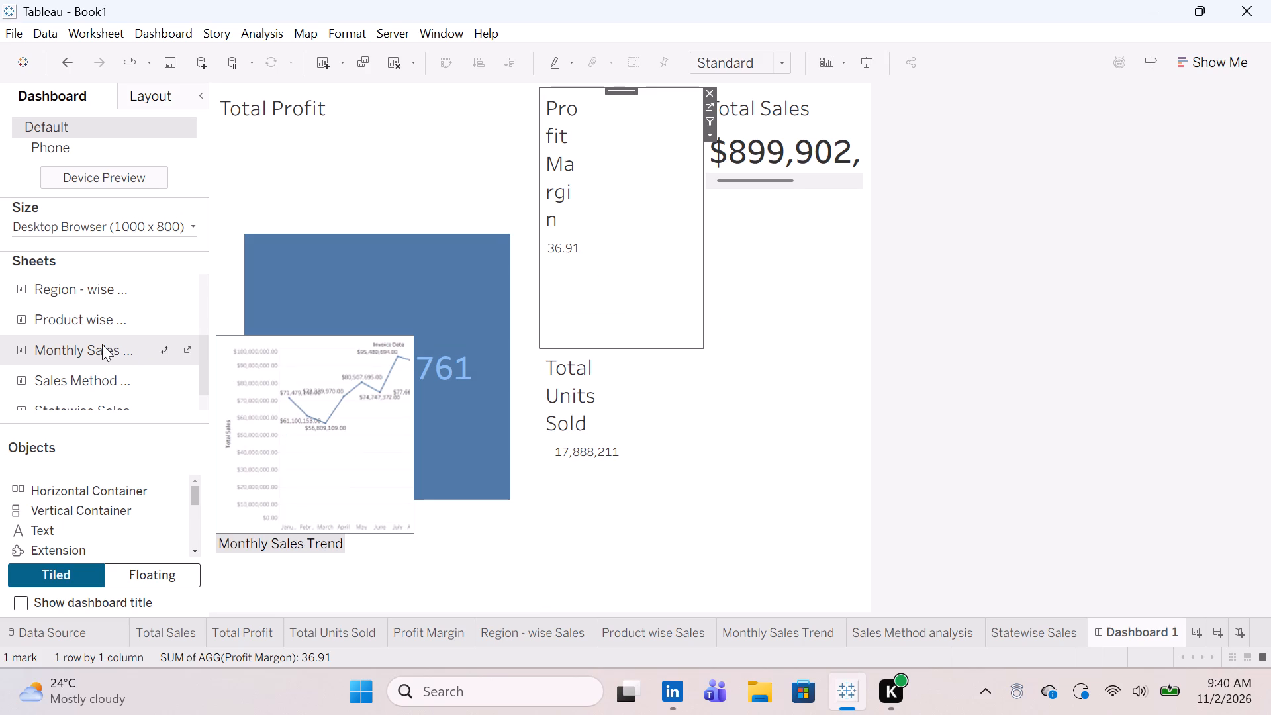
{"action": "left_click_drag", "start_coordinate": [102, 344], "coordinate": [345, 573]}
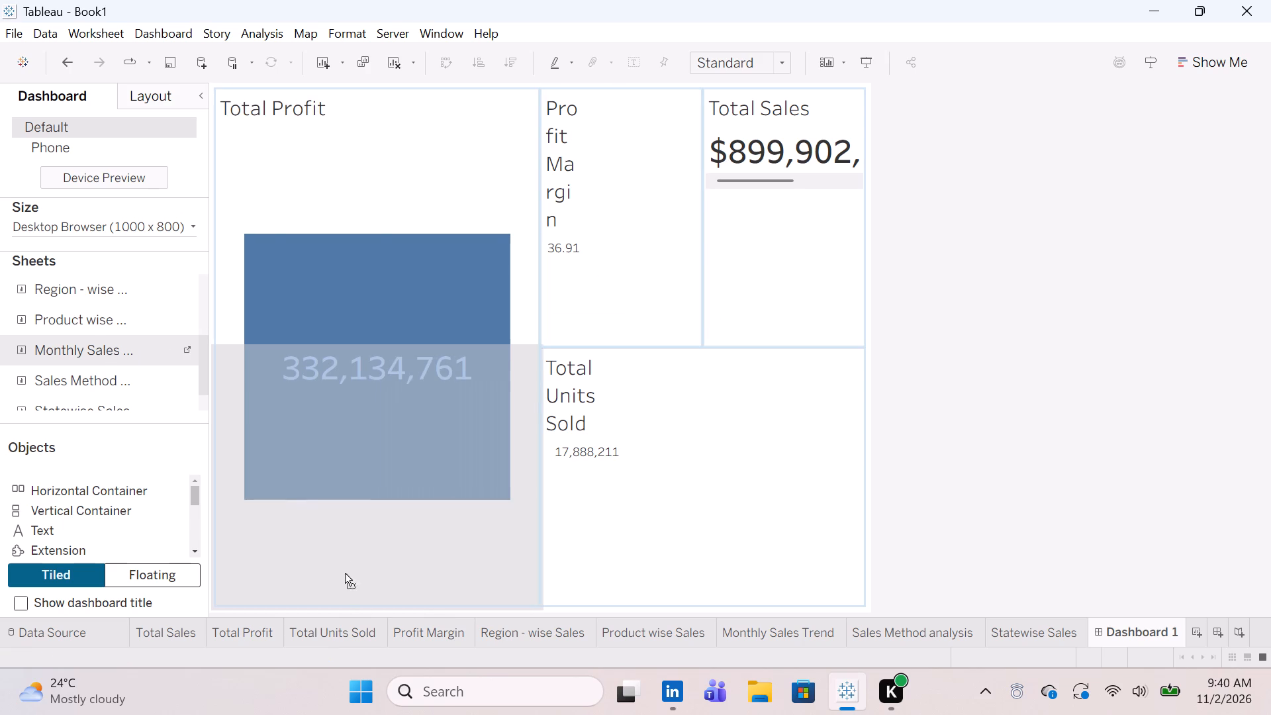
{"action": "left_click_drag", "start_coordinate": [345, 573], "coordinate": [343, 589]}
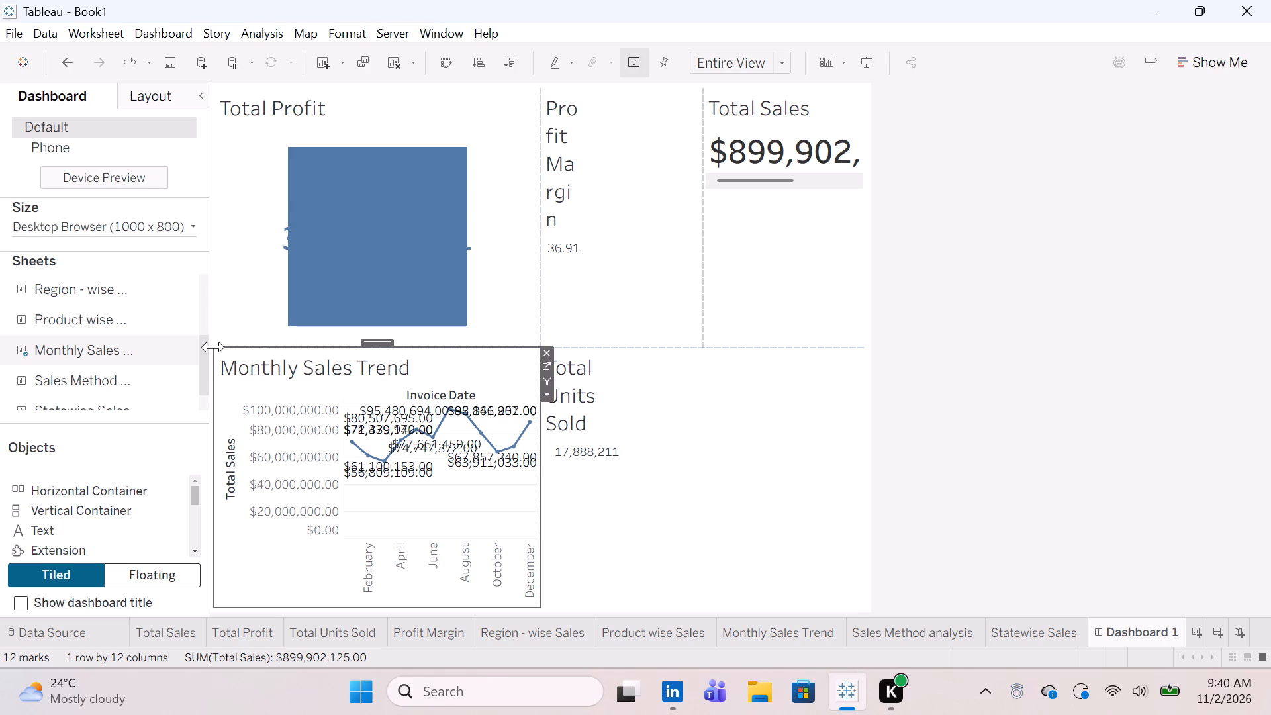
Narrow the Monthly Sales Trend tile by moving its border with Total Units Sold, giving that tile more width.
{"action": "left_click_drag", "start_coordinate": [213, 347], "coordinate": [206, 358]}
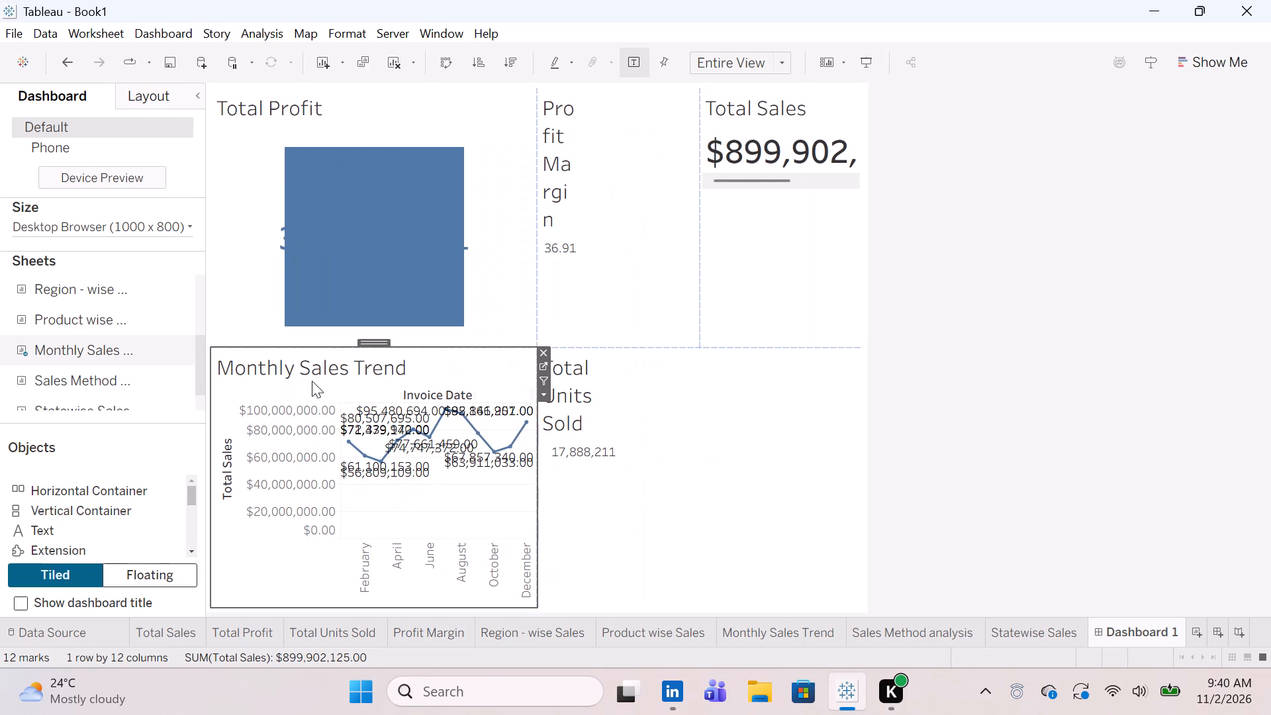
{"action": "left_click_drag", "start_coordinate": [538, 403], "coordinate": [456, 405]}
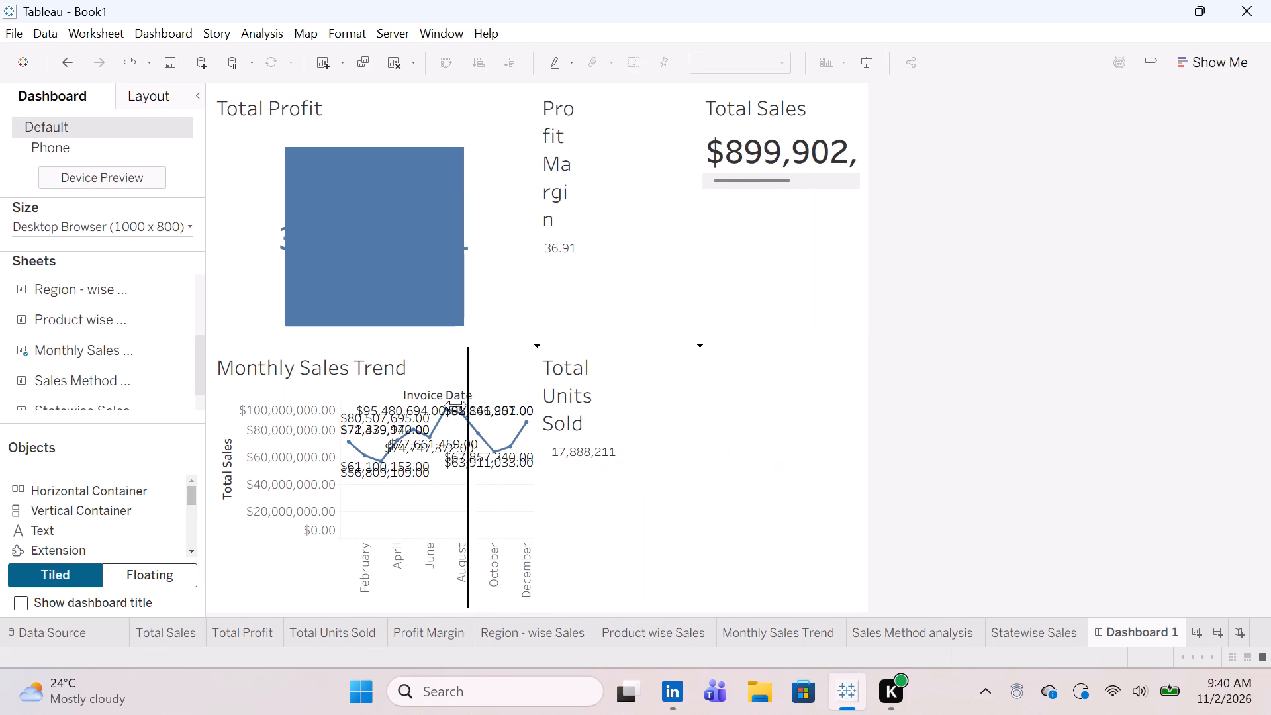
{"action": "left_click_drag", "start_coordinate": [456, 405], "coordinate": [352, 408]}
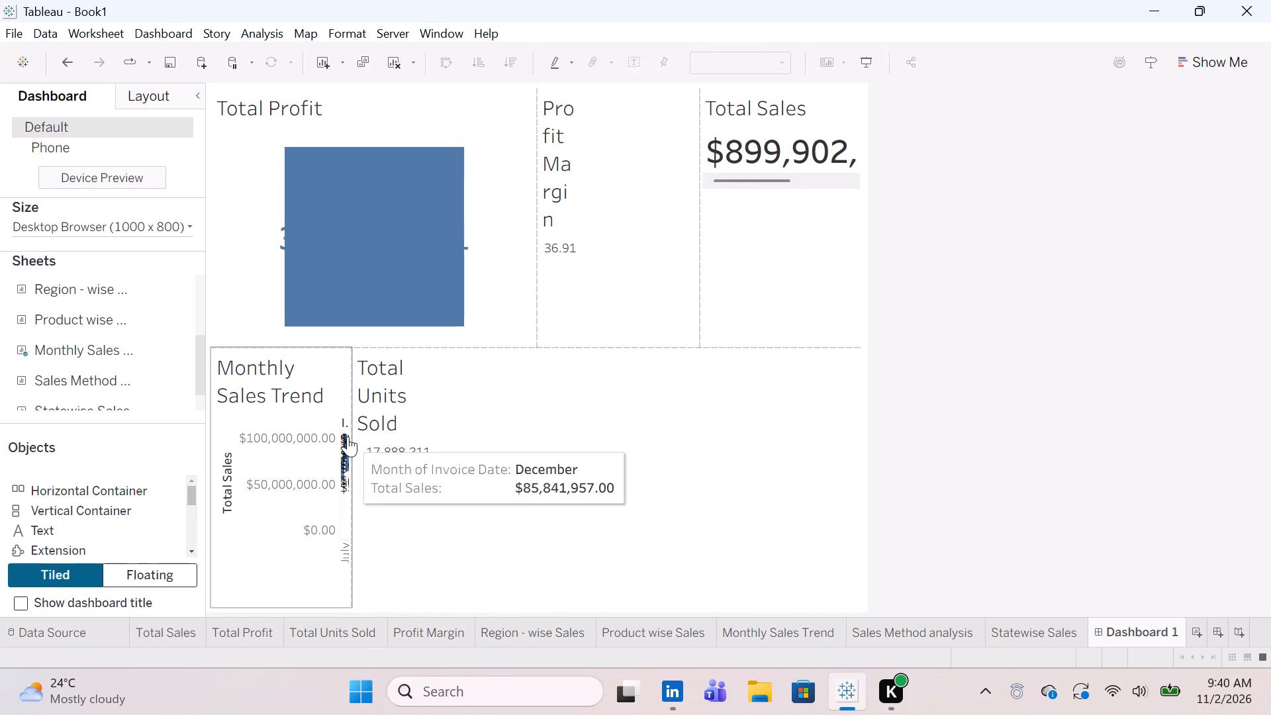
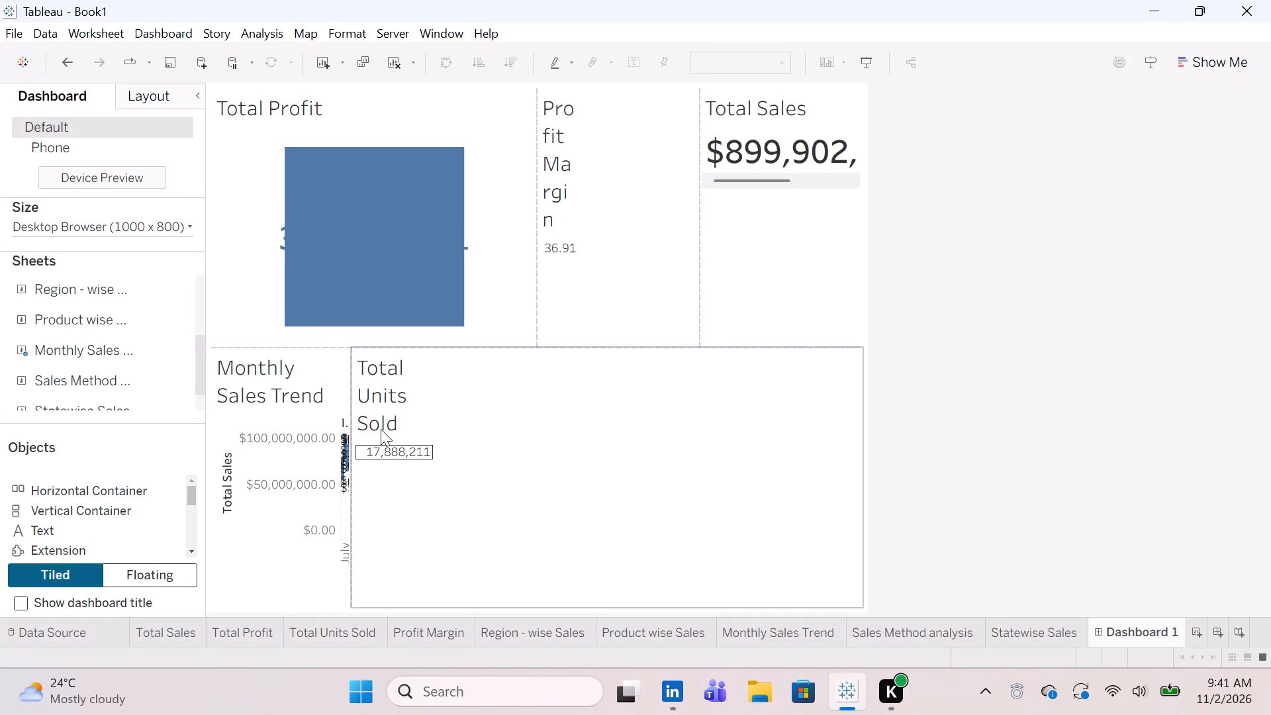
Widen the Monthly Sales Trend tile toward Total Units Sold and slightly raise the border between the upper and lower dashboard rows.
{"action": "left_click_drag", "start_coordinate": [350, 436], "coordinate": [581, 460]}
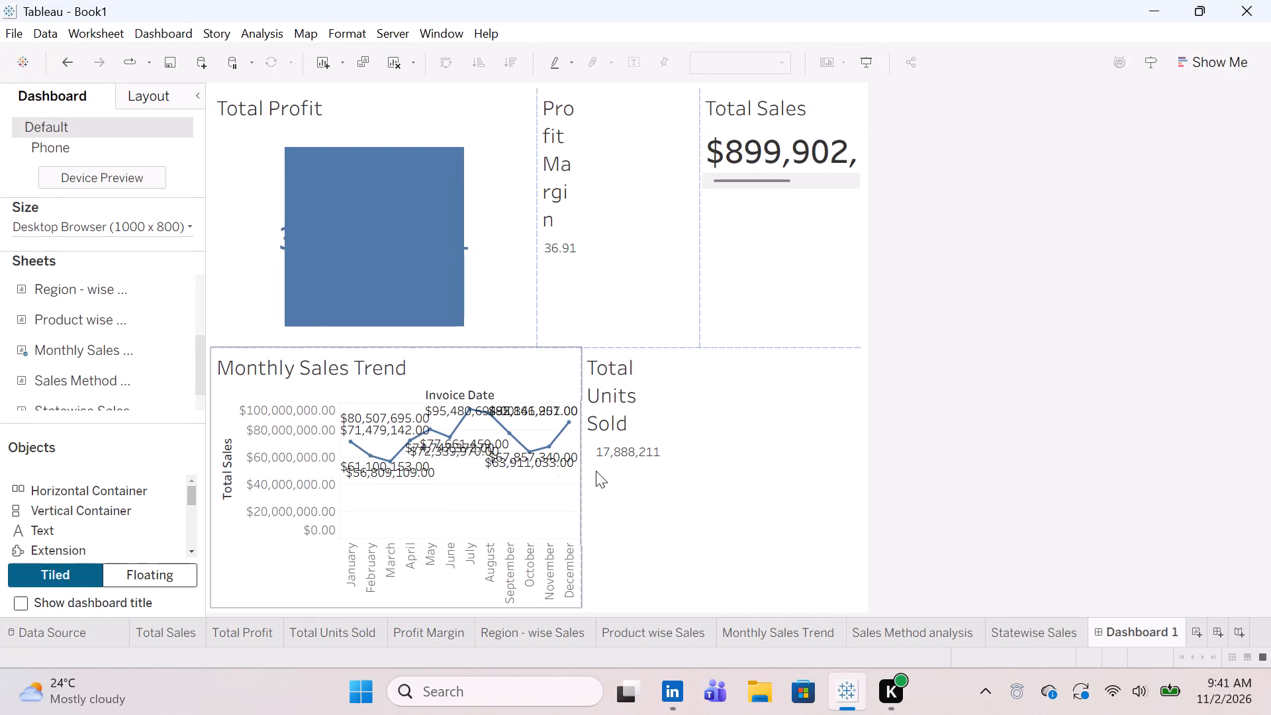
{"action": "left_click_drag", "start_coordinate": [579, 474], "coordinate": [740, 489]}
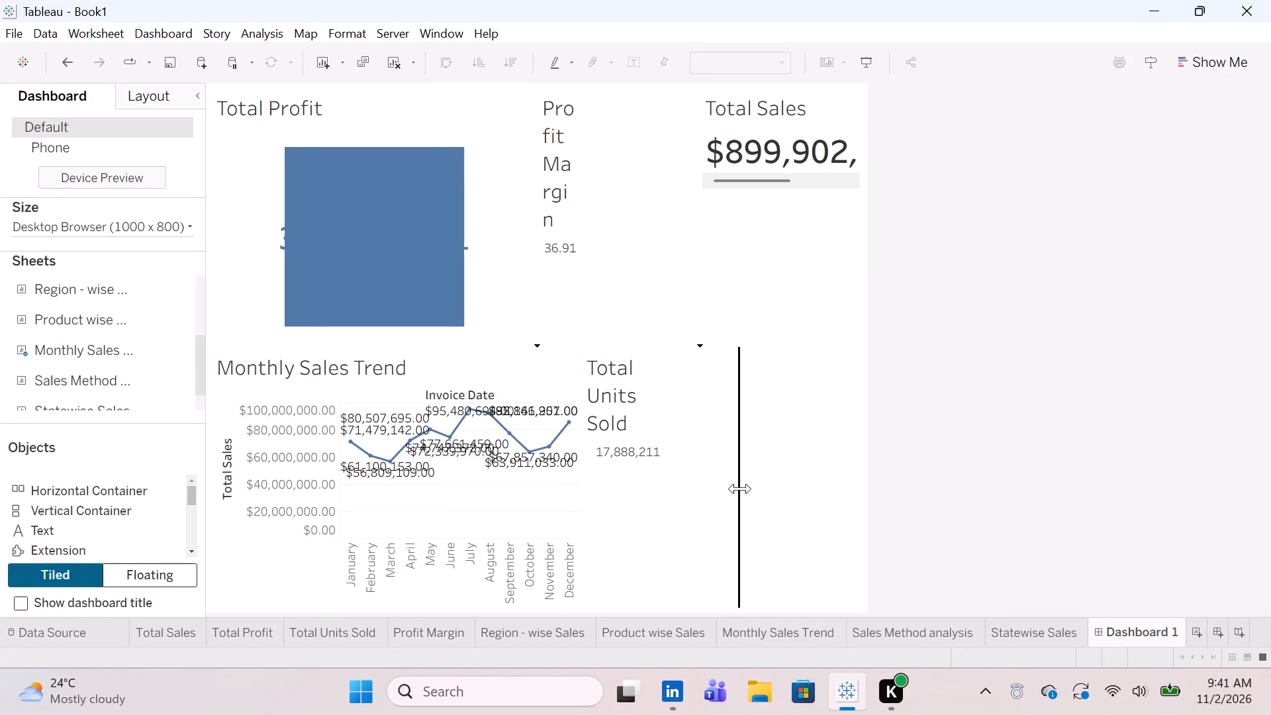
{"action": "left_click_drag", "start_coordinate": [740, 489], "coordinate": [746, 489]}
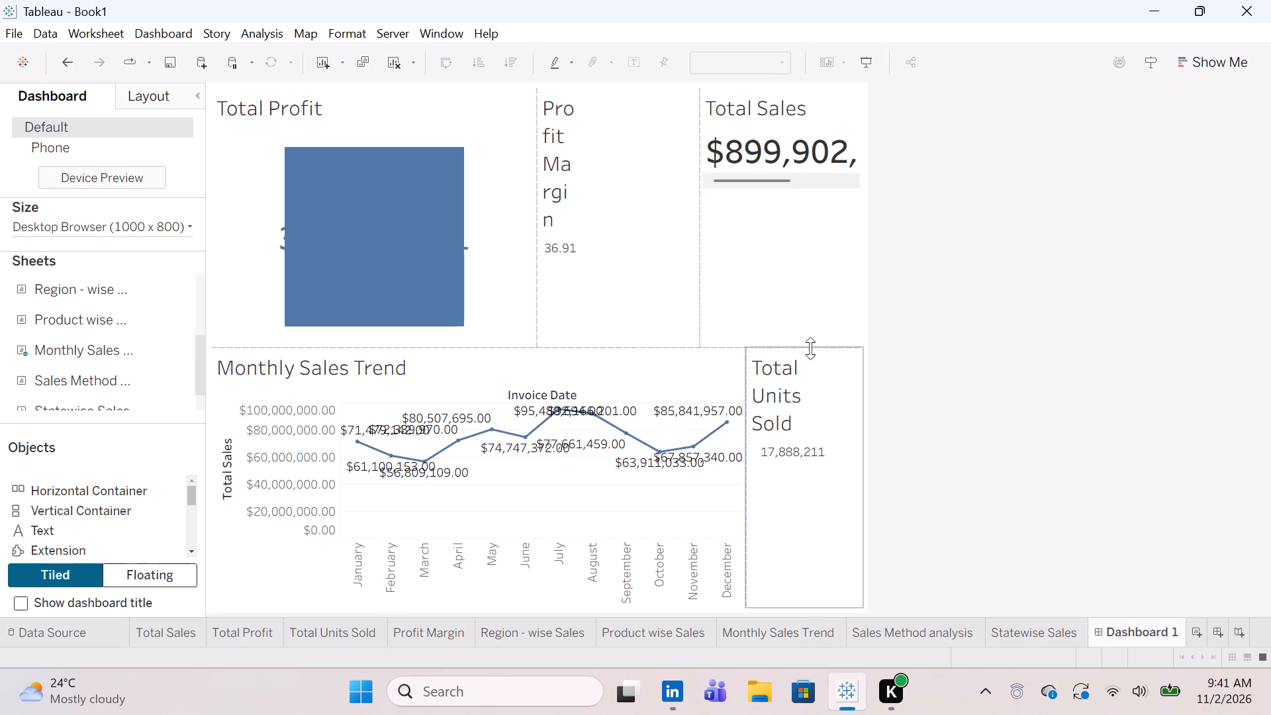
{"action": "left_click_drag", "start_coordinate": [810, 348], "coordinate": [814, 518]}
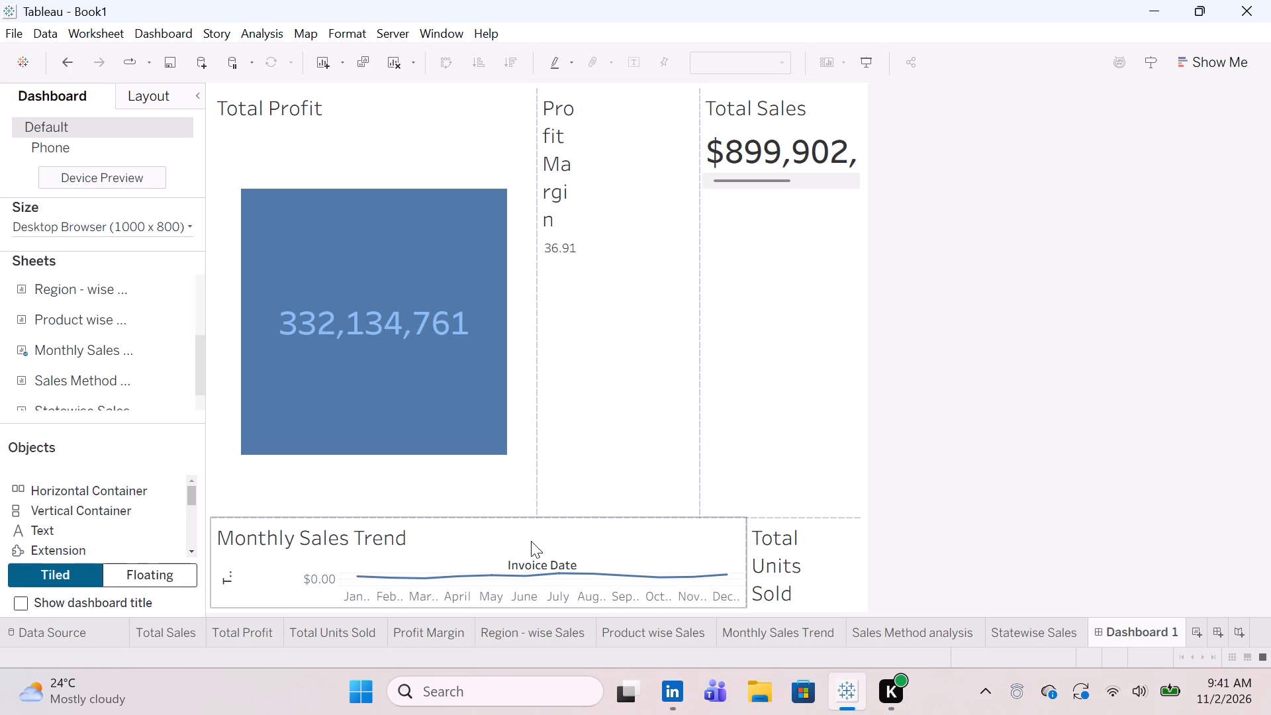
{"action": "left_click_drag", "start_coordinate": [633, 516], "coordinate": [615, 335]}
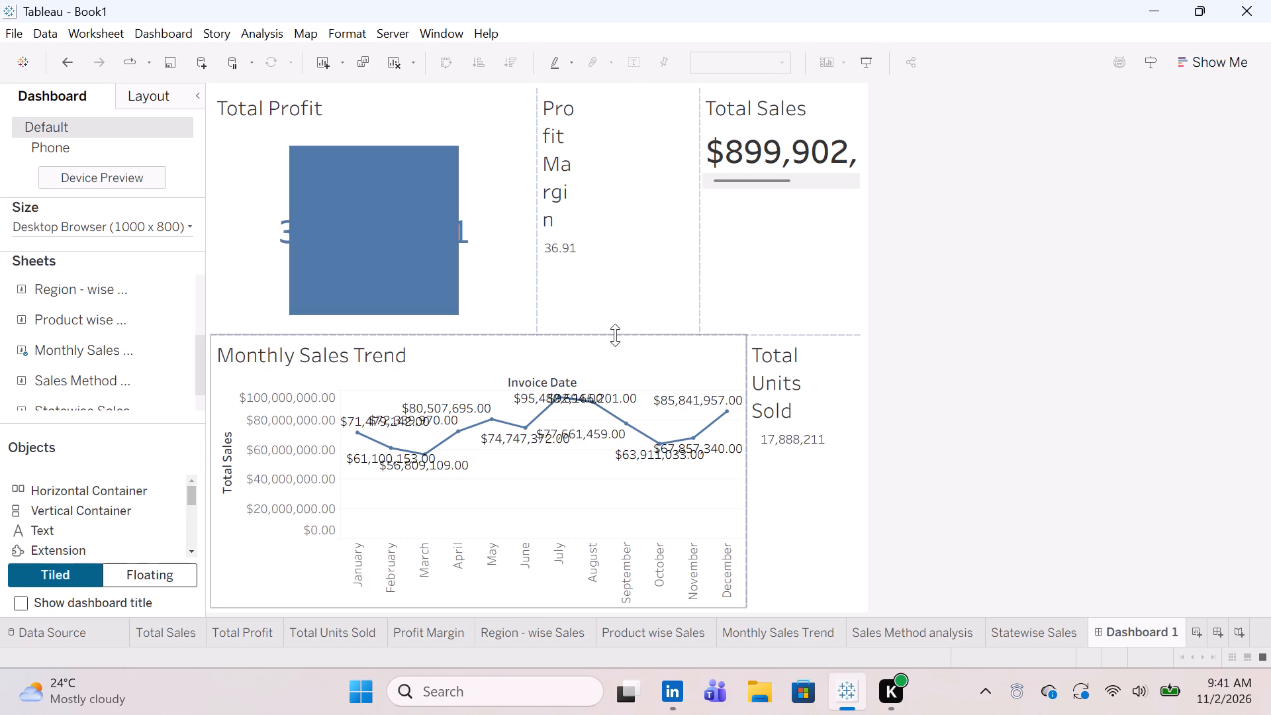
Try to move the June and August data labels of the Monthly Sales Trend line toward the Total Sales tile.
{"action": "left_click", "coordinate": [556, 443]}
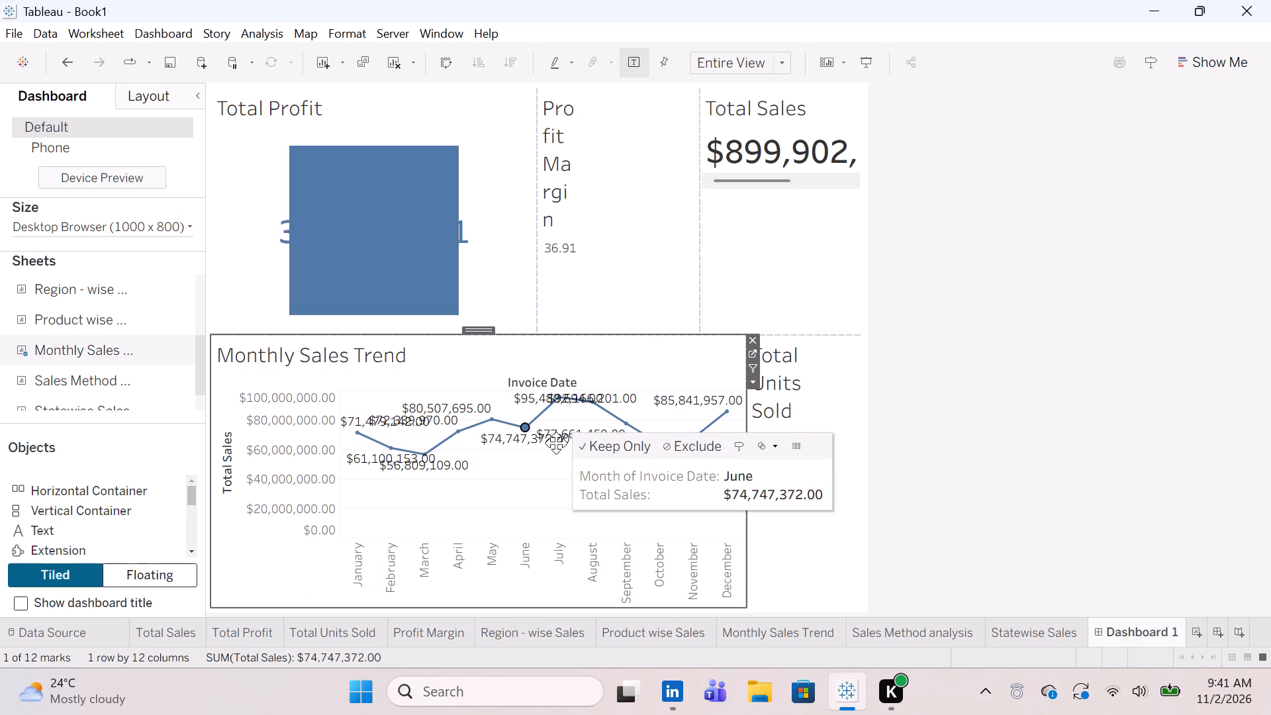
{"action": "left_click_drag", "start_coordinate": [531, 433], "coordinate": [765, 301]}
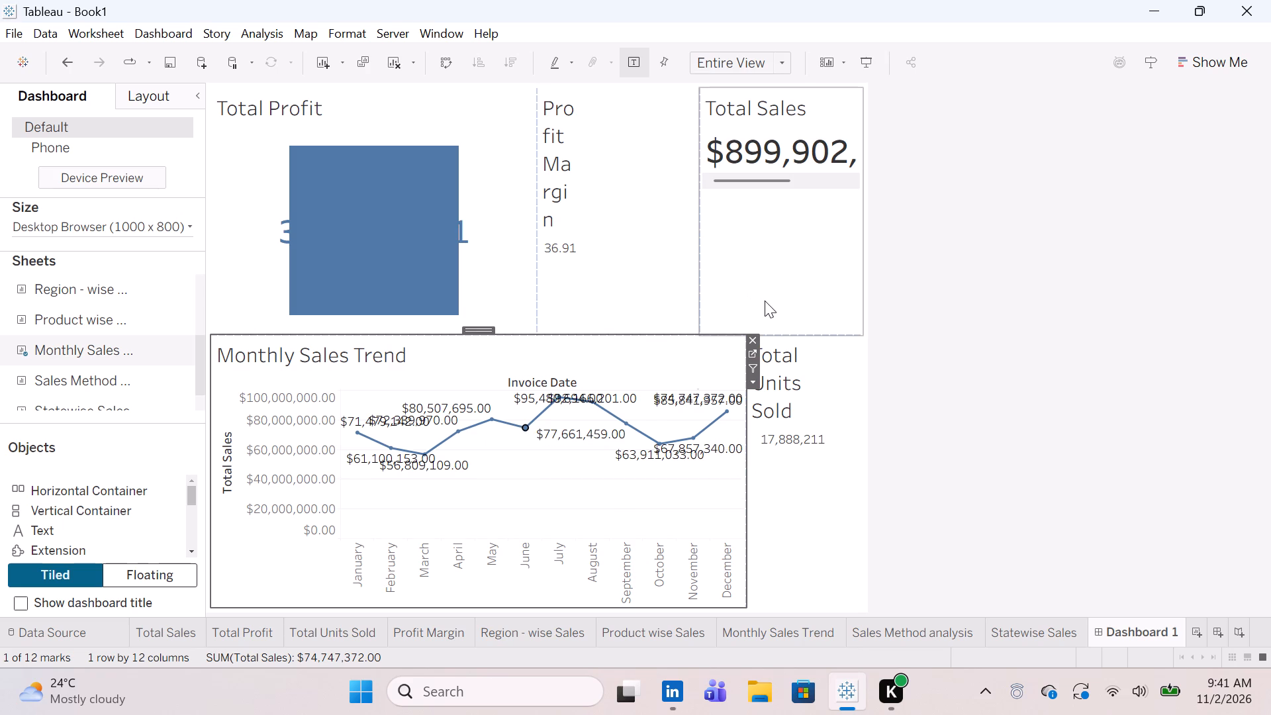
{"action": "double_click", "coordinate": [697, 419]}
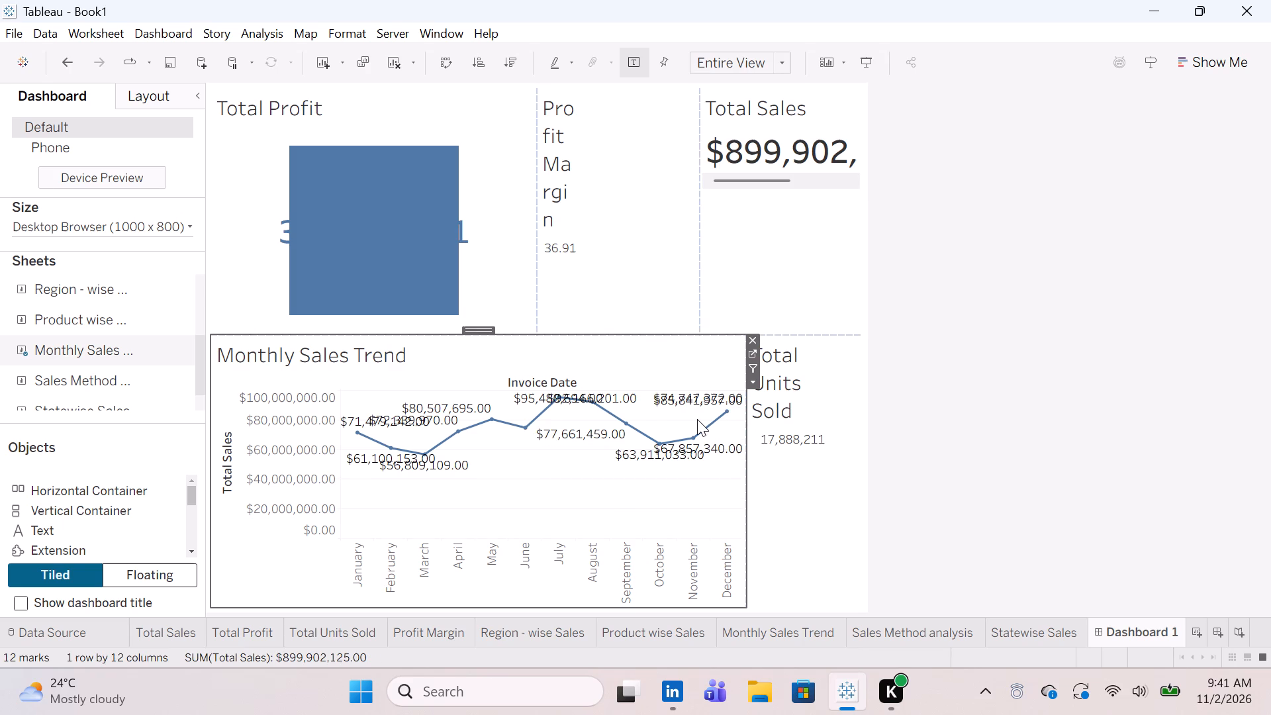
{"action": "left_click", "coordinate": [567, 393]}
{"action": "left_click_drag", "start_coordinate": [567, 393], "coordinate": [586, 396]}
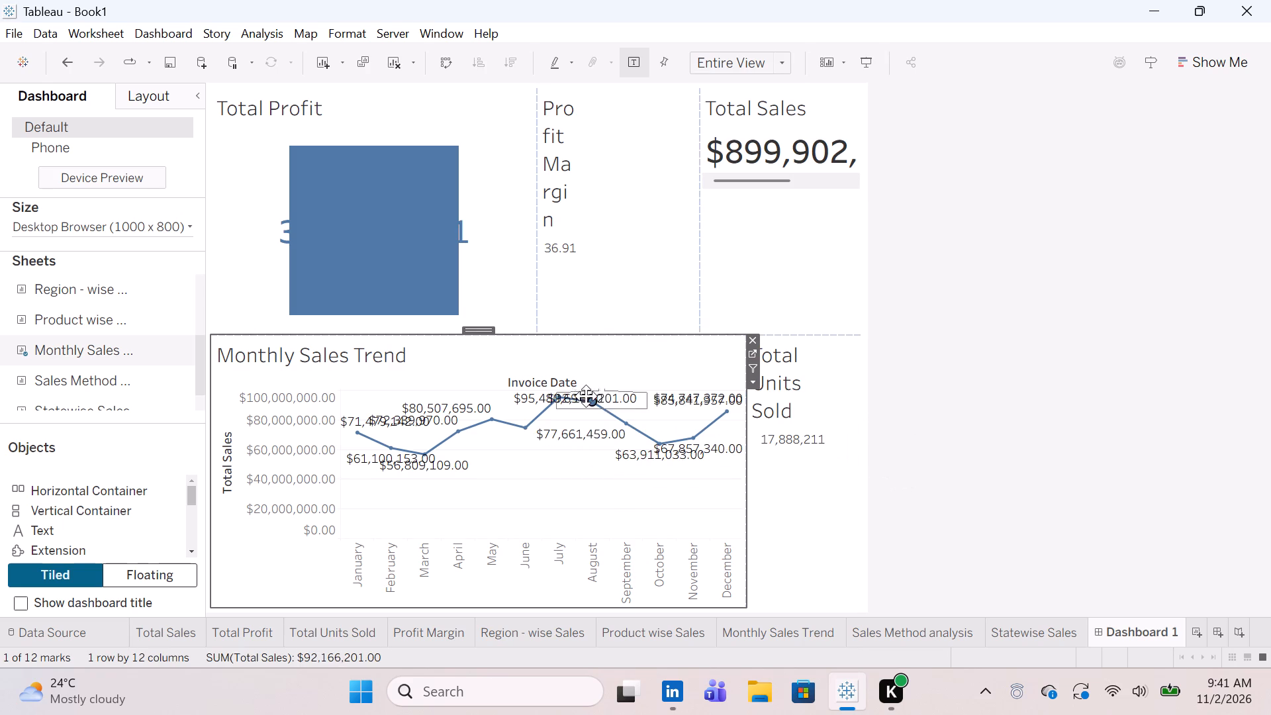
{"action": "left_click_drag", "start_coordinate": [586, 396], "coordinate": [780, 303]}
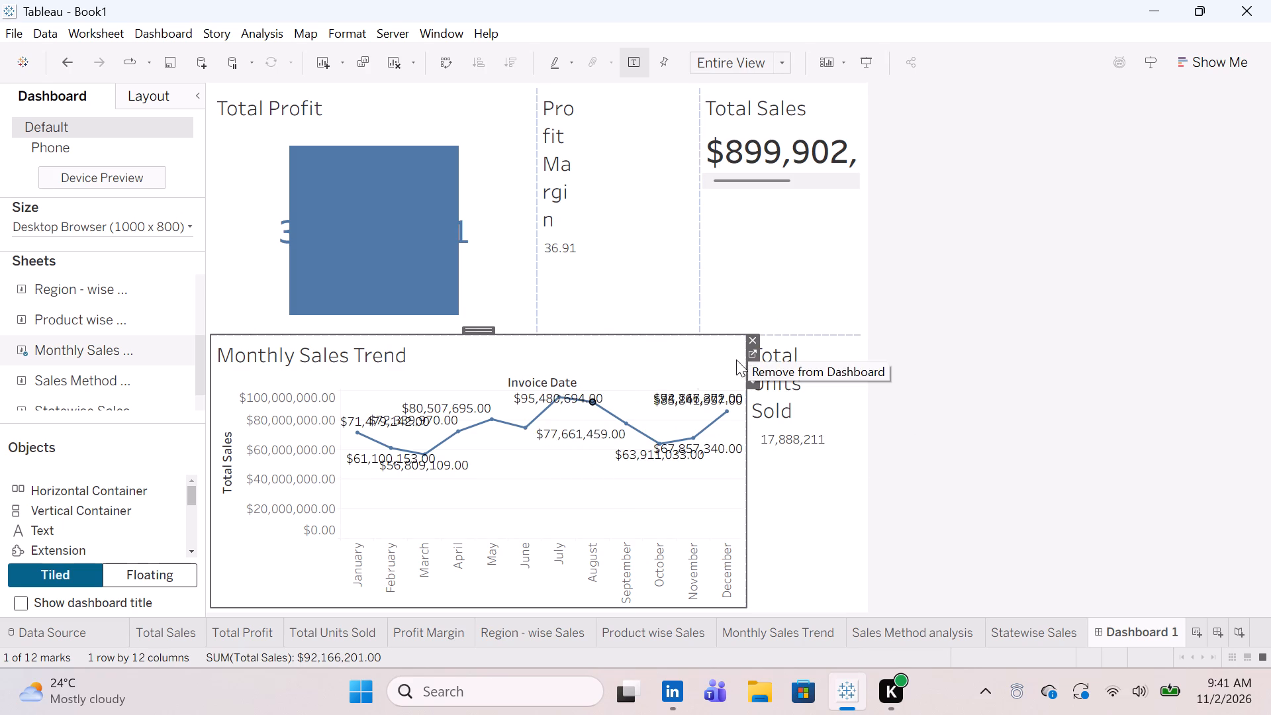
{"action": "left_click_drag", "start_coordinate": [703, 403], "coordinate": [778, 275]}
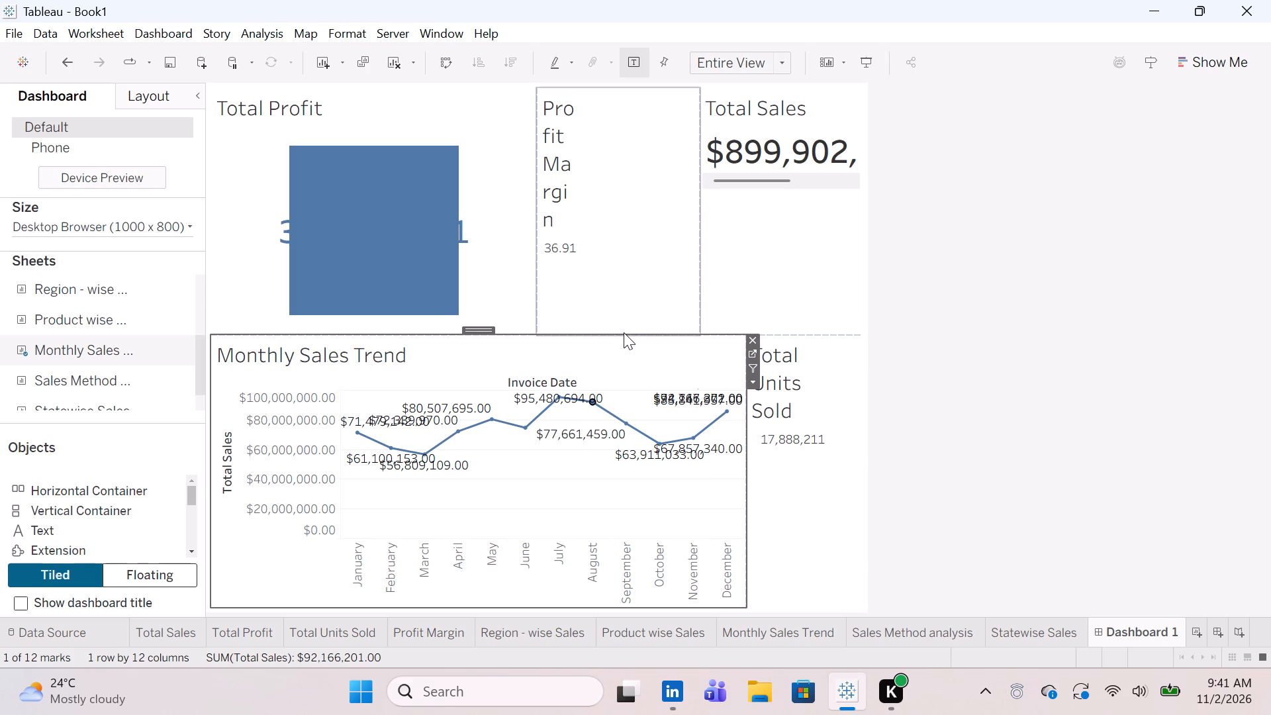
Narrow the Monthly Sales Trend tile by shifting its border with Total Units Sold, giving that KPI more width.
{"action": "left_click_drag", "start_coordinate": [748, 412], "coordinate": [630, 422]}
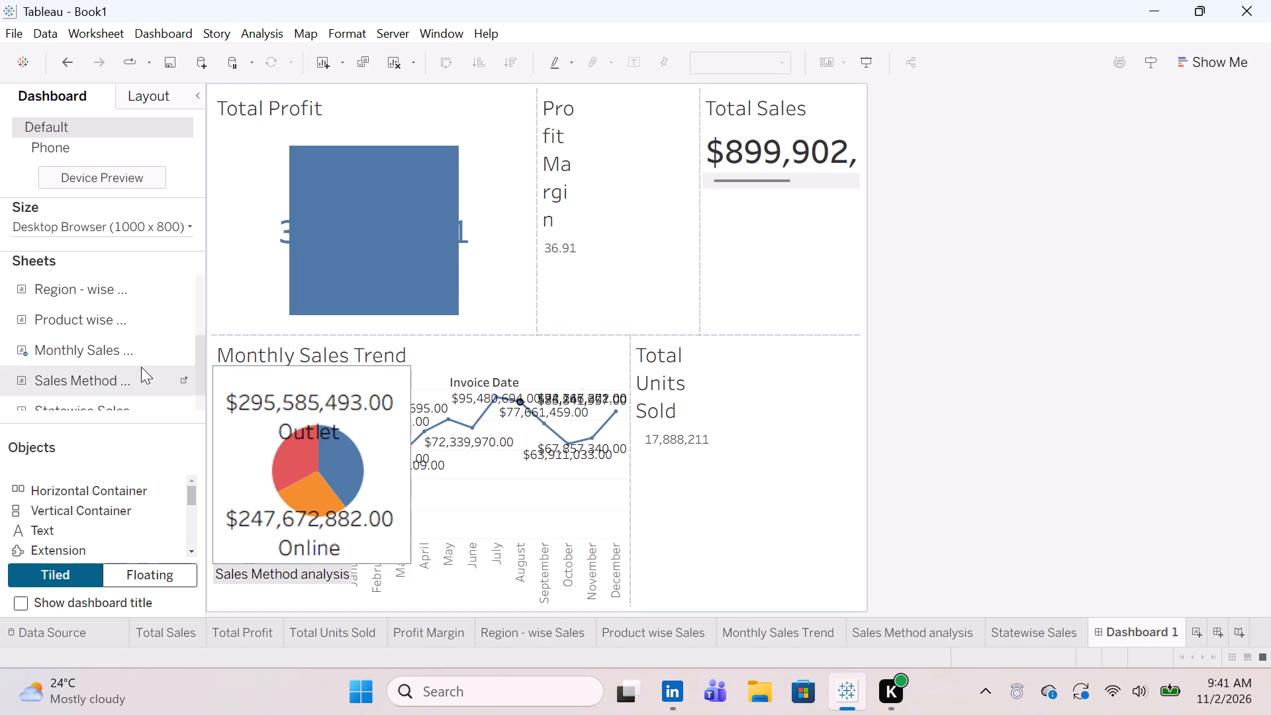
Add the Sales Method analysis sheet below Total Units Sold and the Statewise Sales map below the Sales Method legend.
{"action": "left_click_drag", "start_coordinate": [141, 368], "coordinate": [708, 544]}
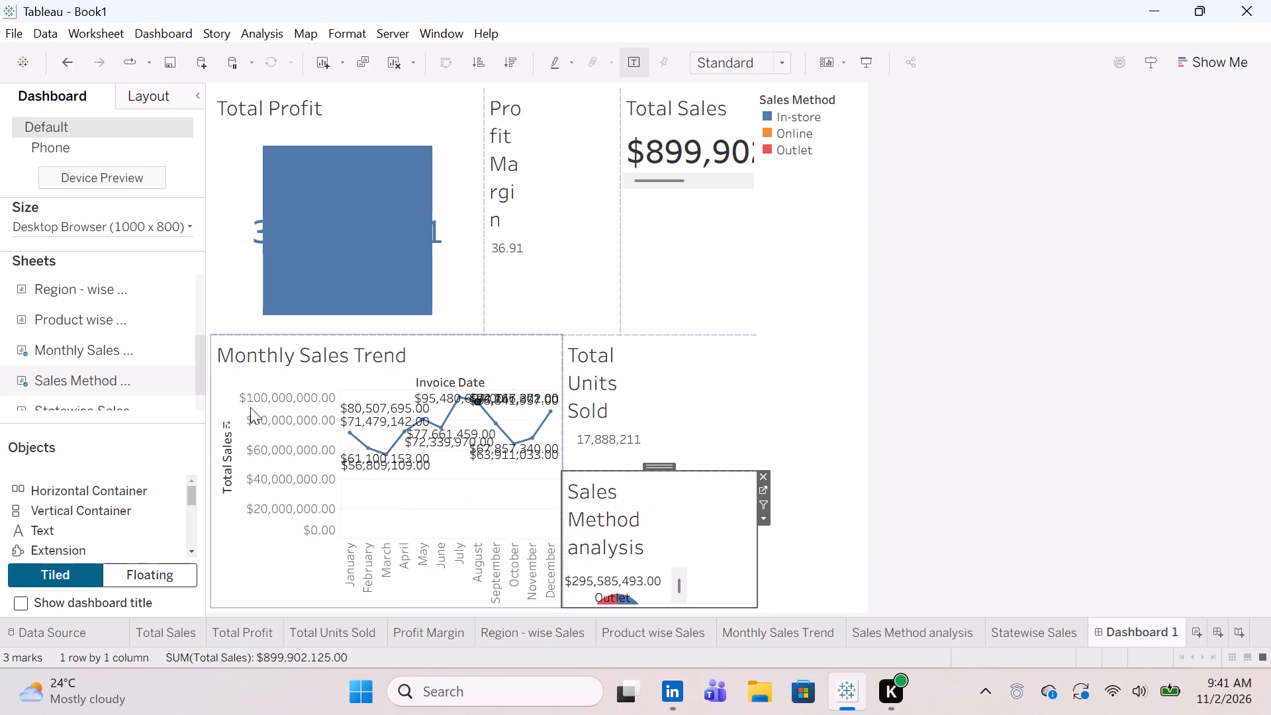
{"action": "scroll", "coordinate": [93, 377], "scroll_direction": "down", "scroll_amount": 1}
{"action": "left_click_drag", "start_coordinate": [91, 389], "coordinate": [776, 365]}
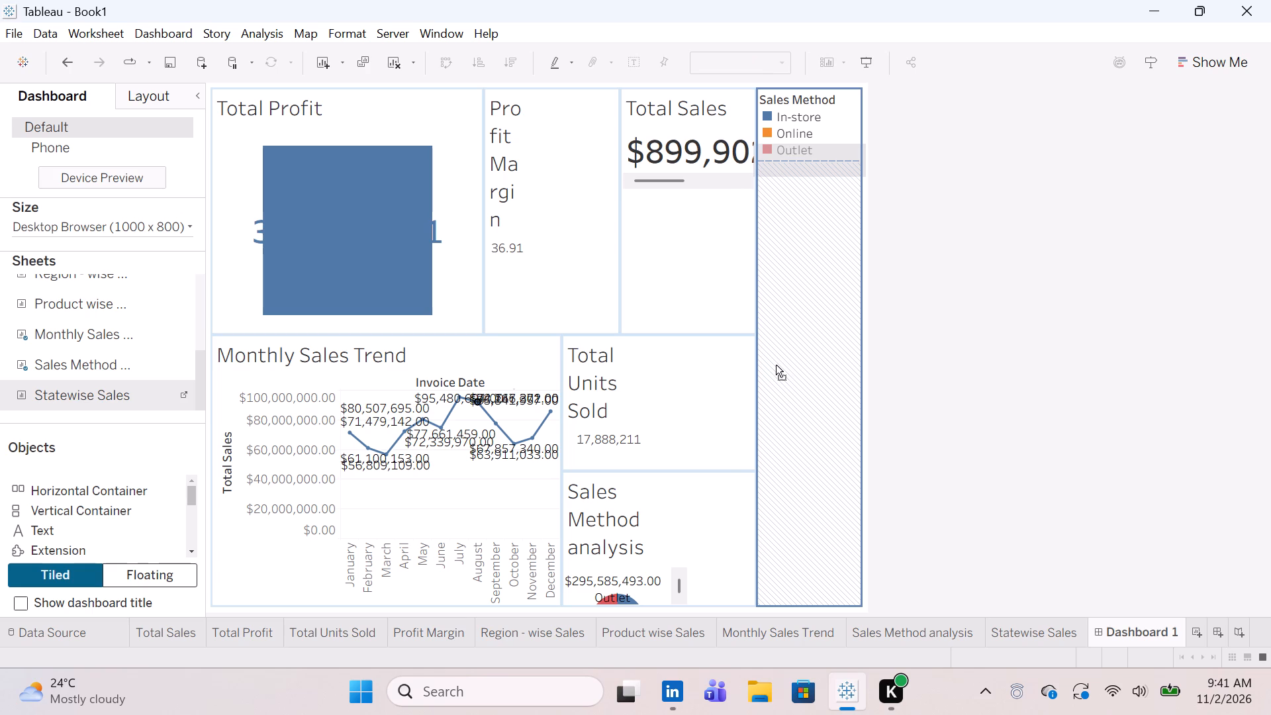
{"action": "left_click_drag", "start_coordinate": [776, 365], "coordinate": [780, 438]}
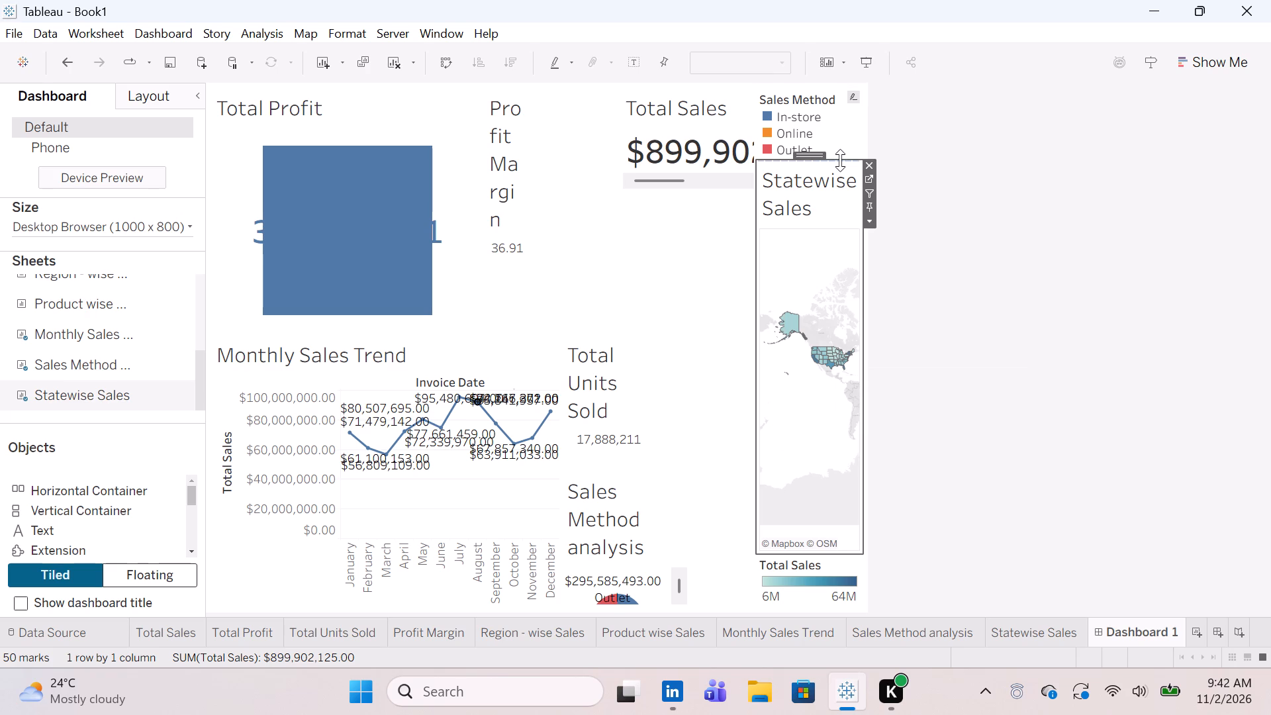
Shorten the Statewise Sales map by lowering its upper border and raising its border with the Total Sales colour legend.
{"action": "left_click_drag", "start_coordinate": [840, 160], "coordinate": [836, 318]}
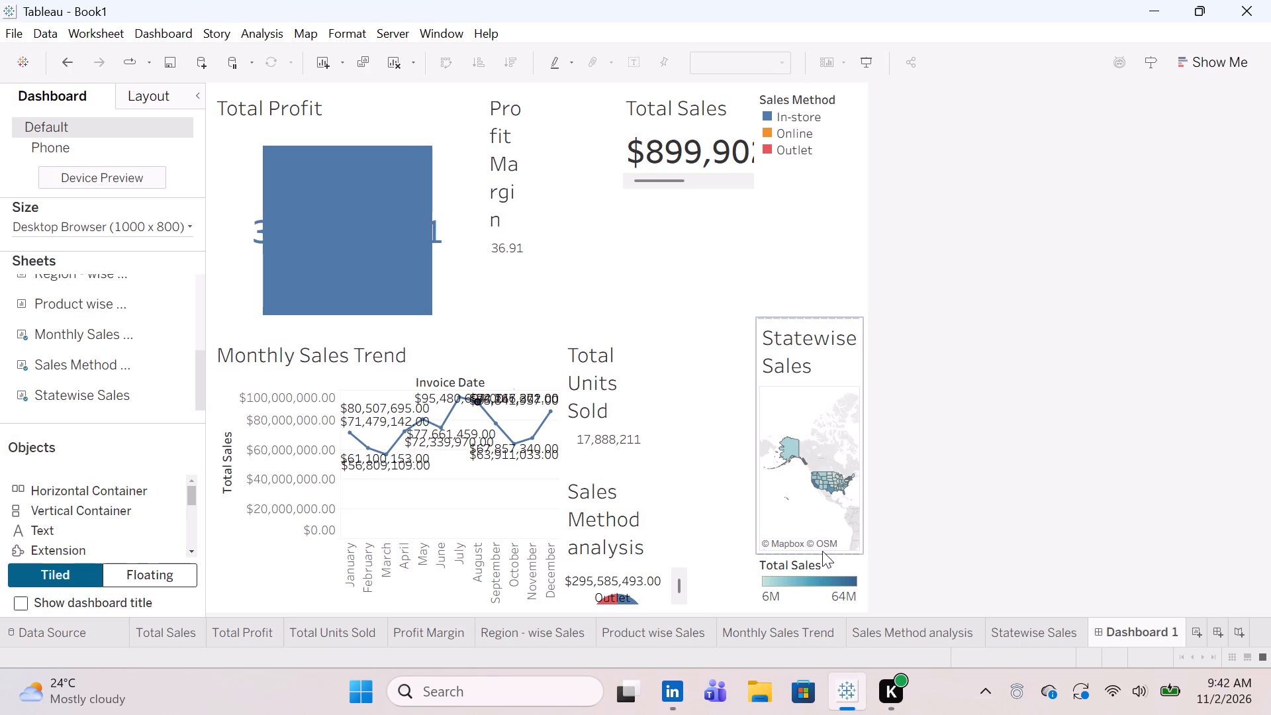
{"action": "left_click", "coordinate": [834, 543]}
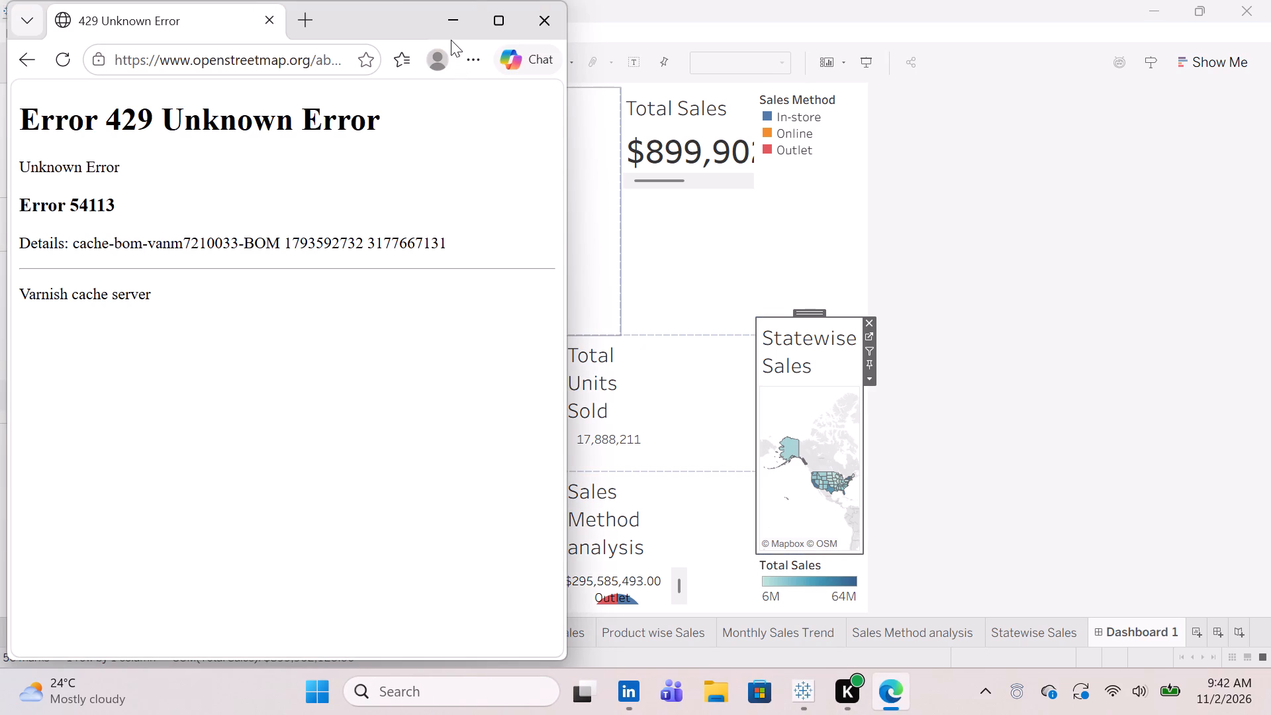
{"action": "left_click", "coordinate": [451, 31]}
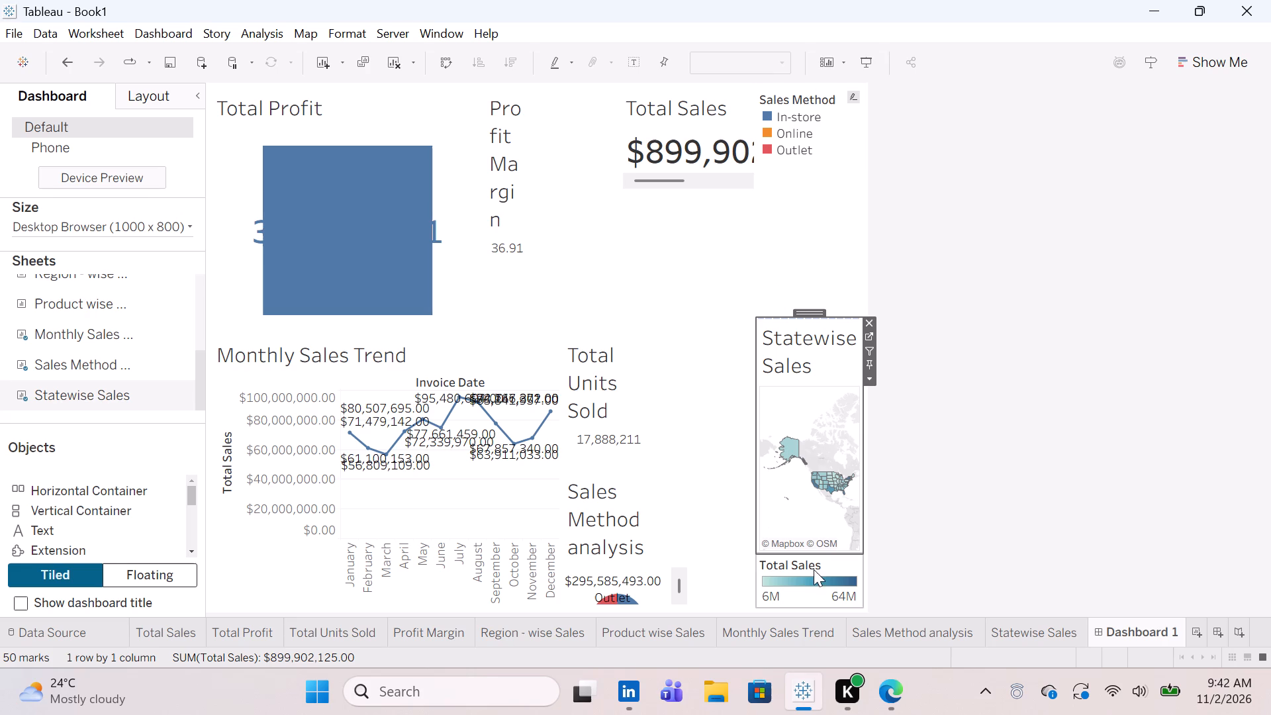
{"action": "left_click_drag", "start_coordinate": [822, 555], "coordinate": [814, 481]}
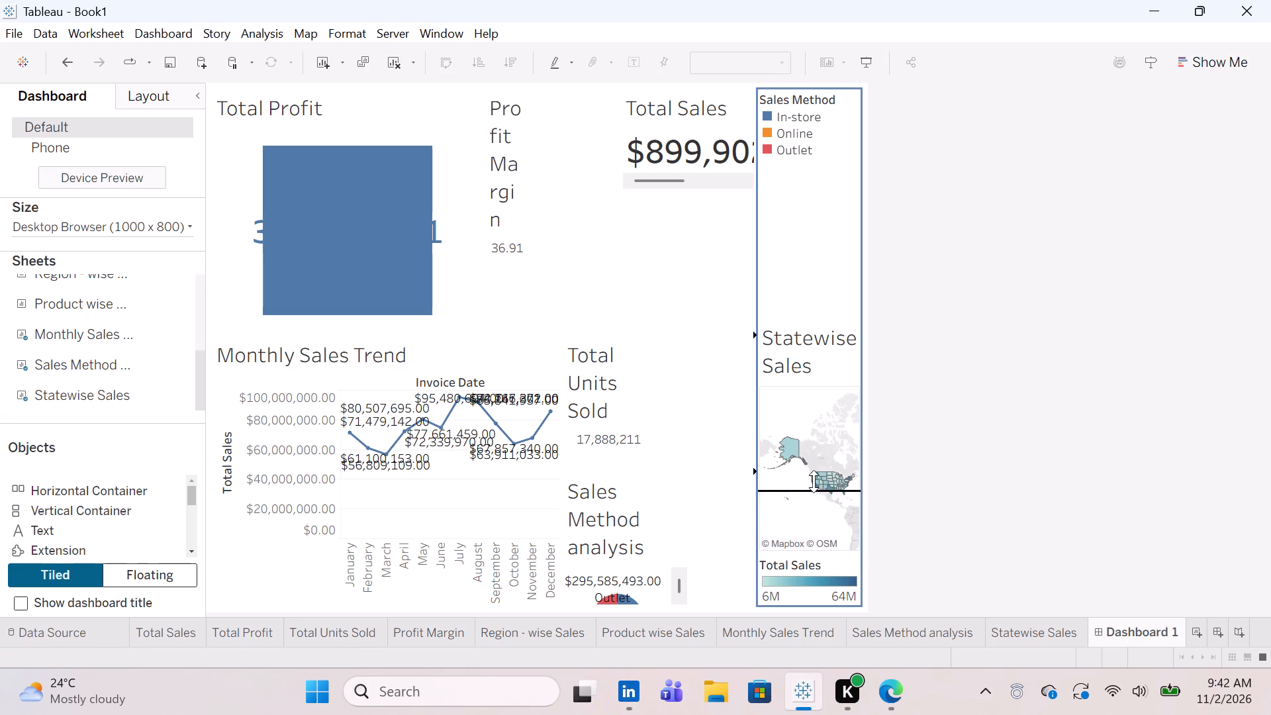
{"action": "left_click_drag", "start_coordinate": [814, 481], "coordinate": [816, 461]}
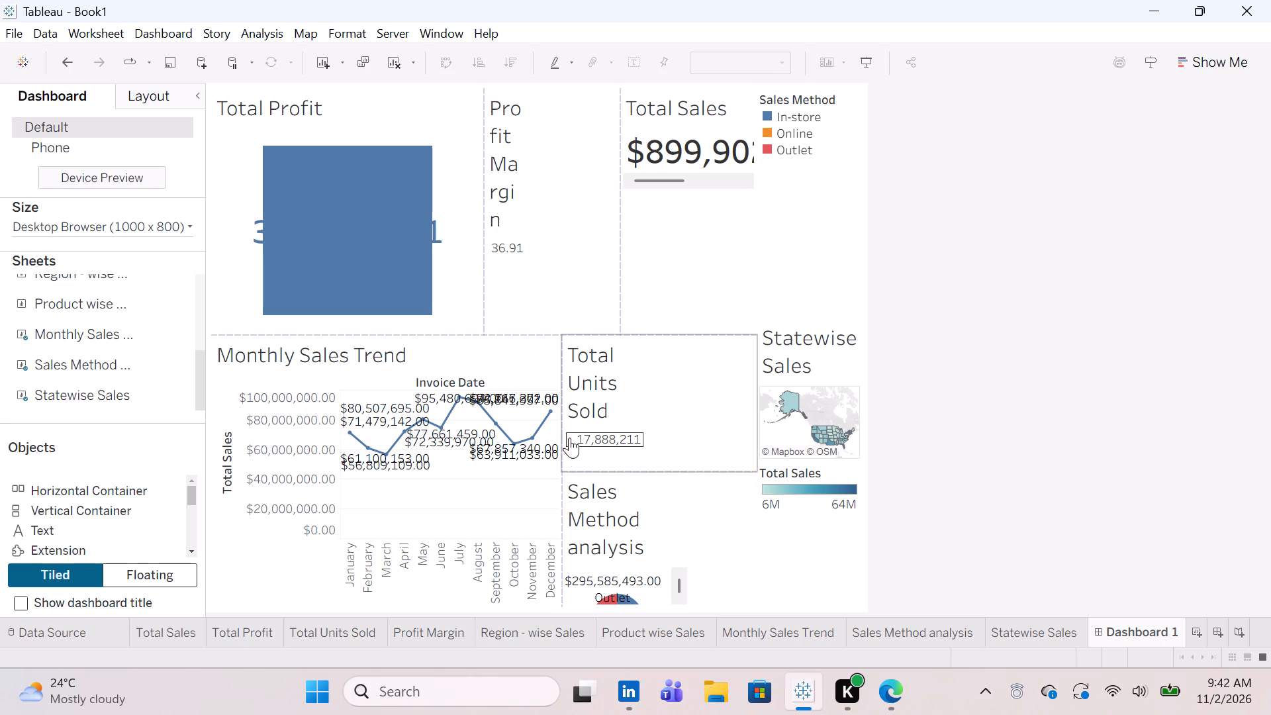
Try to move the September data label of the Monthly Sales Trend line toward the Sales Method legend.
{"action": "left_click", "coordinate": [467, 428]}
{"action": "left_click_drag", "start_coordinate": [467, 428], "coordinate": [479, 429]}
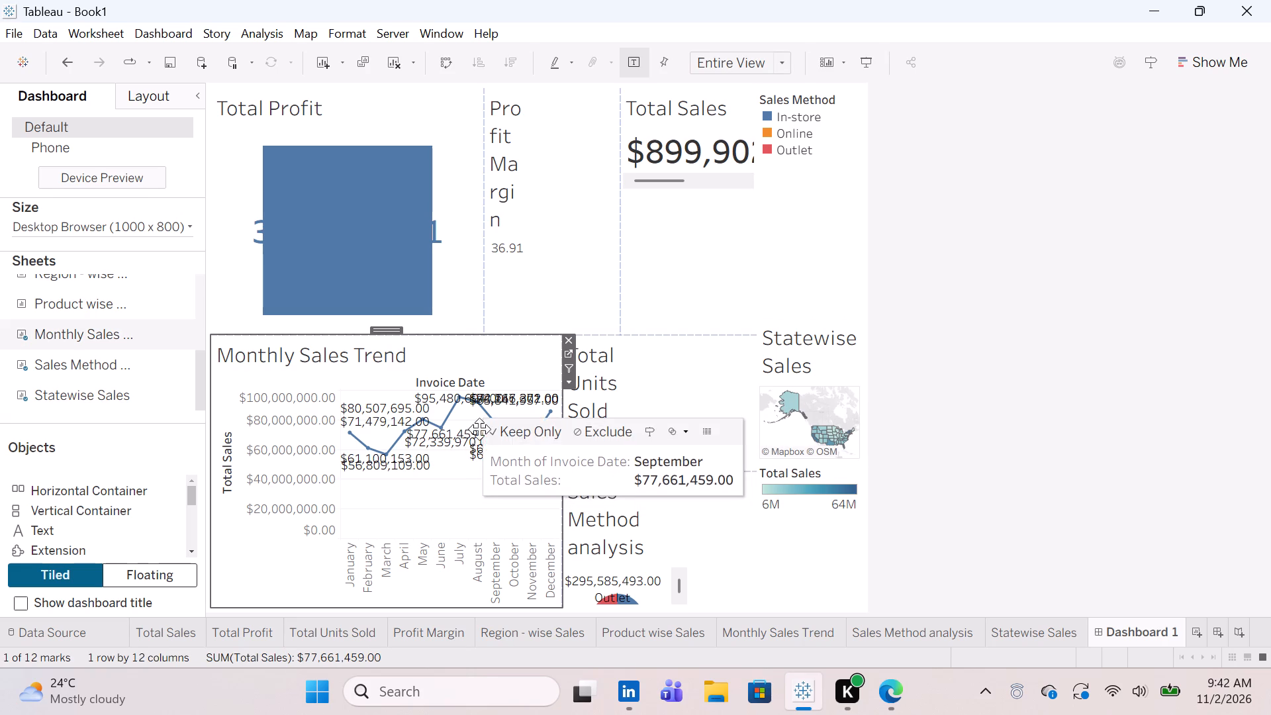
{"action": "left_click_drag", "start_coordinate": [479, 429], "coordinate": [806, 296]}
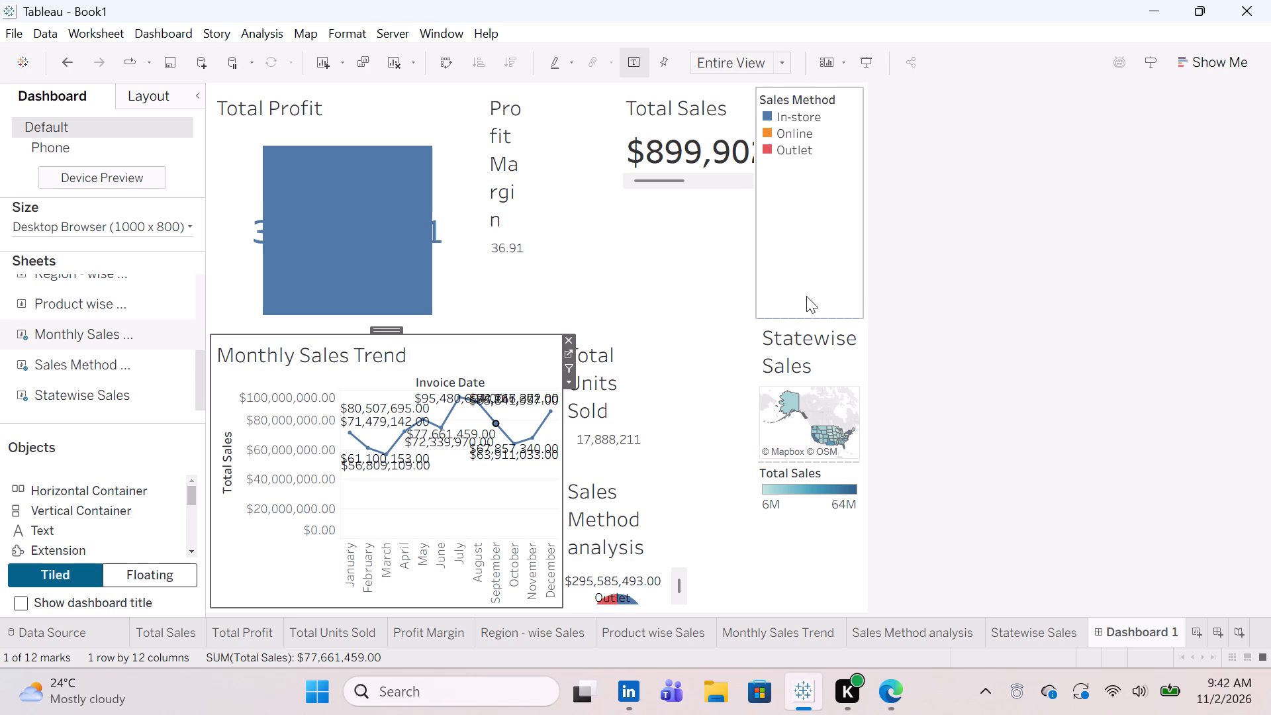
Shorten the Sales Method legend by raising its border with Statewise Sales, giving the map more height.
{"action": "left_click", "coordinate": [812, 262]}
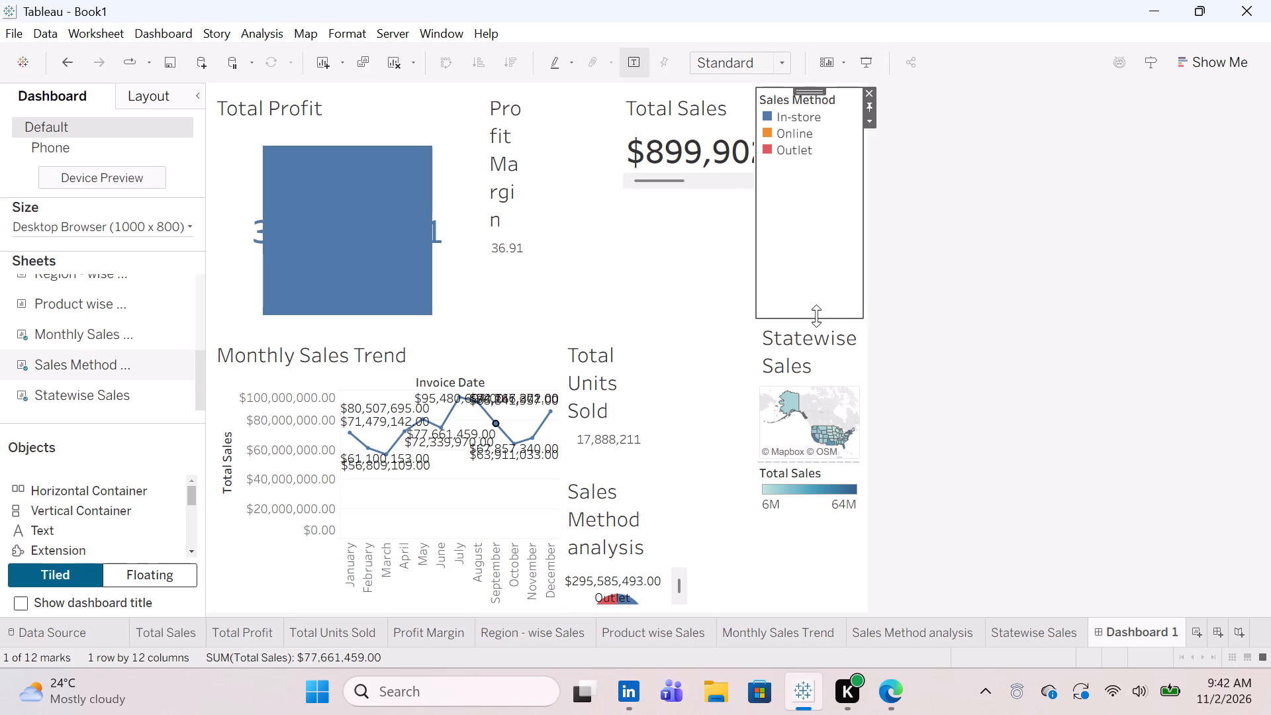
{"action": "left_click_drag", "start_coordinate": [816, 316], "coordinate": [822, 224]}
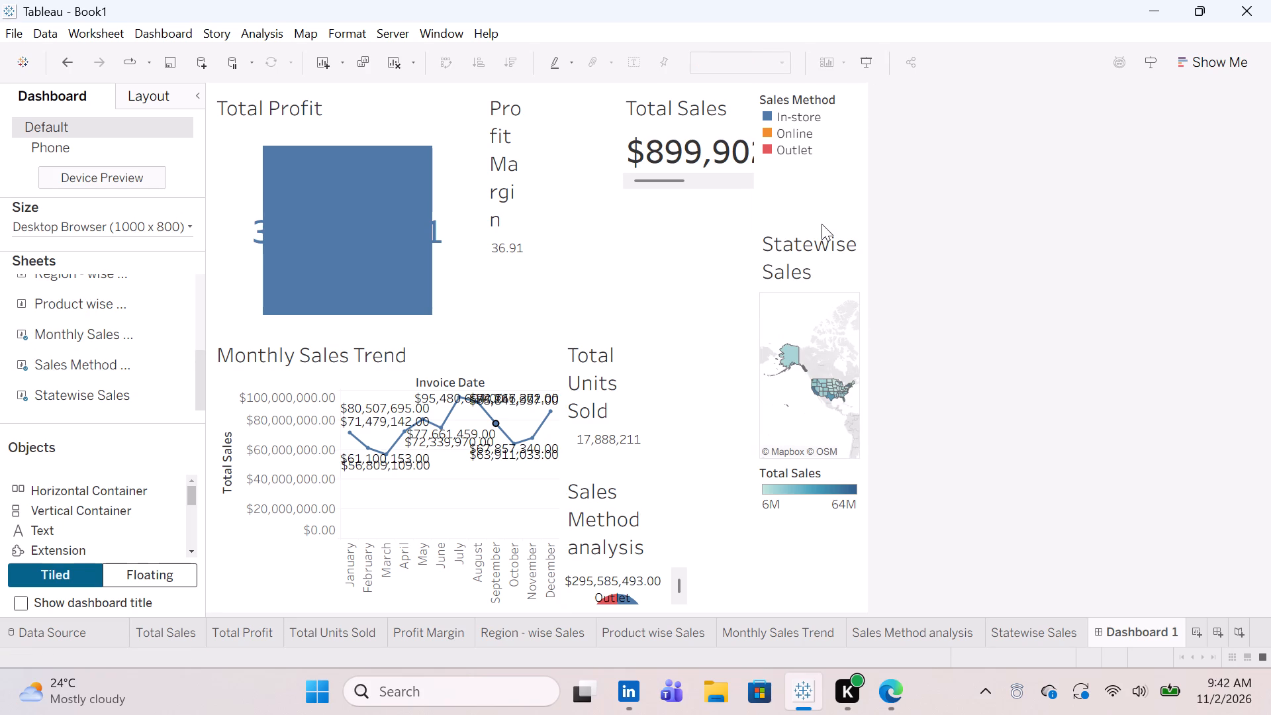
{"action": "left_click_drag", "start_coordinate": [816, 222], "coordinate": [818, 248]}
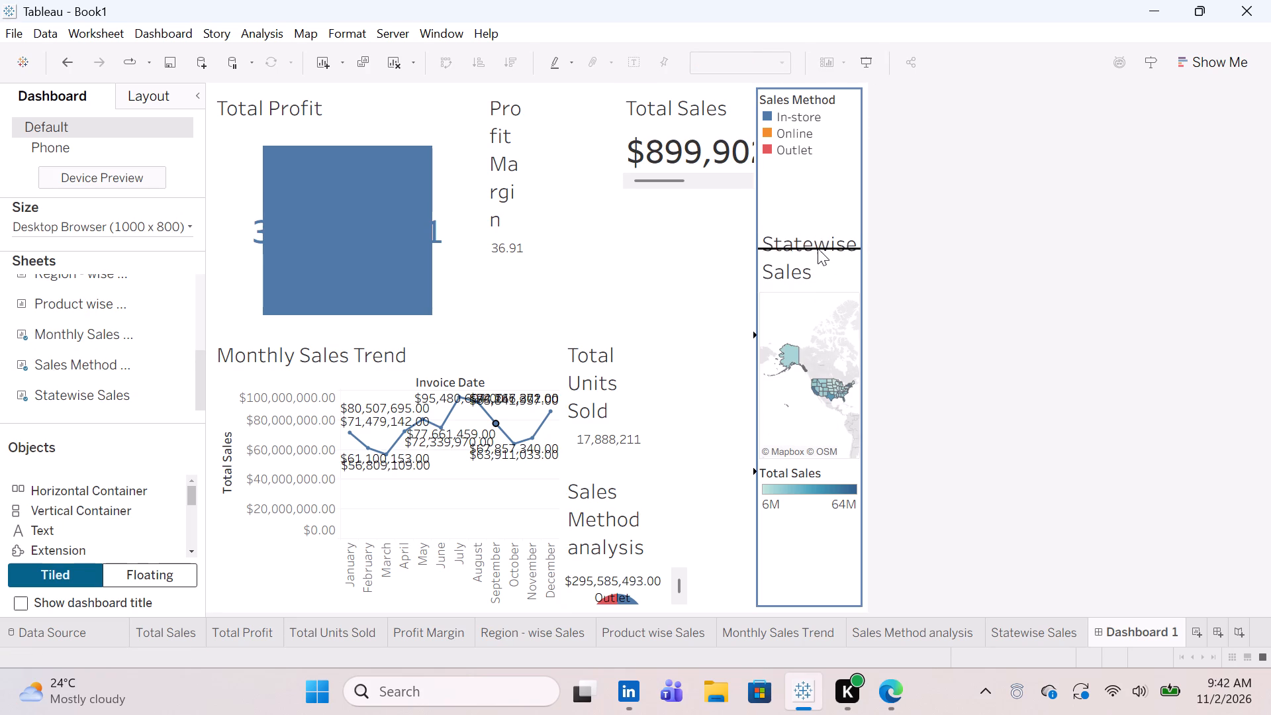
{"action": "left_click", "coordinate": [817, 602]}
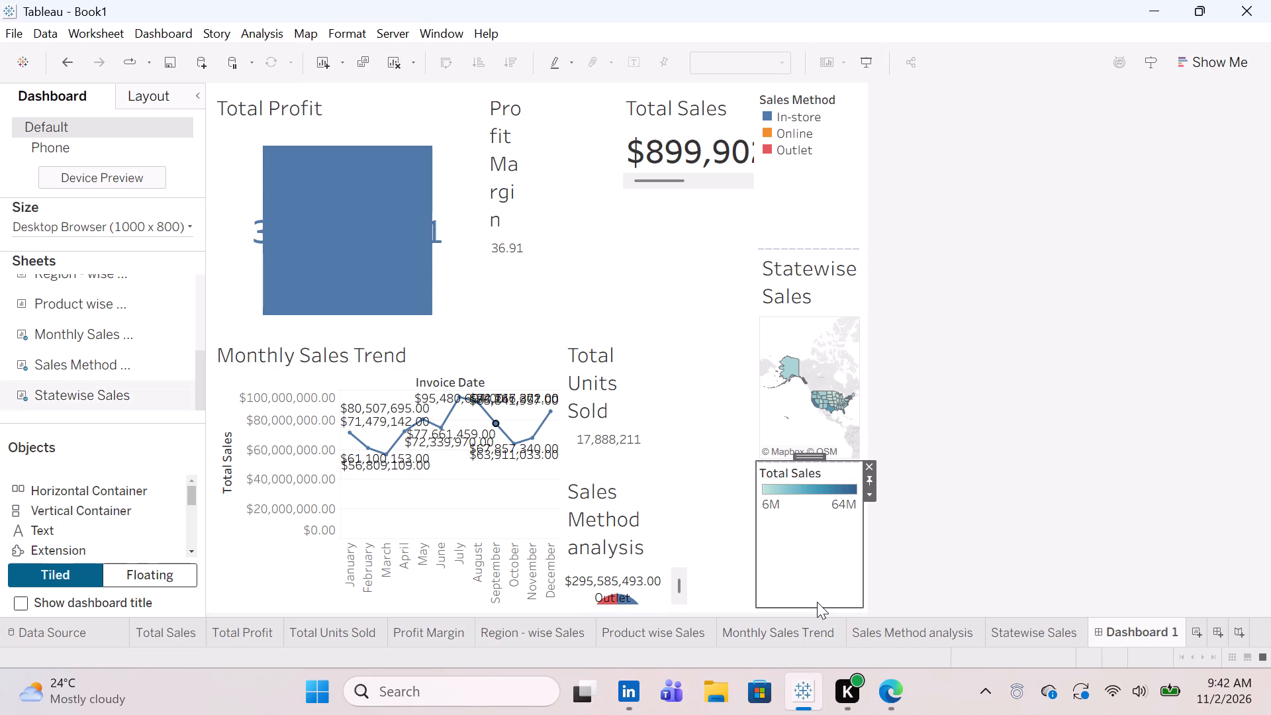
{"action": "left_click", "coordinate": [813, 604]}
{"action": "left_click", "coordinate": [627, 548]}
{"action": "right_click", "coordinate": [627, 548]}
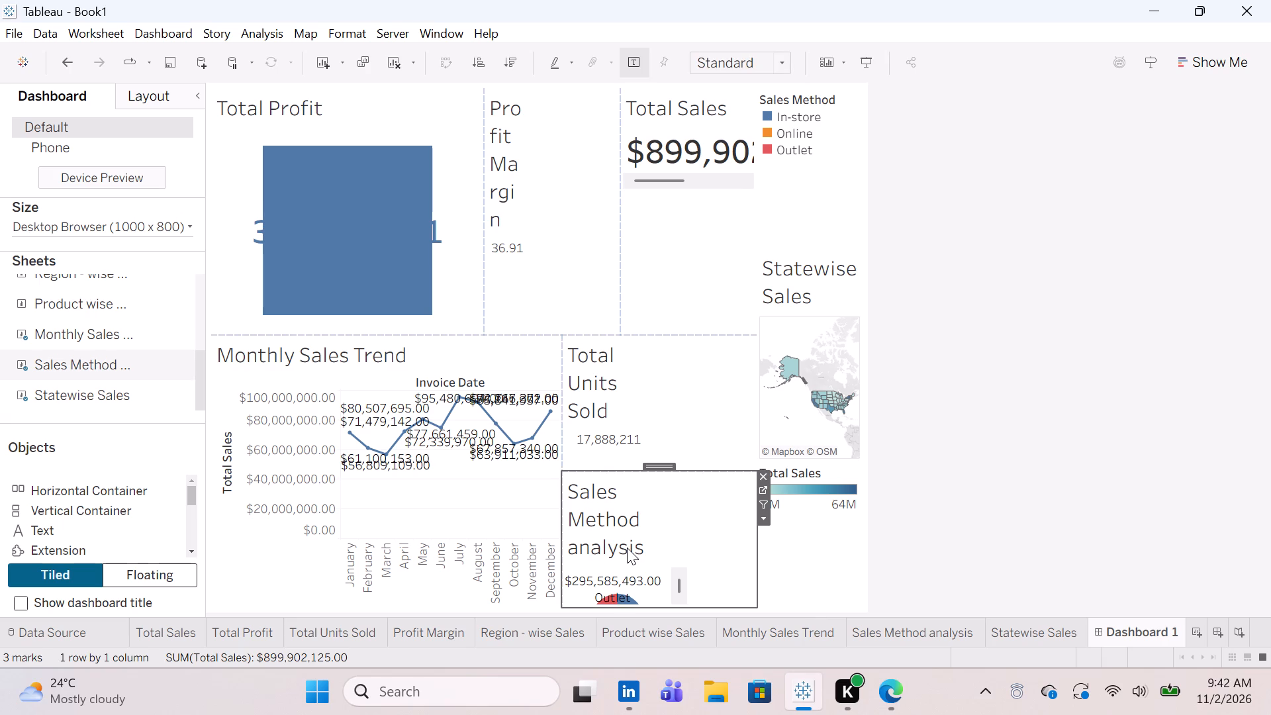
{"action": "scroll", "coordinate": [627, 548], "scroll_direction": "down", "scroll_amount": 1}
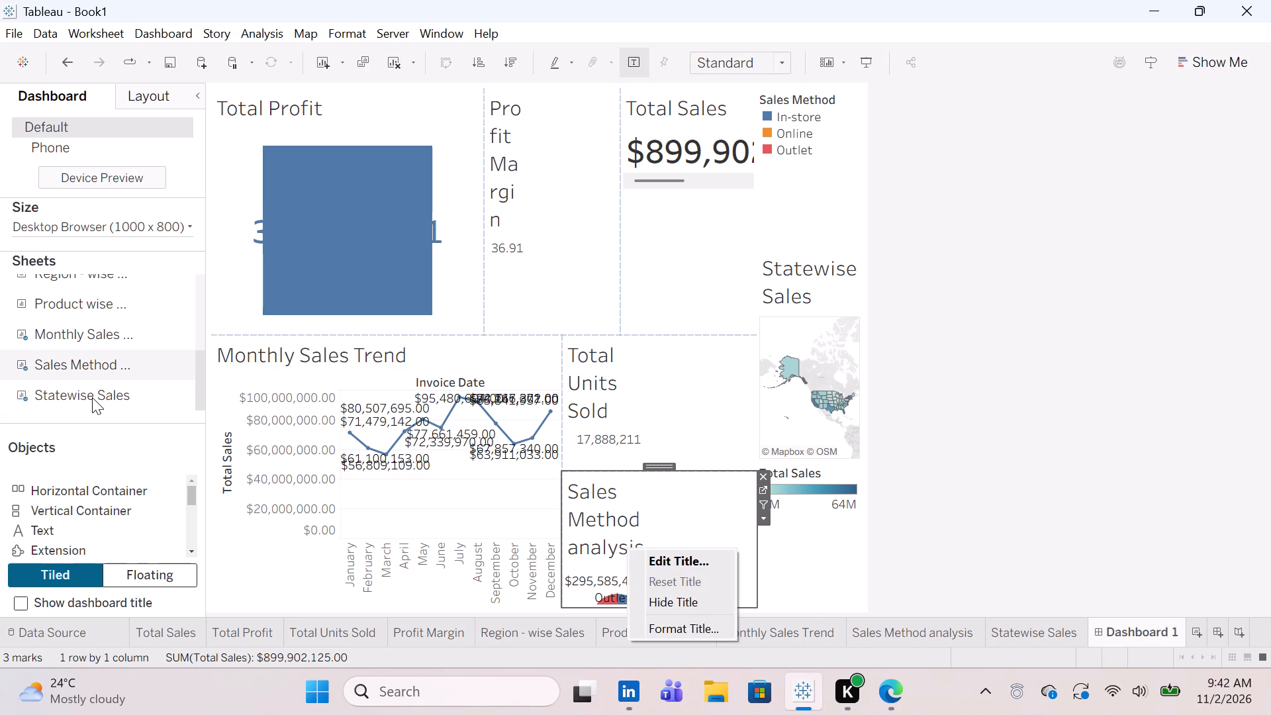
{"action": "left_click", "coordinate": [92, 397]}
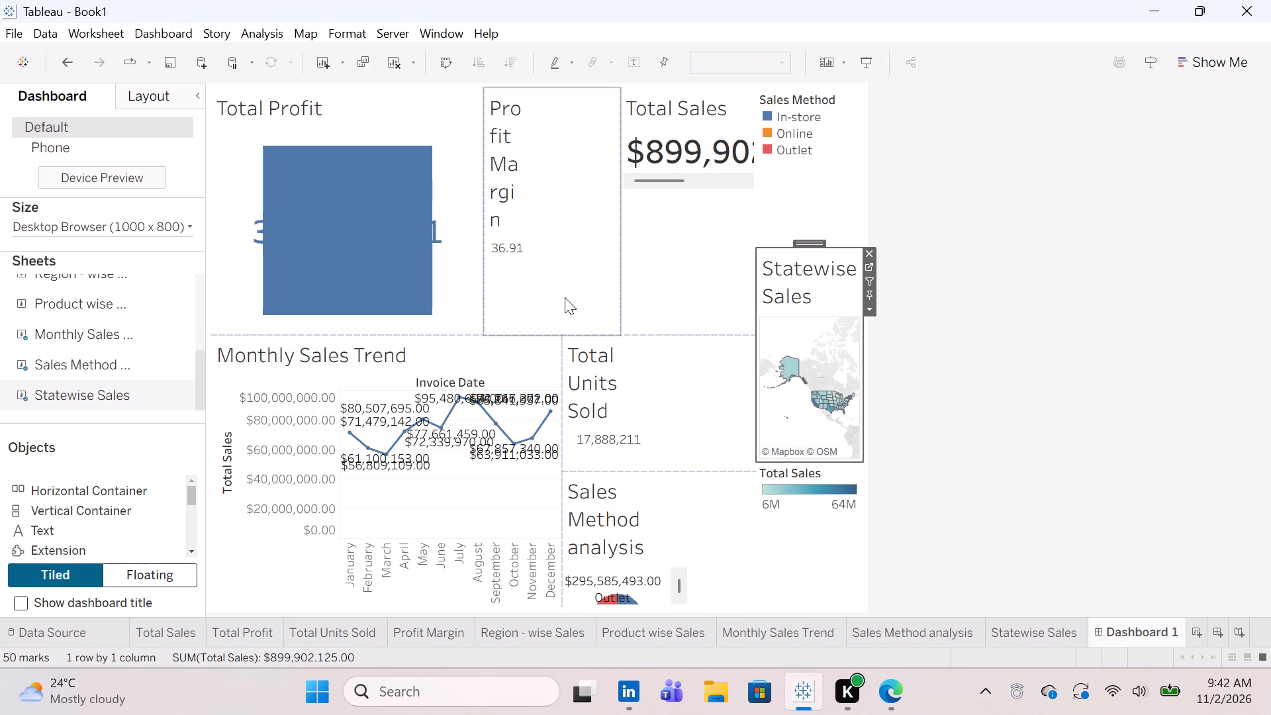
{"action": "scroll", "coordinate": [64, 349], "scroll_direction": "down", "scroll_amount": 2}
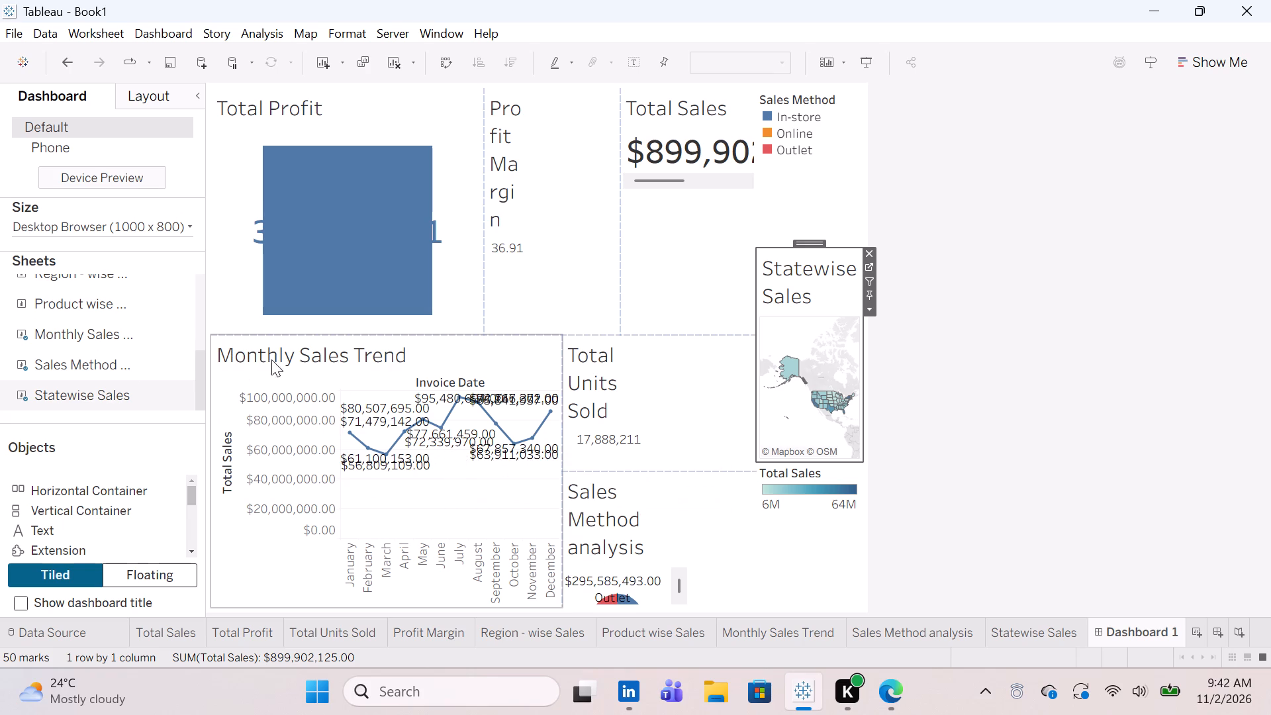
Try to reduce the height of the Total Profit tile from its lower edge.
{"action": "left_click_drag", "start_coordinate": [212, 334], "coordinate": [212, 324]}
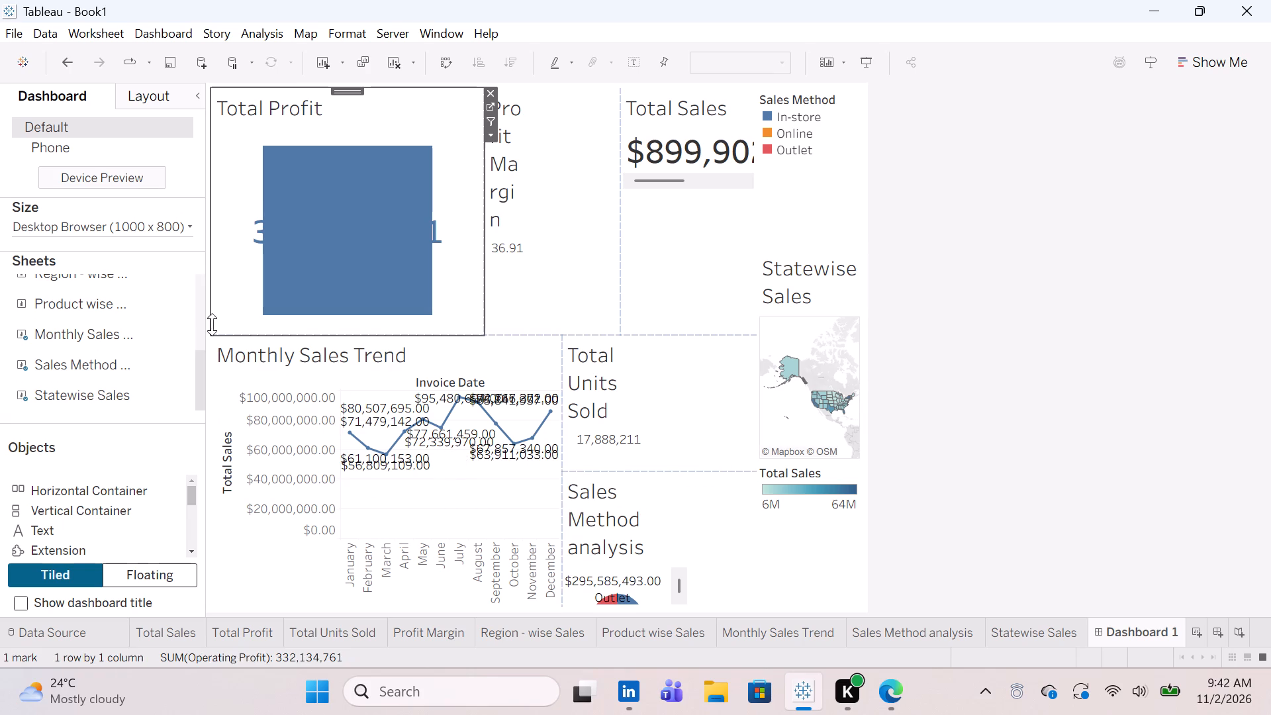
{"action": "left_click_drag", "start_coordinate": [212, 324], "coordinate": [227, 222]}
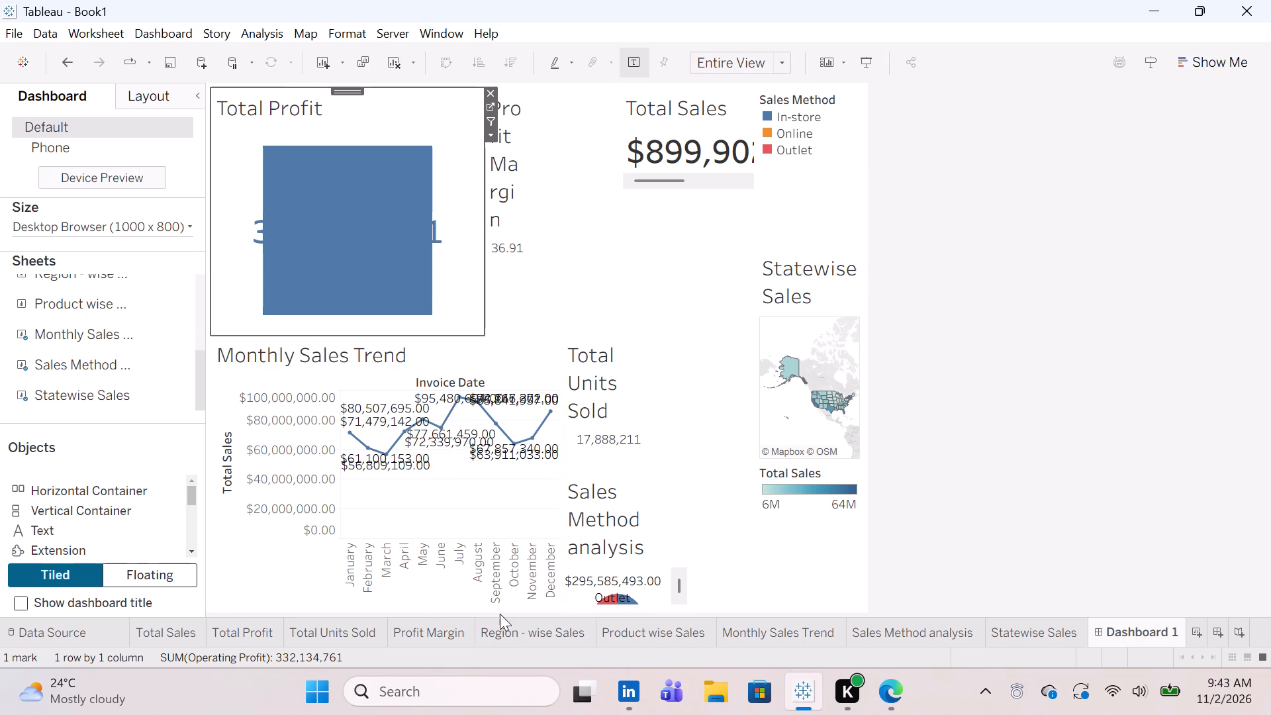
On the Region - wise Sales sheet, move Region from the colour marks to the filters with all values selected, and show its filter control.
{"action": "left_click", "coordinate": [517, 634]}
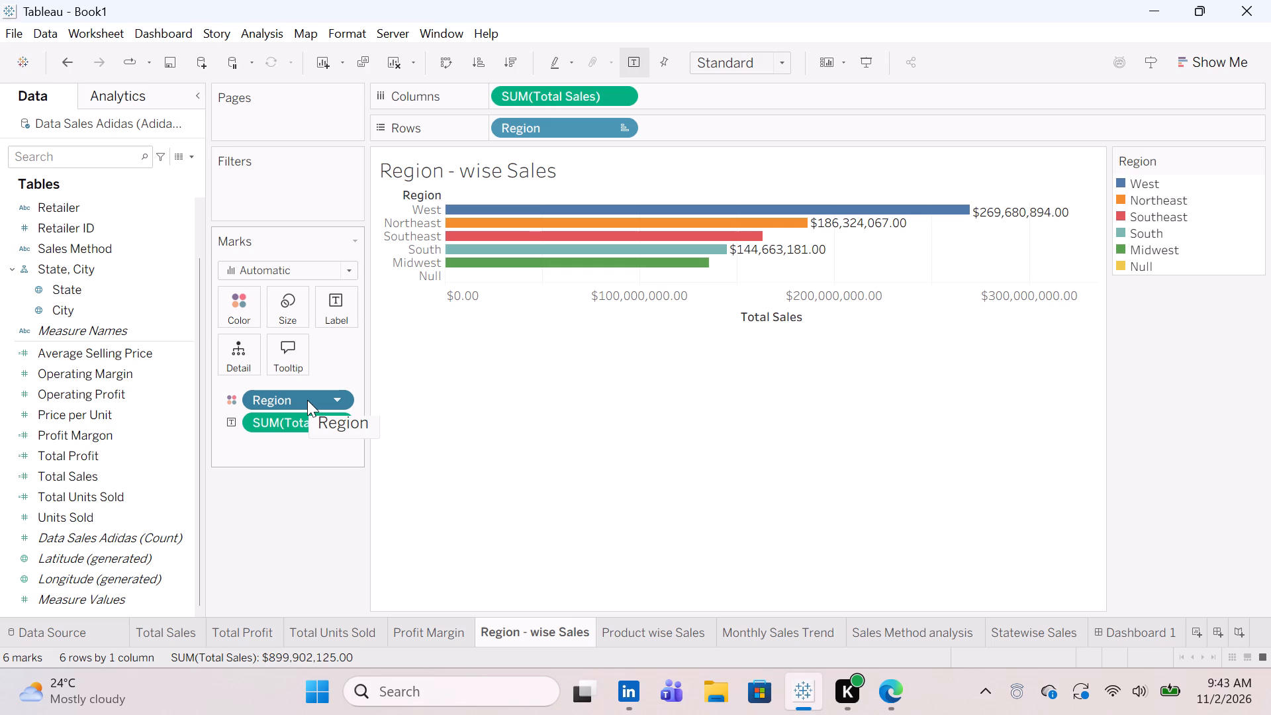
{"action": "left_click_drag", "start_coordinate": [307, 400], "coordinate": [303, 192]}
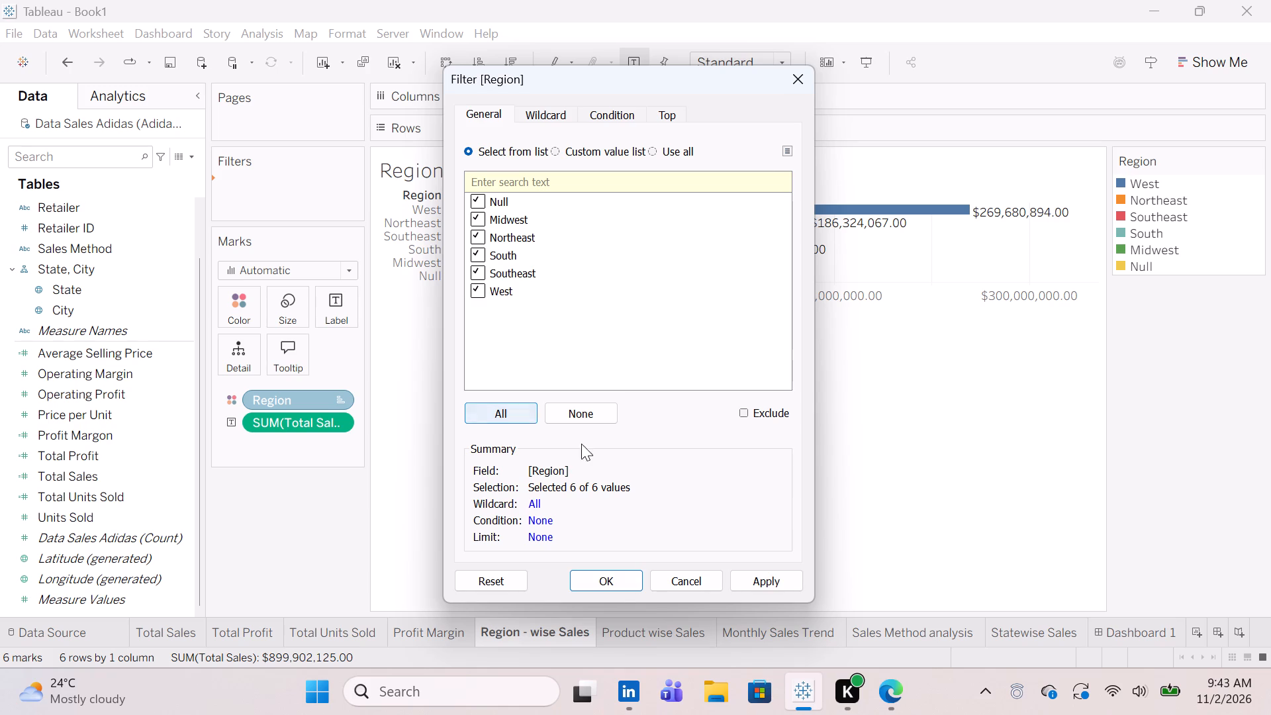
{"action": "left_click", "coordinate": [603, 583]}
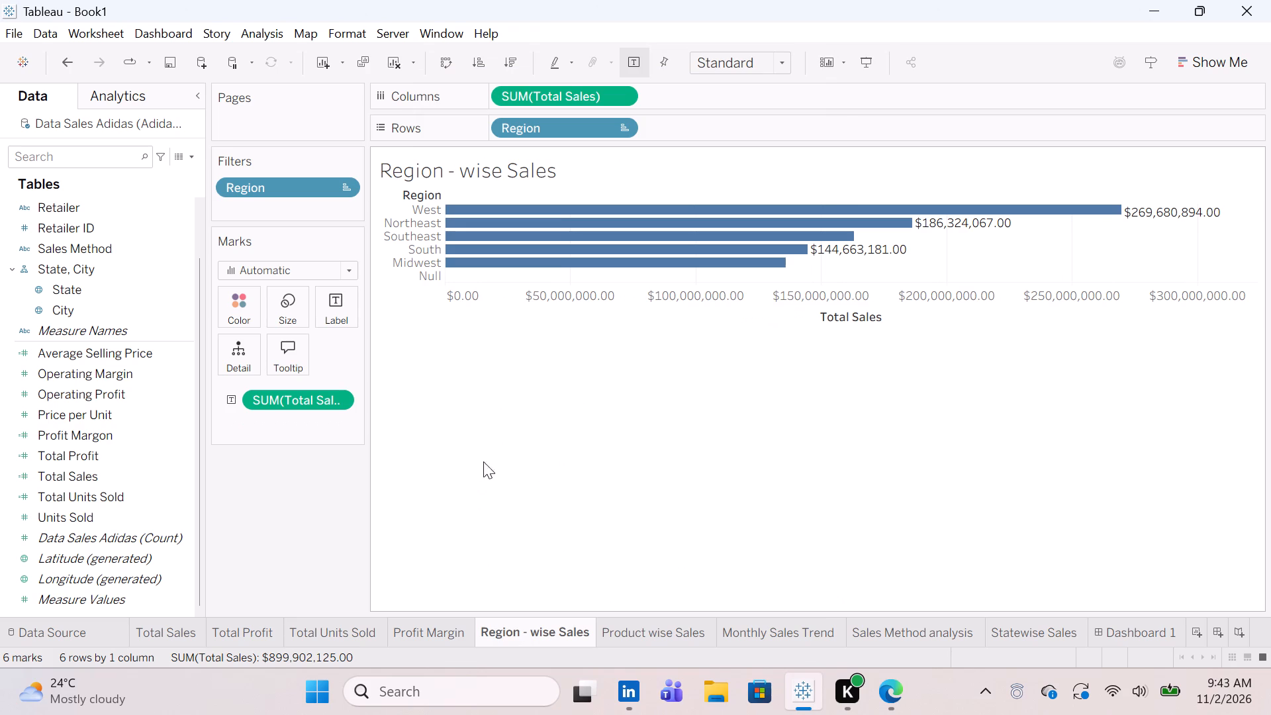
{"action": "left_click", "coordinate": [342, 187]}
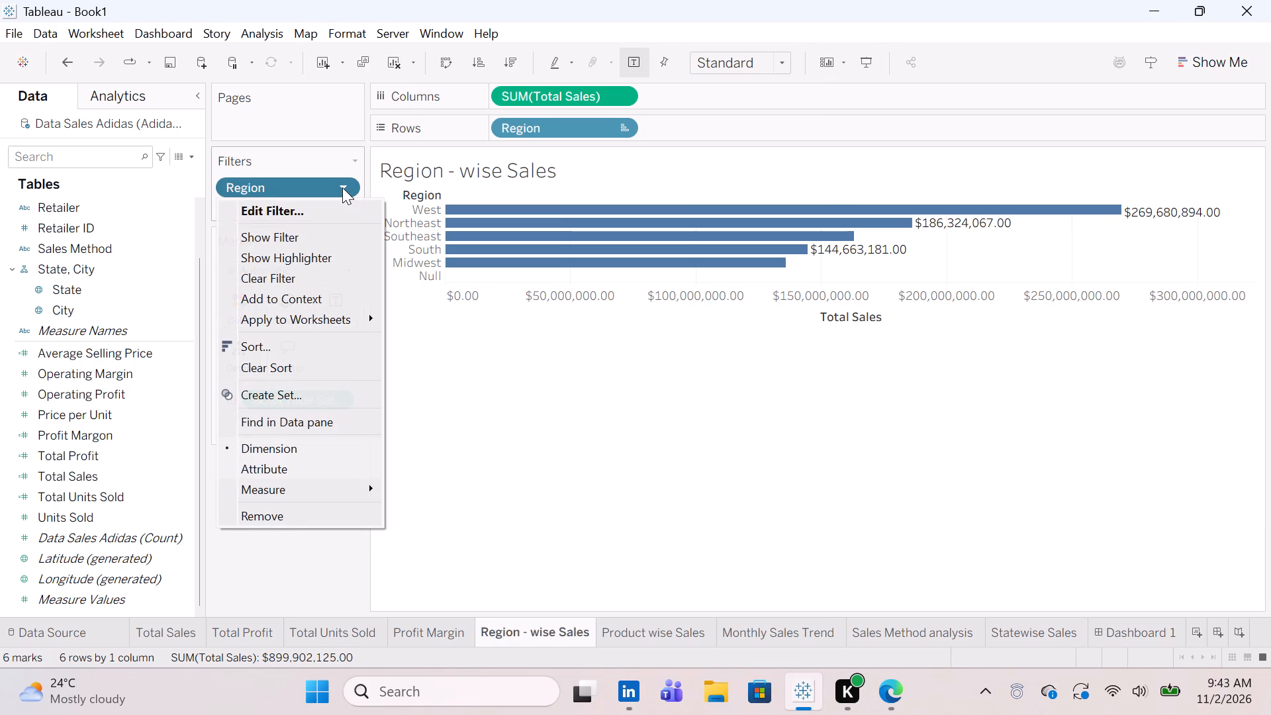
{"action": "left_click", "coordinate": [306, 228]}
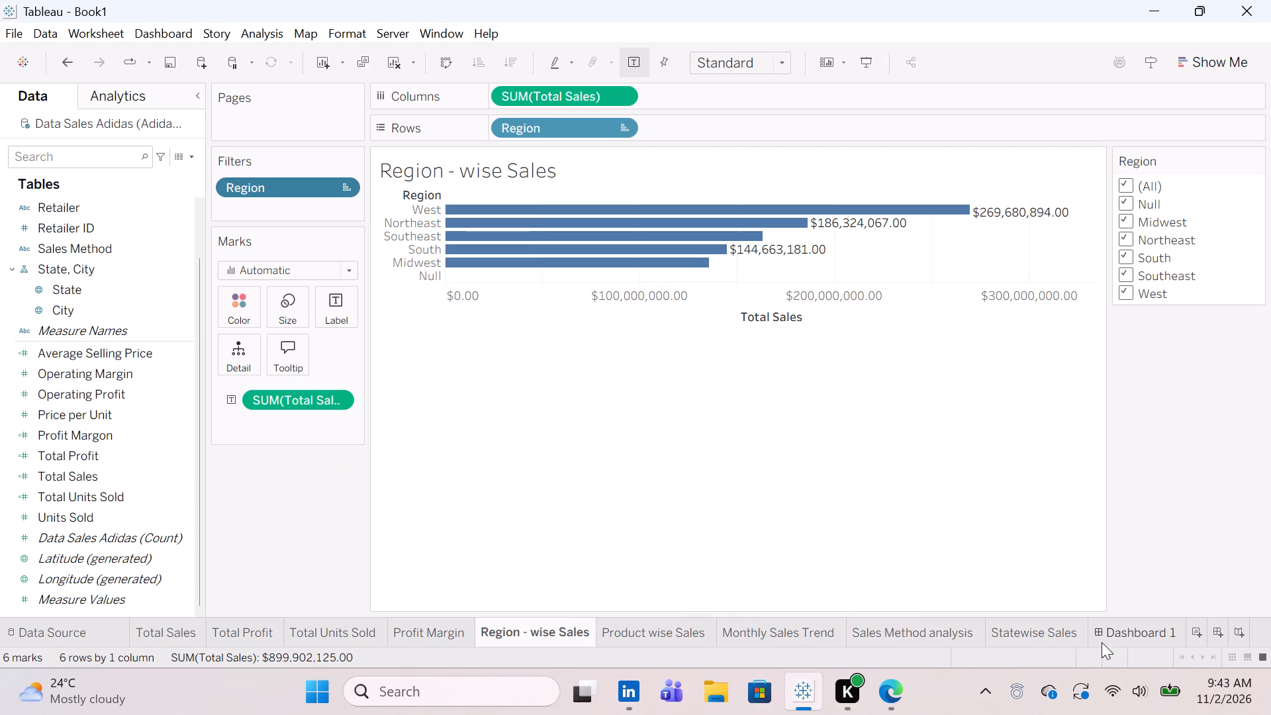
On Dashboard 1, shorten the Total Profit row by raising its border with Monthly Sales Trend, giving the trend chart more height.
{"action": "left_click", "coordinate": [1121, 632]}
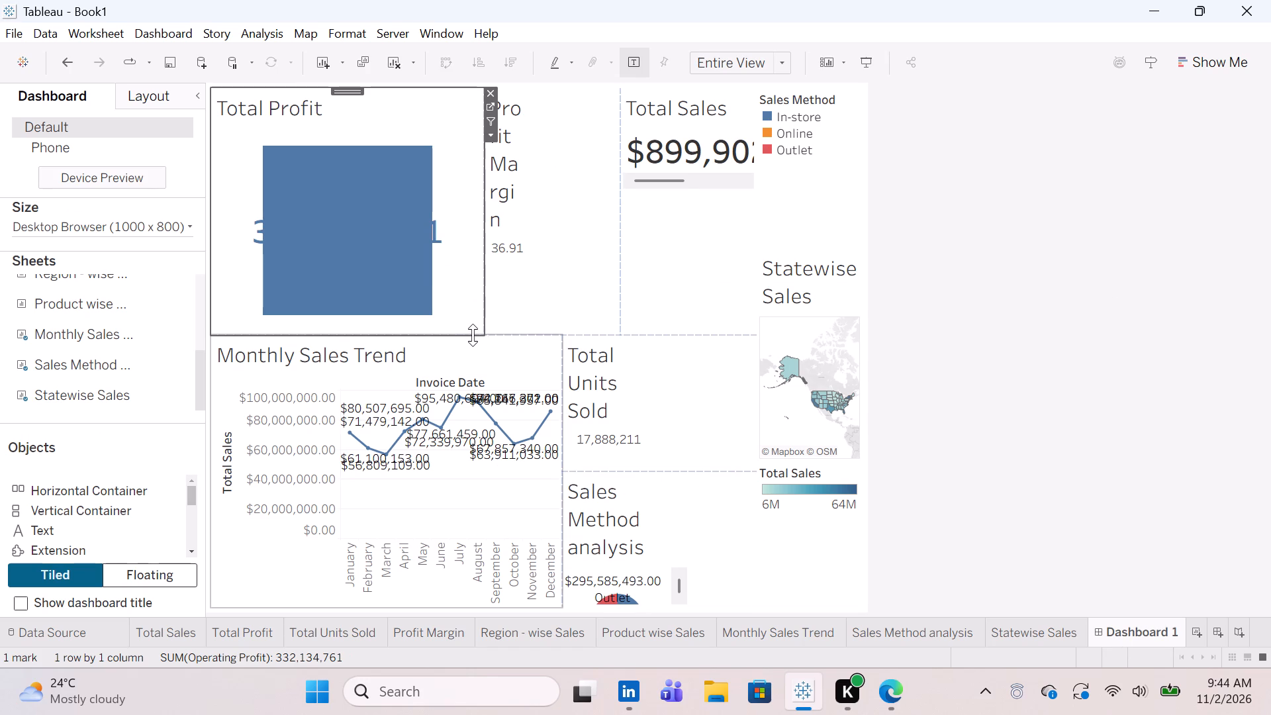
{"action": "left_click_drag", "start_coordinate": [473, 335], "coordinate": [400, 237]}
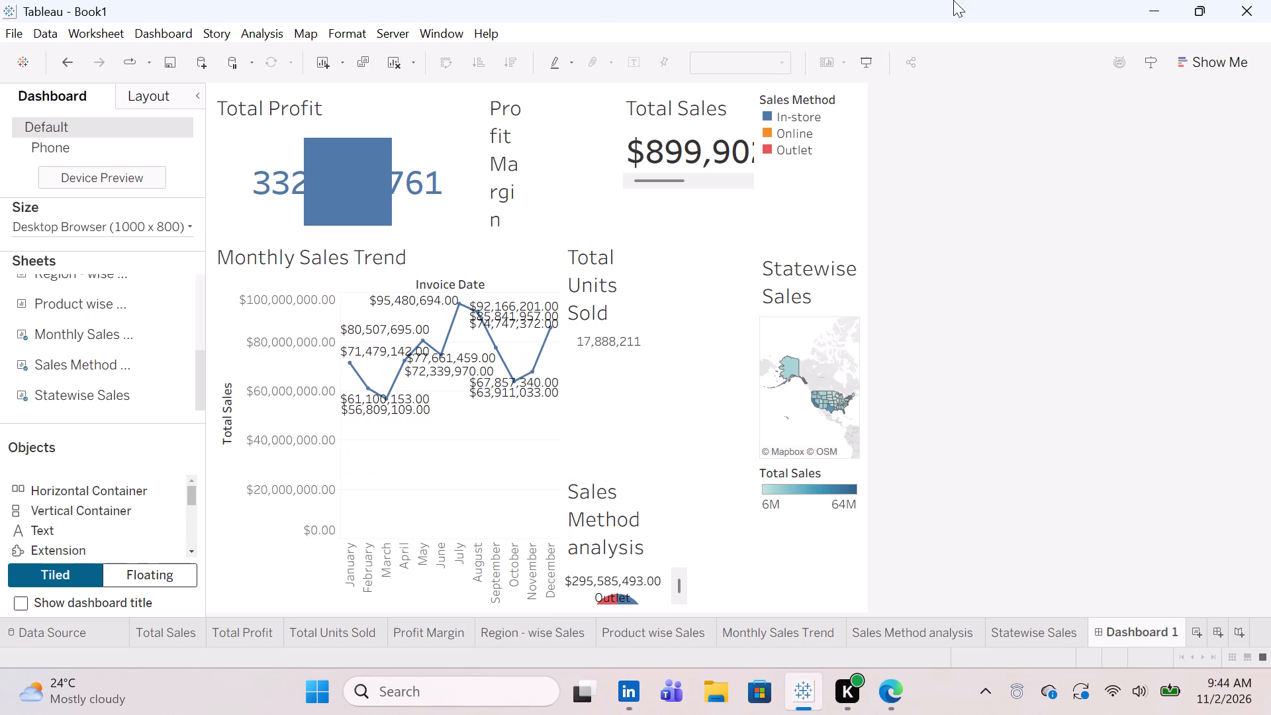
Minimize the Tableau window.
{"action": "left_click", "coordinate": [1149, 19]}
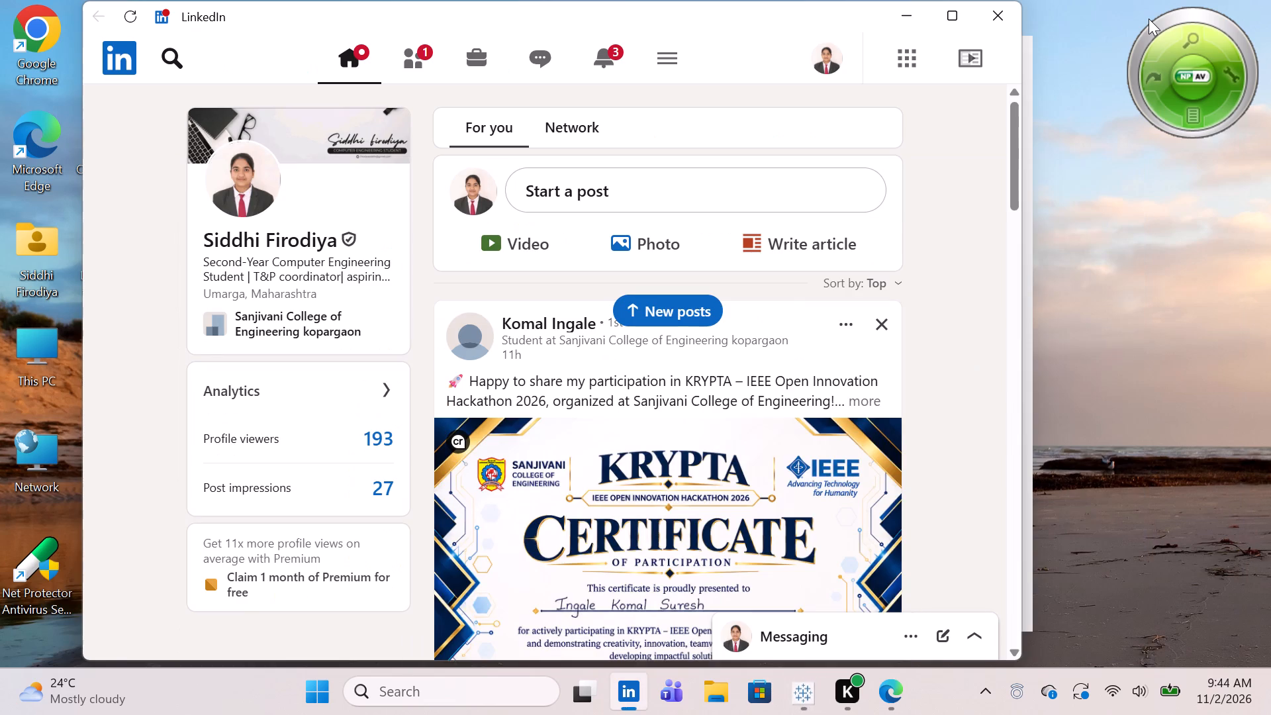
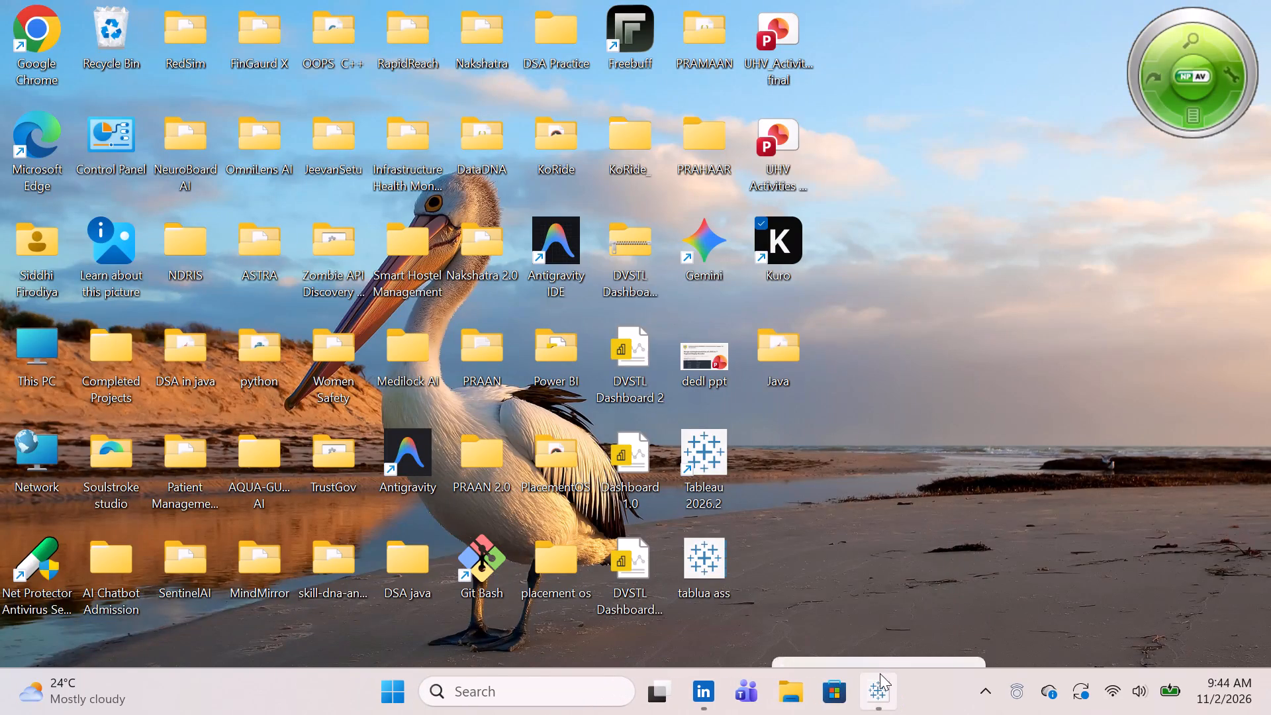
Close Tableau, saving the workbook changes as Book1 in Tableau Workbook (*.twb) format in the Workbooks folder.
{"action": "left_click", "coordinate": [958, 528]}
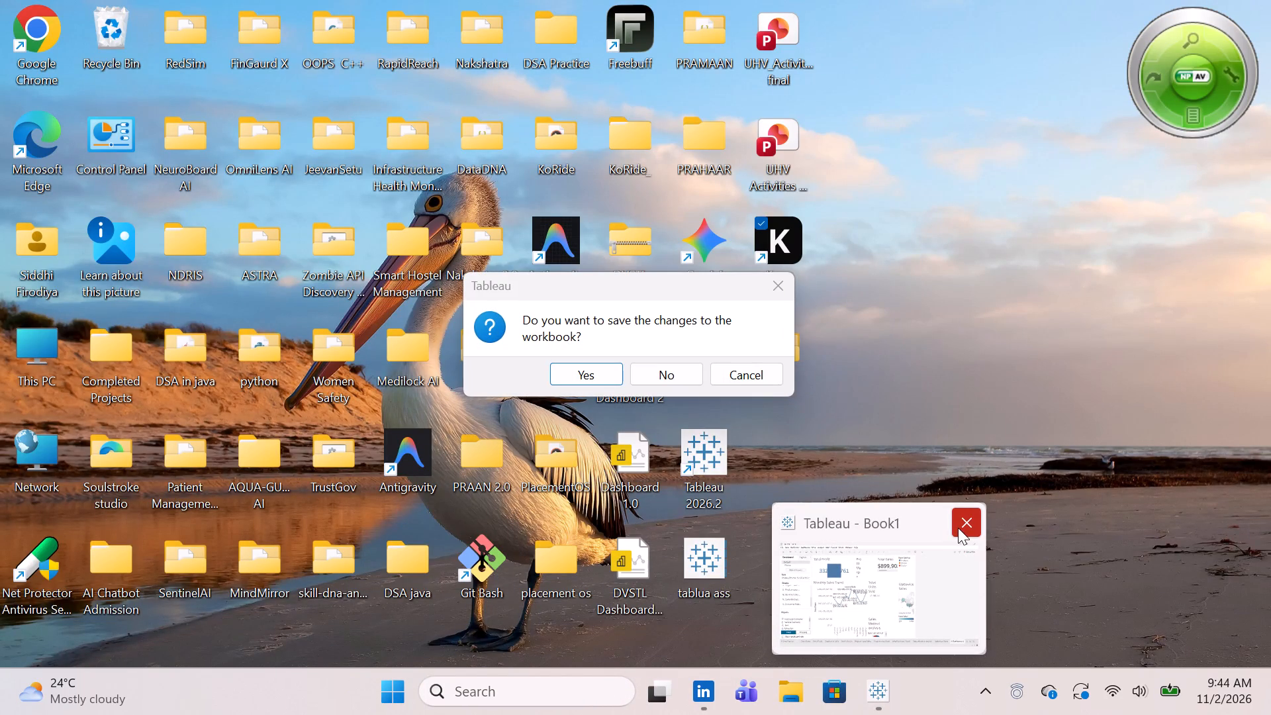
{"action": "left_click", "coordinate": [585, 376]}
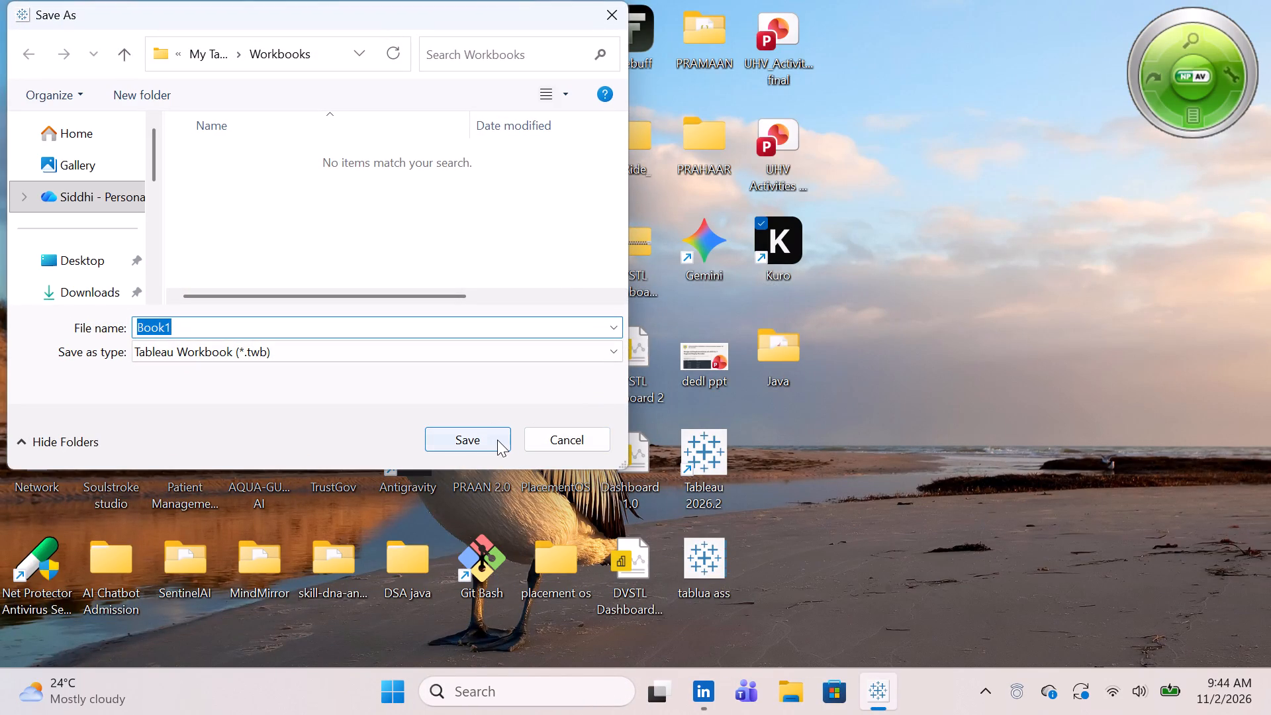
{"action": "left_click", "coordinate": [498, 440]}
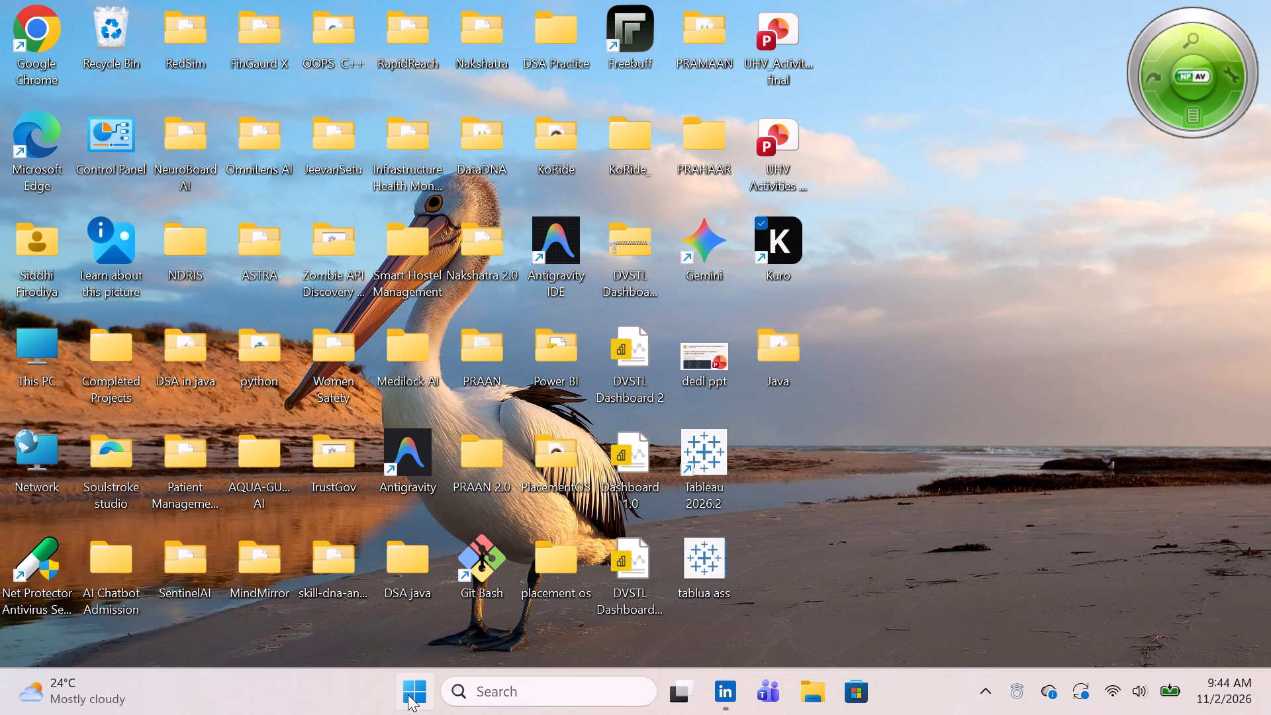
Shut down the computer.
{"action": "left_click", "coordinate": [408, 694]}
{"action": "left_click", "coordinate": [782, 617]}
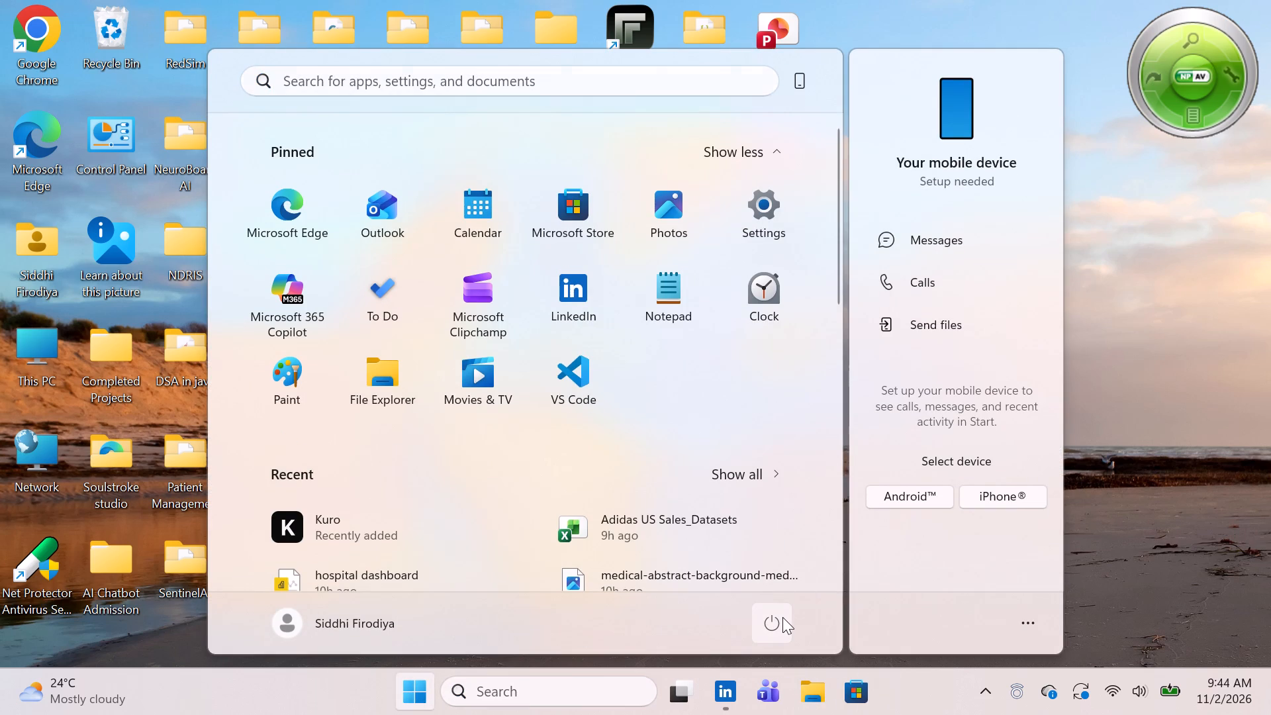
{"action": "left_click", "coordinate": [784, 559]}
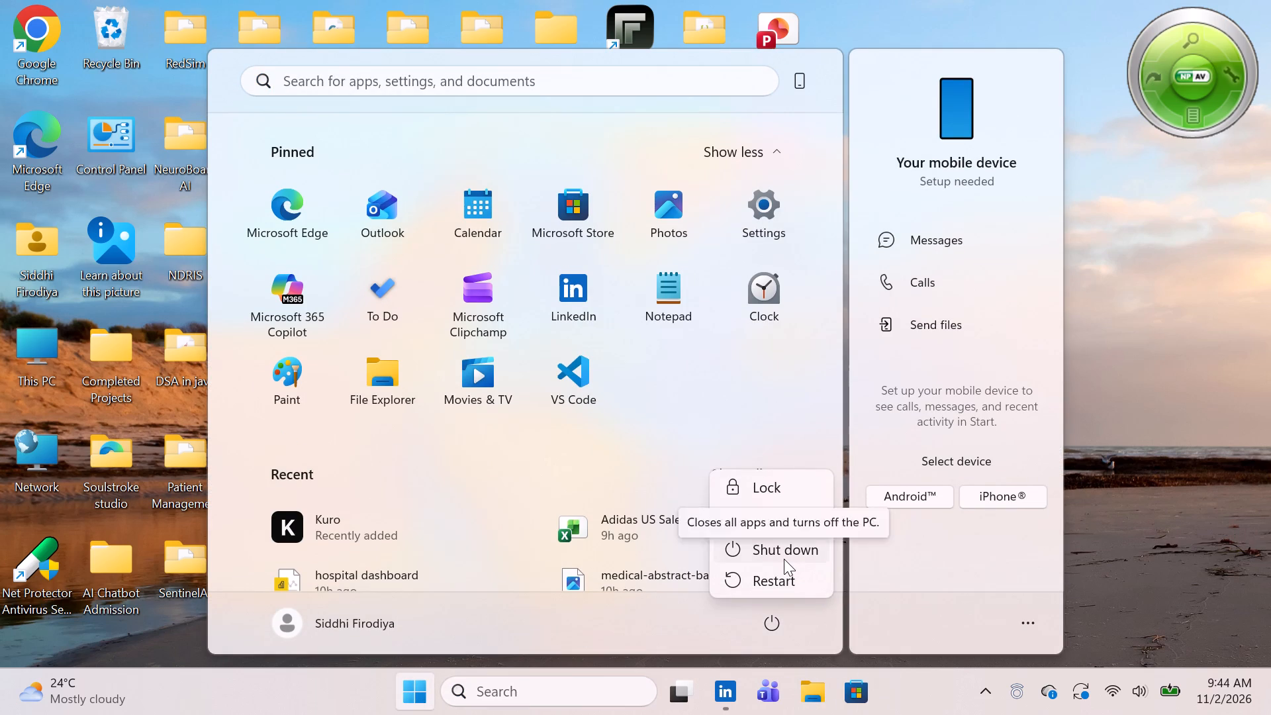